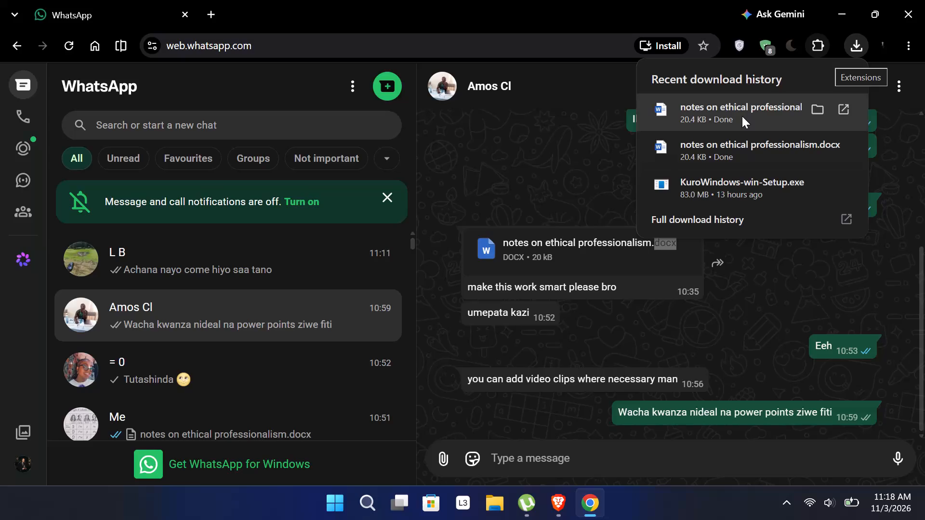
Open the most recently downloaded copy of the ethical professionalism notes document in Word.
left_click(742, 116)
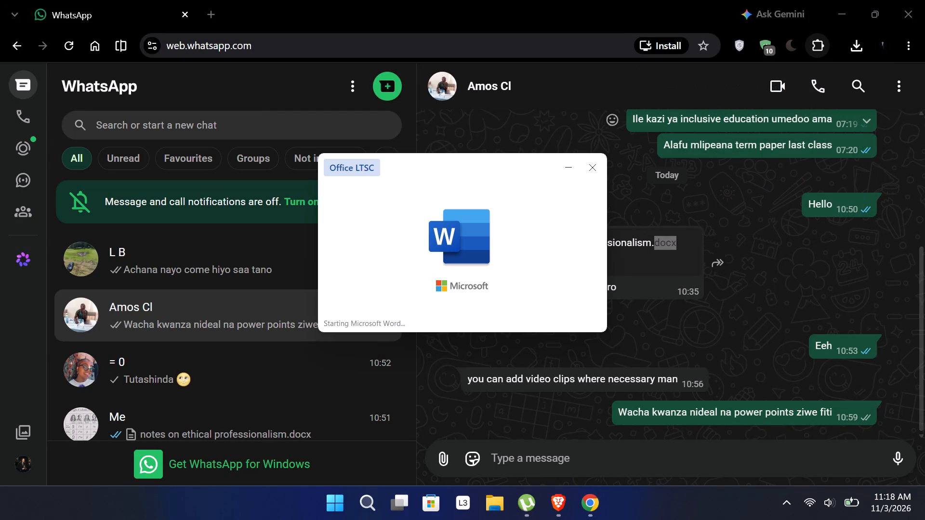
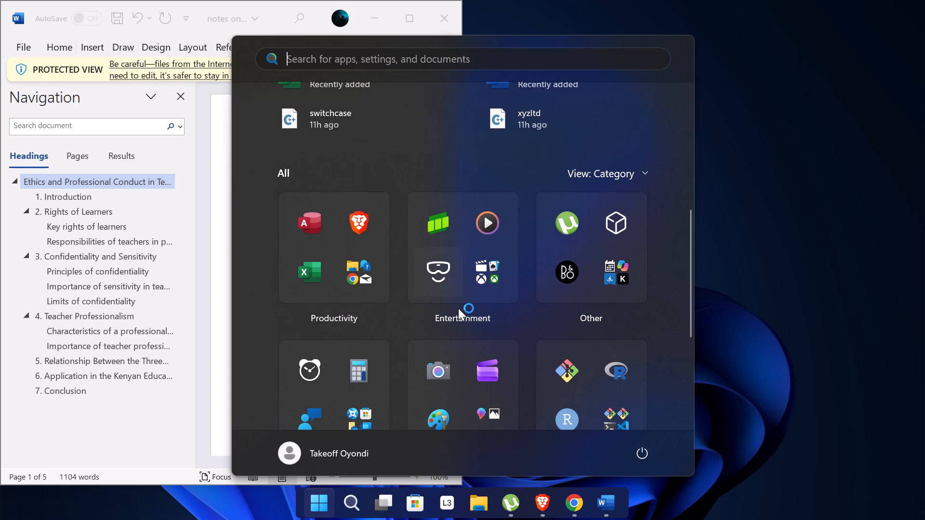
Search the installed apps for PowerPoint and launch it.
scroll(458, 302, "down", 2)
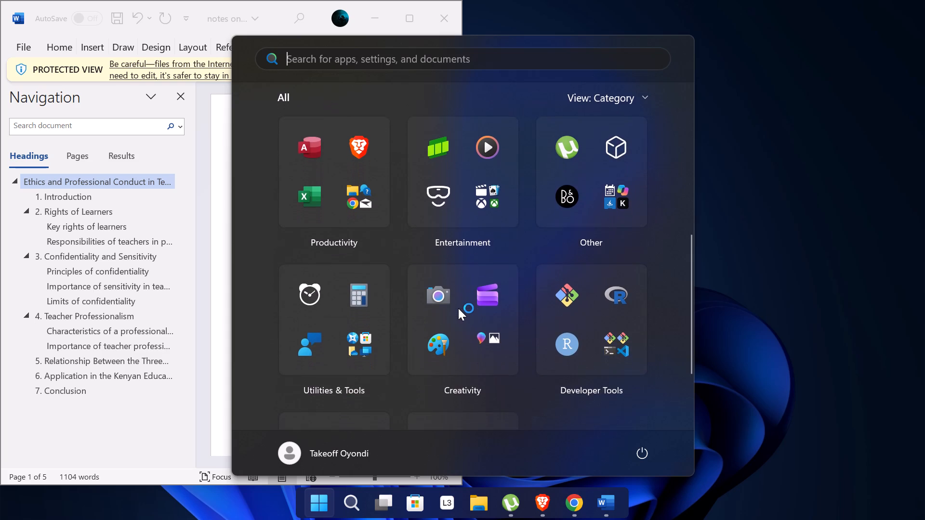
scroll(458, 308, "down", 2)
scroll(458, 302, "up", 2)
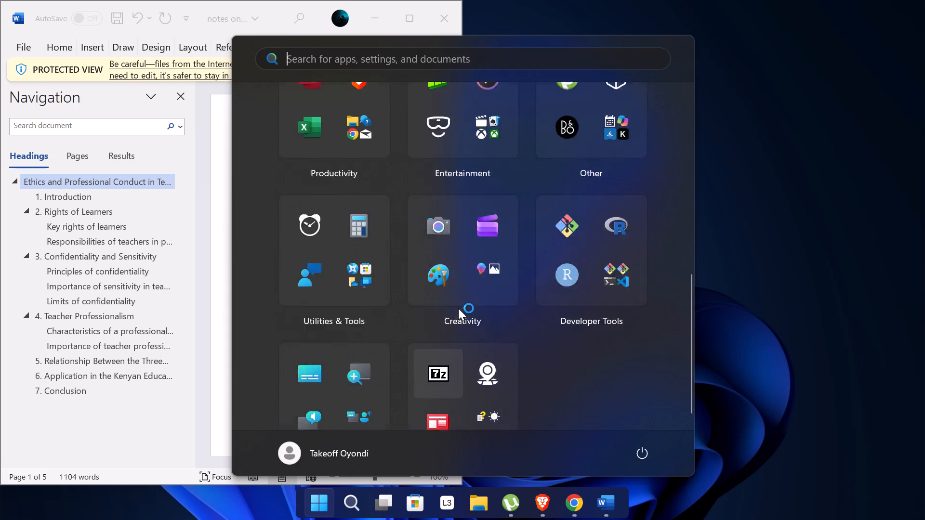
scroll(458, 308, "up", 1)
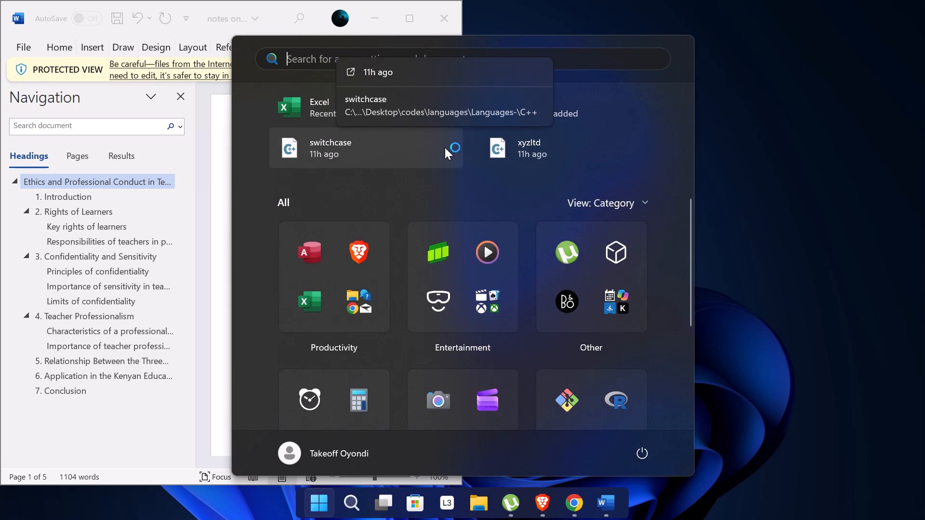
type("po")
type("we")
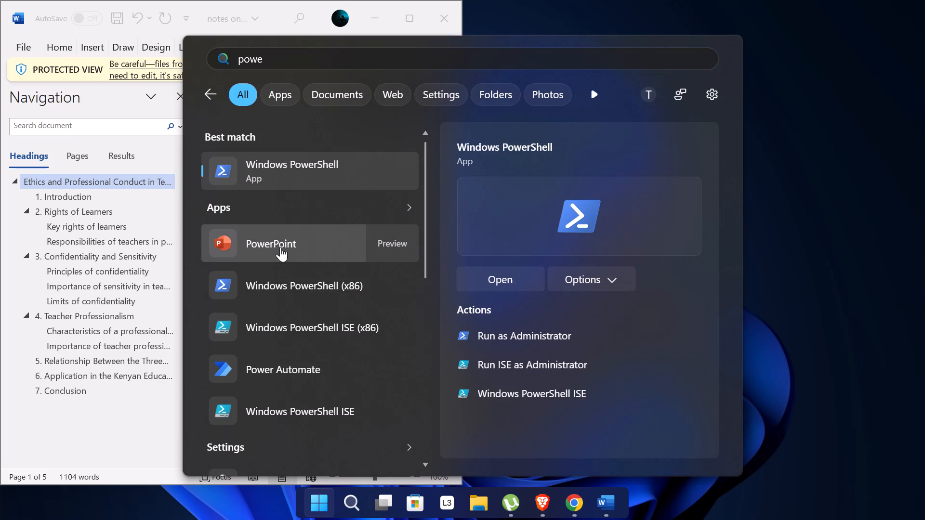
double_click(280, 247)
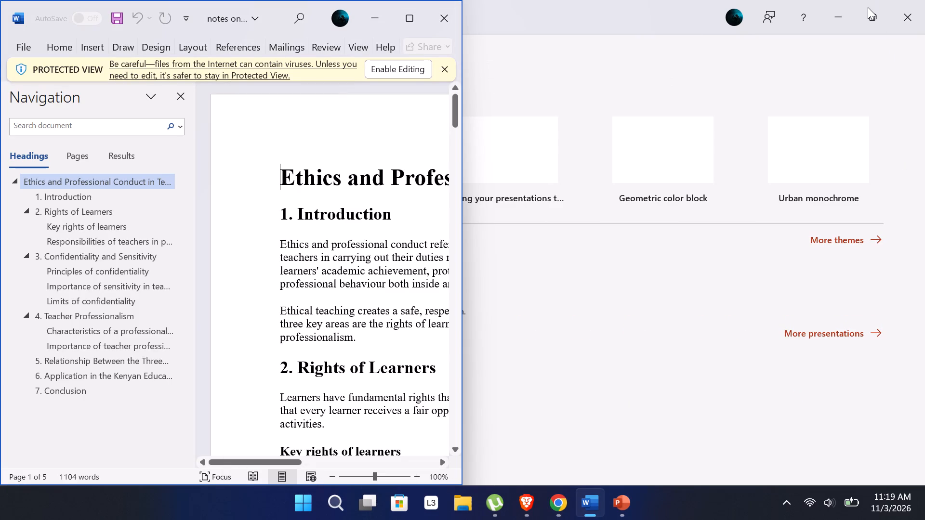
Arrange PowerPoint and the Word notes side by side, with each window filling half the screen.
left_click(789, 47)
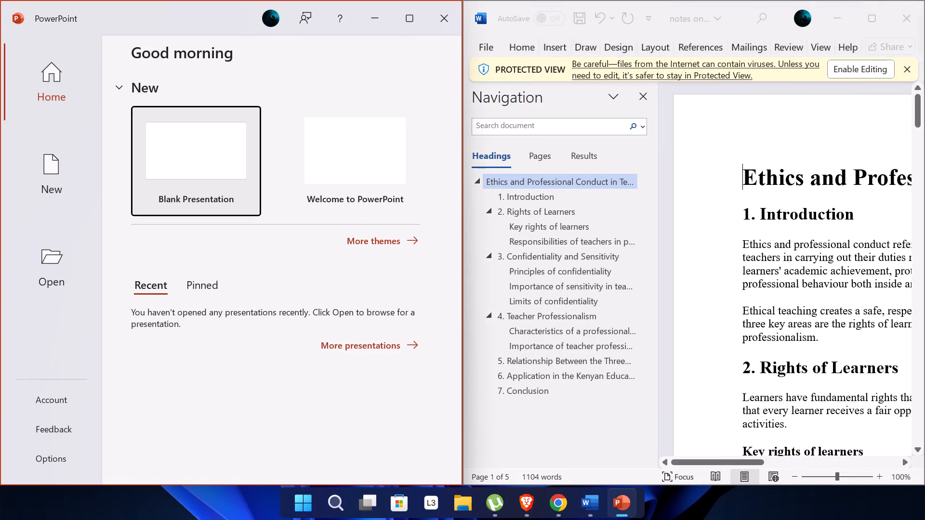
Close the Navigation pane in the Word notes so the page fits the window's width.
left_click(645, 97)
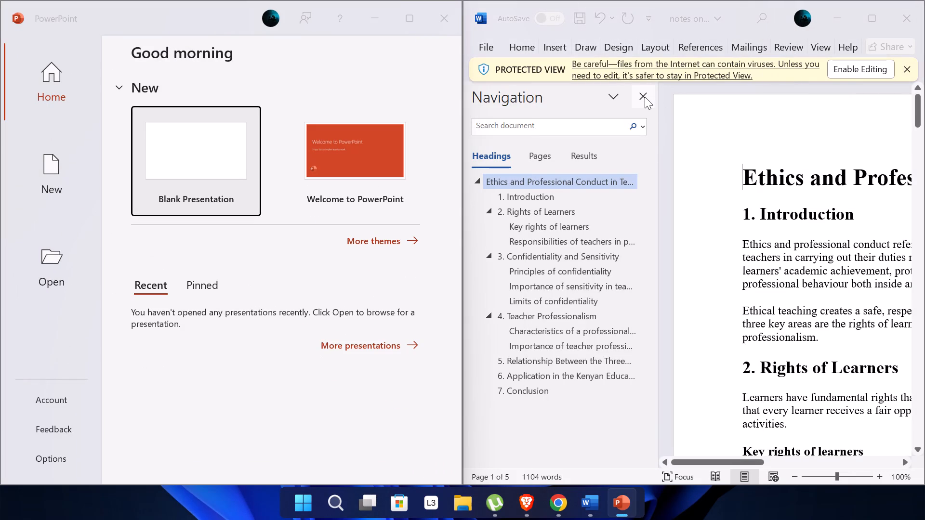
left_click(645, 97)
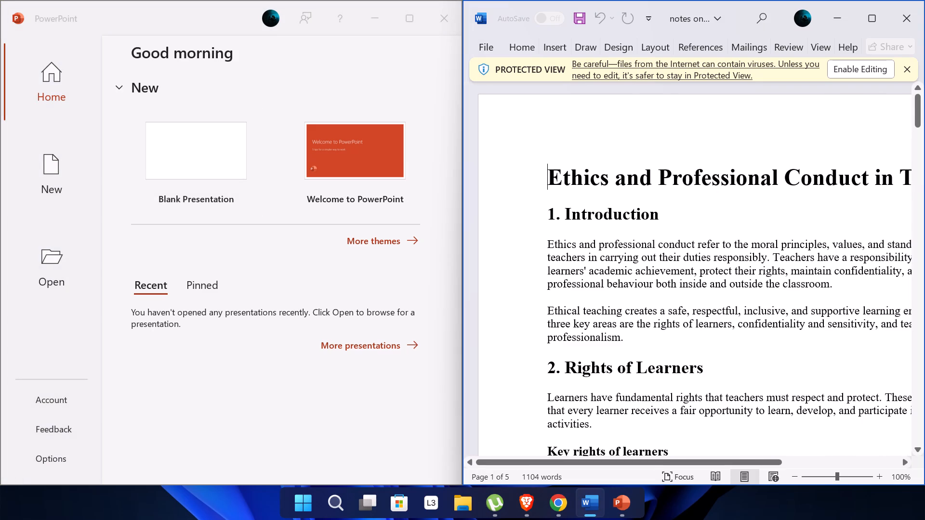
scroll(703, 134, "left", 1)
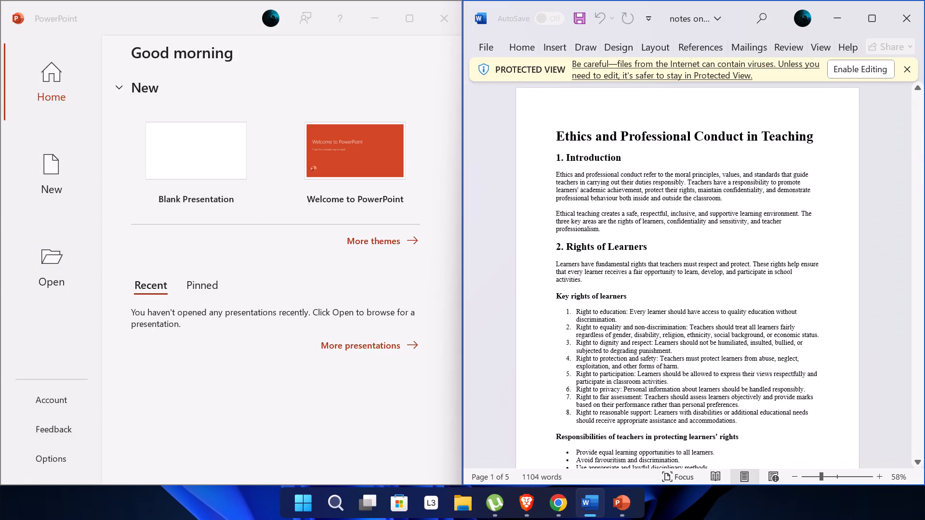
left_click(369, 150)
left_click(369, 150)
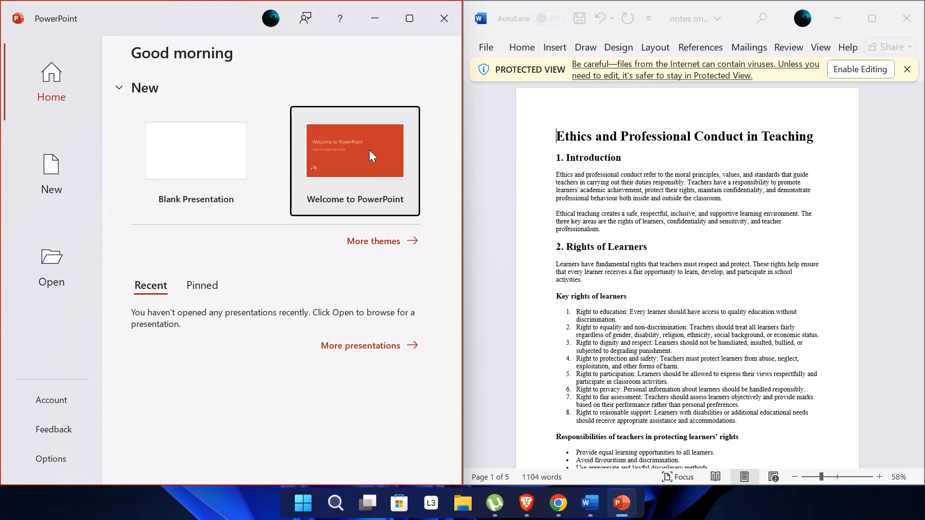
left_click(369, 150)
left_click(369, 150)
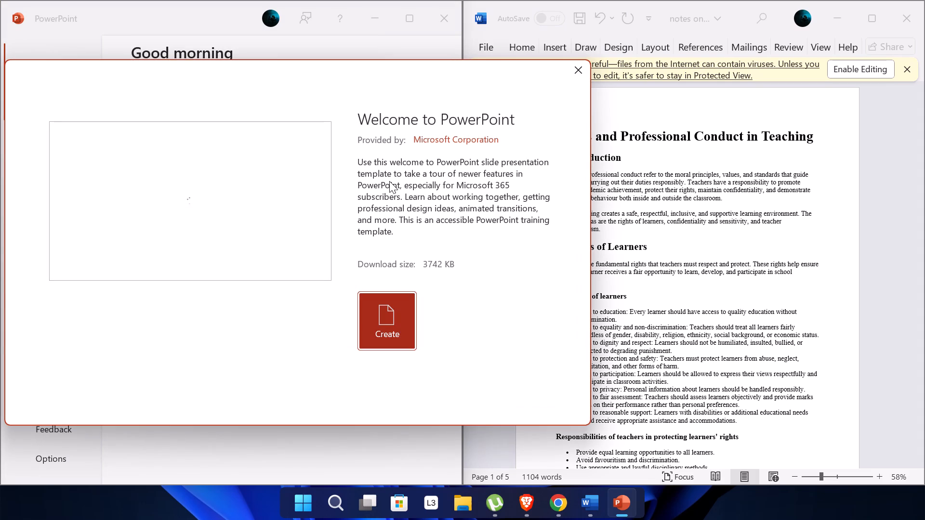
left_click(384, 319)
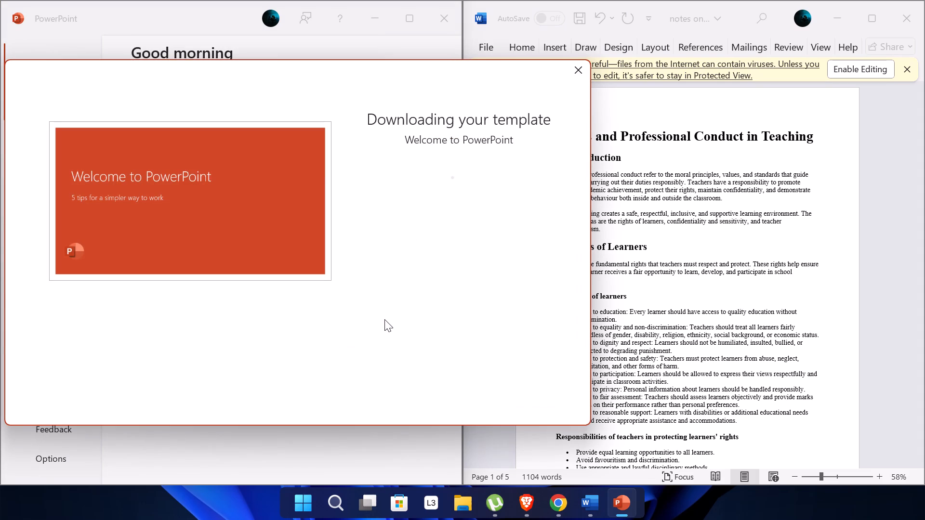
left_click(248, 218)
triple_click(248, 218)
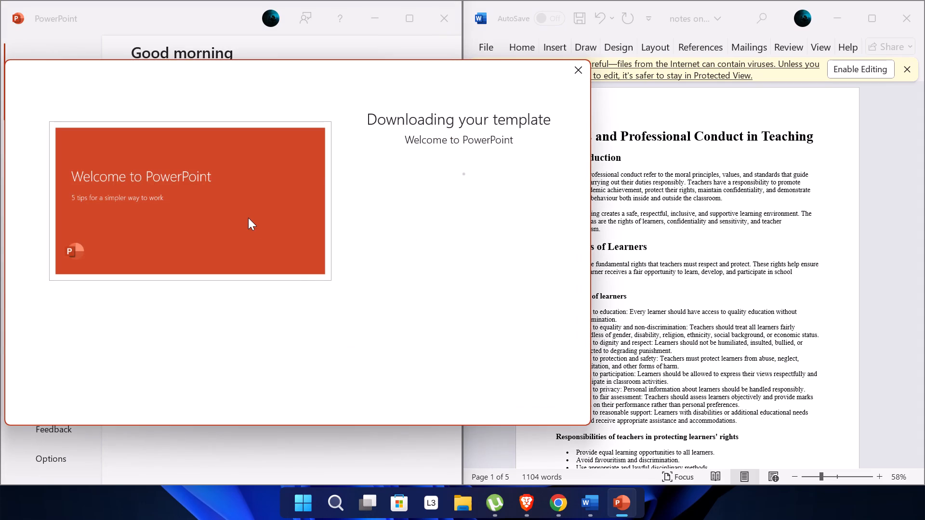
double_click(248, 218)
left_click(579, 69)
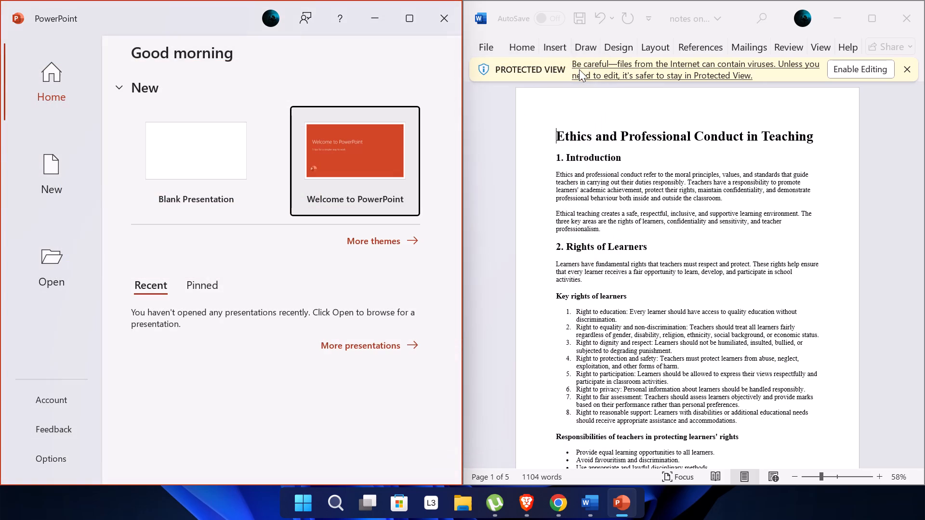
Create a new blank presentation in PowerPoint and dismiss the video recording tip.
left_click(193, 146)
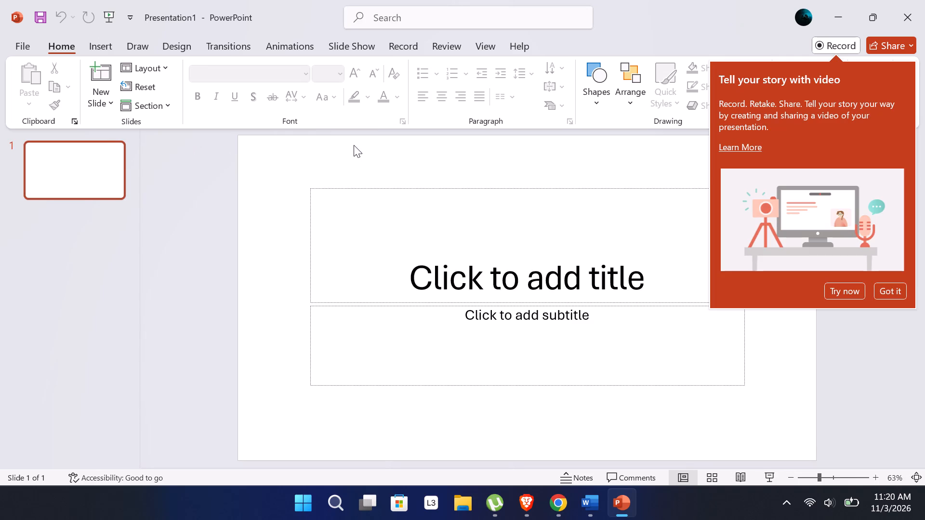
left_click(877, 340)
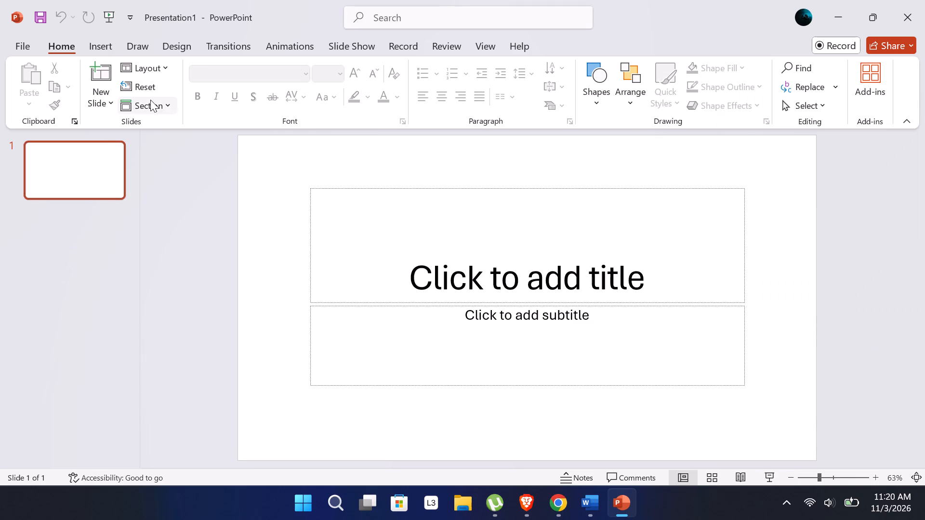
Add a second slide with the Blank layout and dismiss the accessibility tip.
left_click(106, 98)
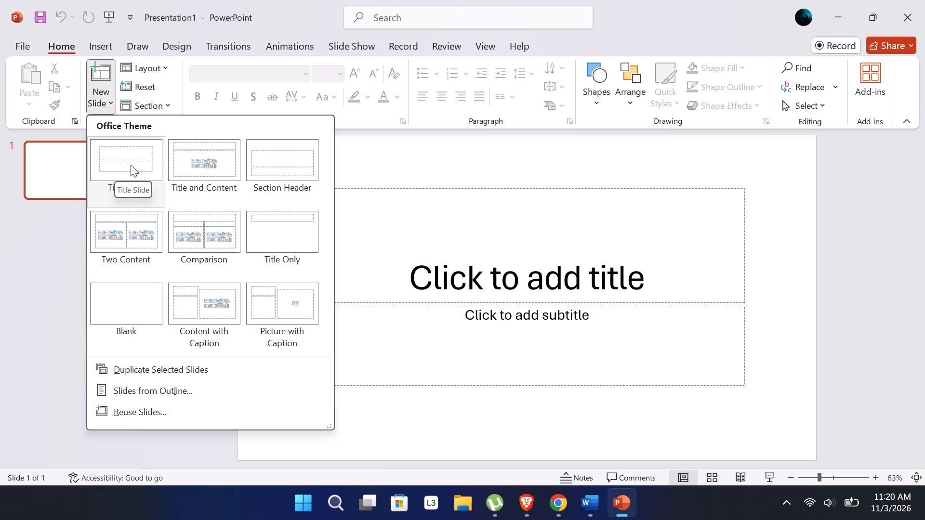
left_click(141, 289)
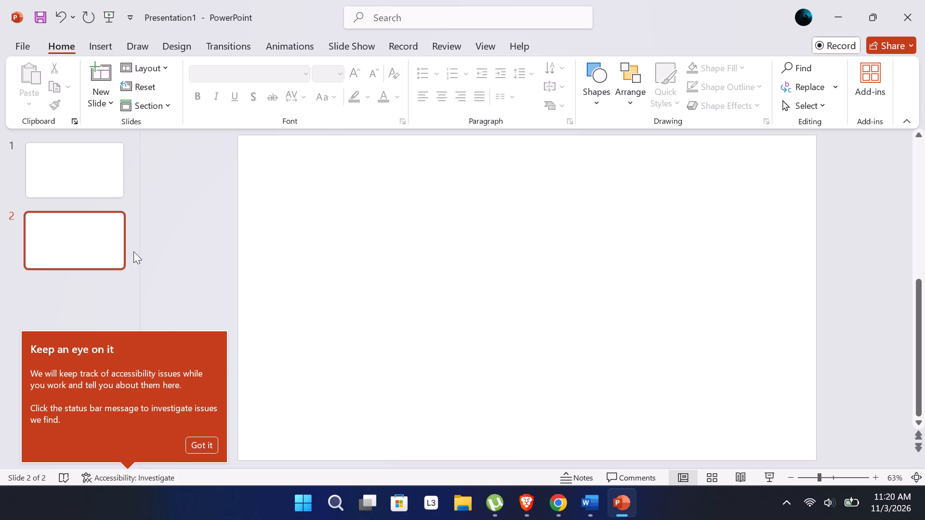
left_click(198, 248)
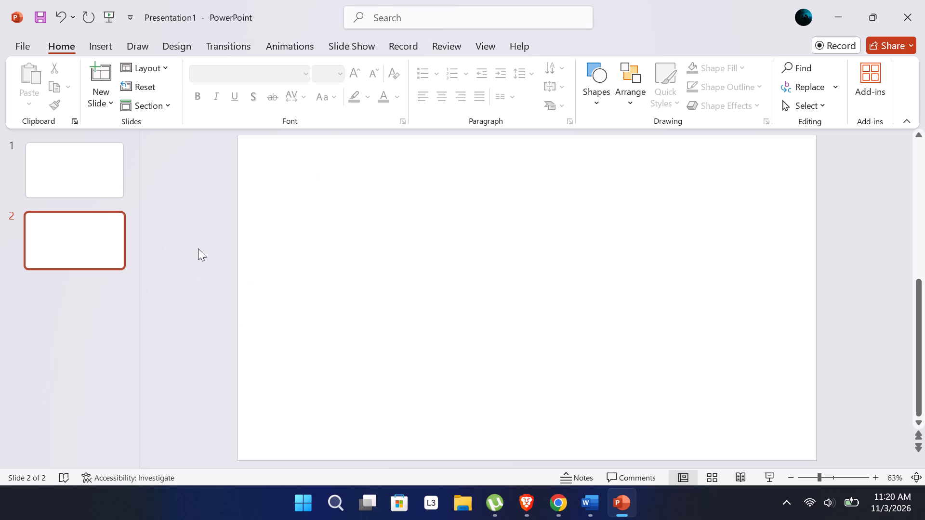
Move the blank slide ahead of the title slide so it comes first in the presentation.
left_click(61, 165)
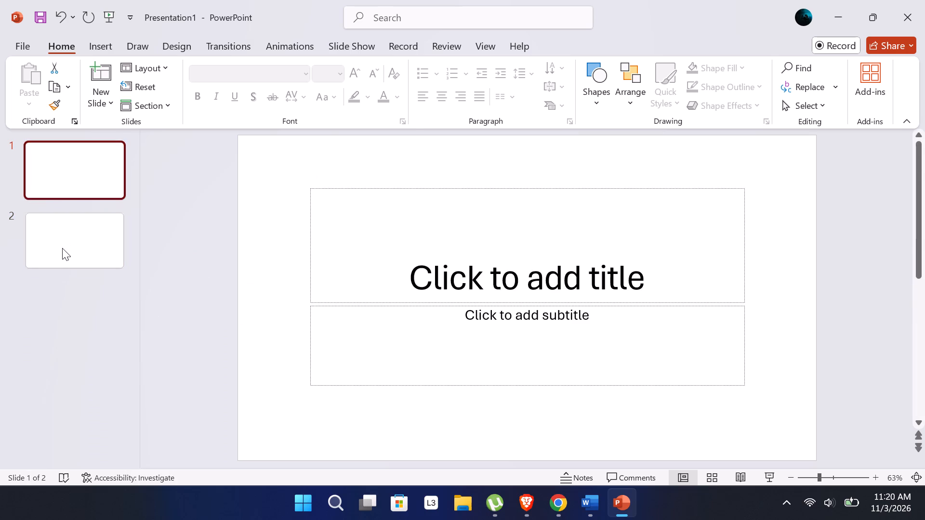
left_click(62, 248)
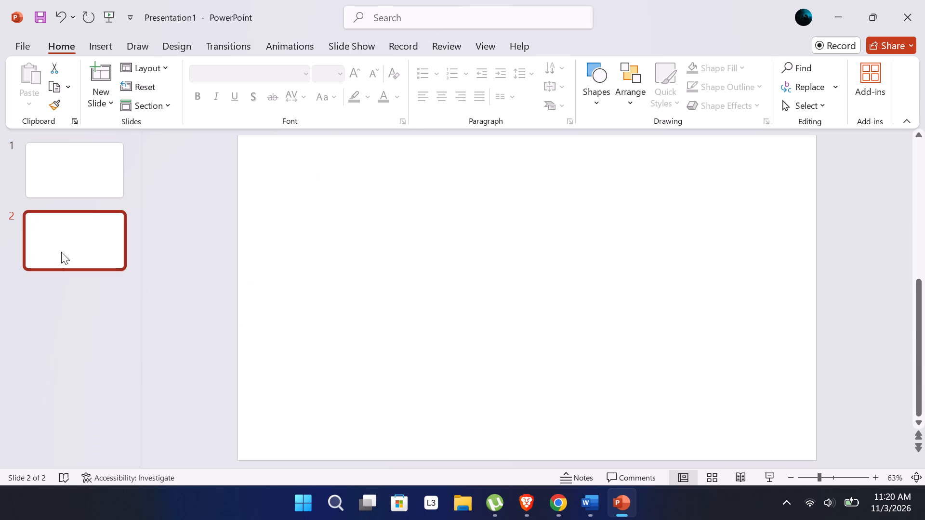
left_click_drag(61, 252, 59, 187)
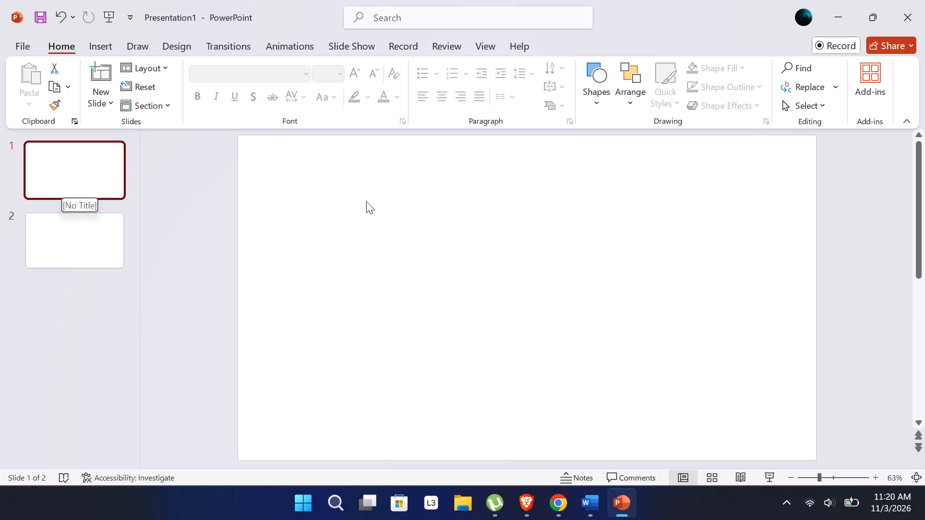
Format the first slide's background, trying a light orange solid fill and a gradient fill before applying the default picture or texture fill.
left_click(440, 244)
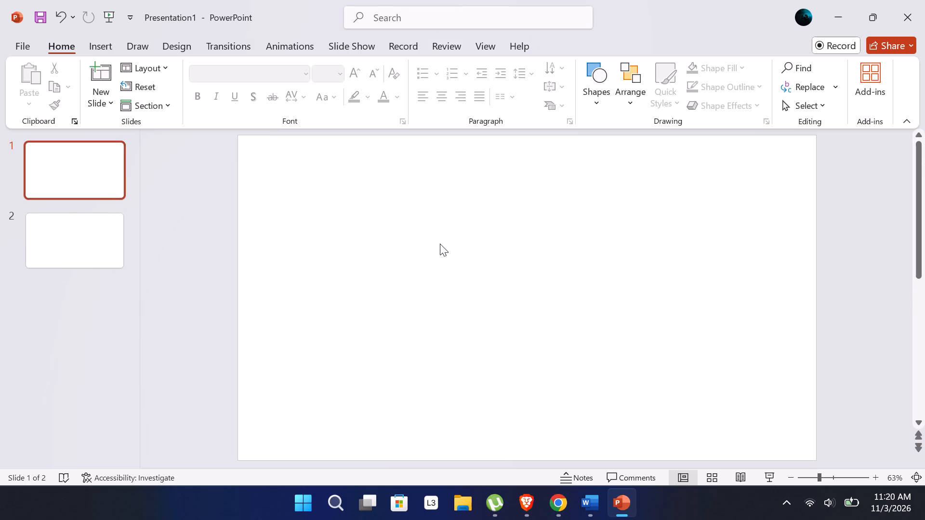
left_click(440, 244)
right_click(440, 244)
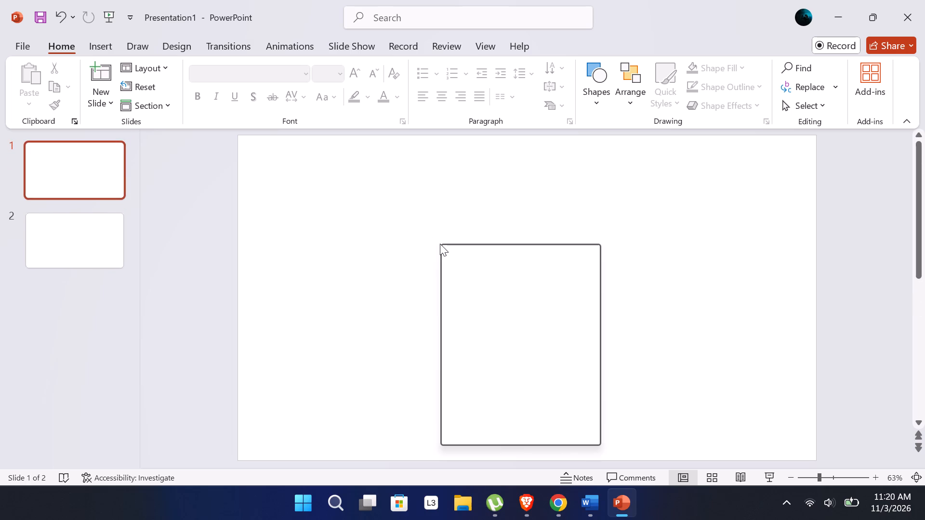
double_click(517, 411)
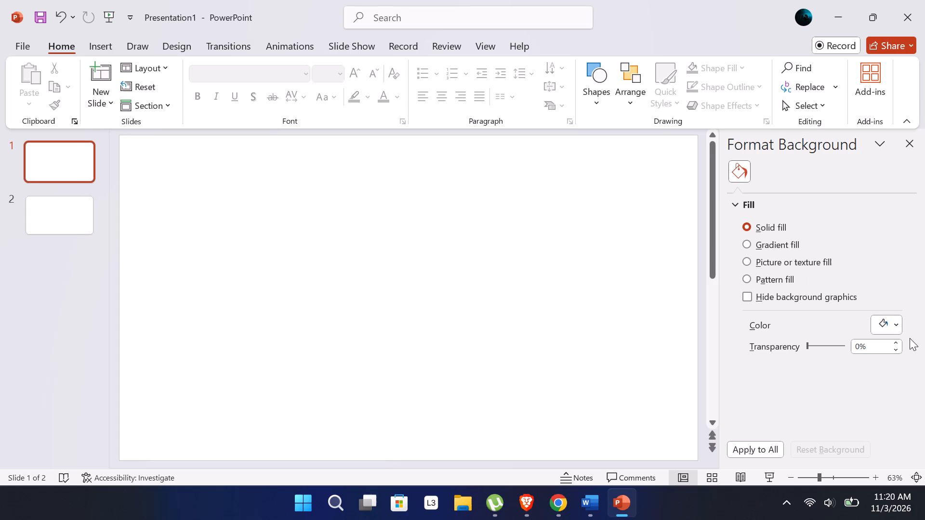
left_click(896, 326)
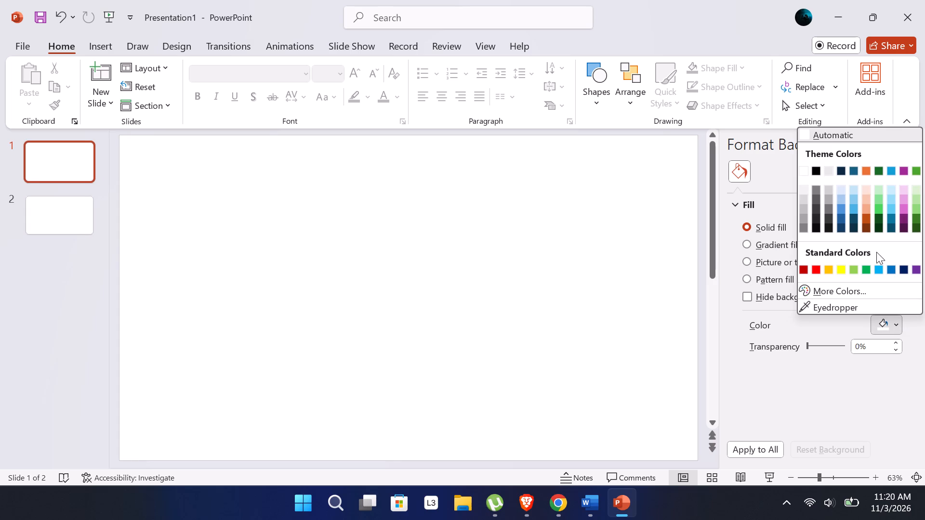
left_click(863, 203)
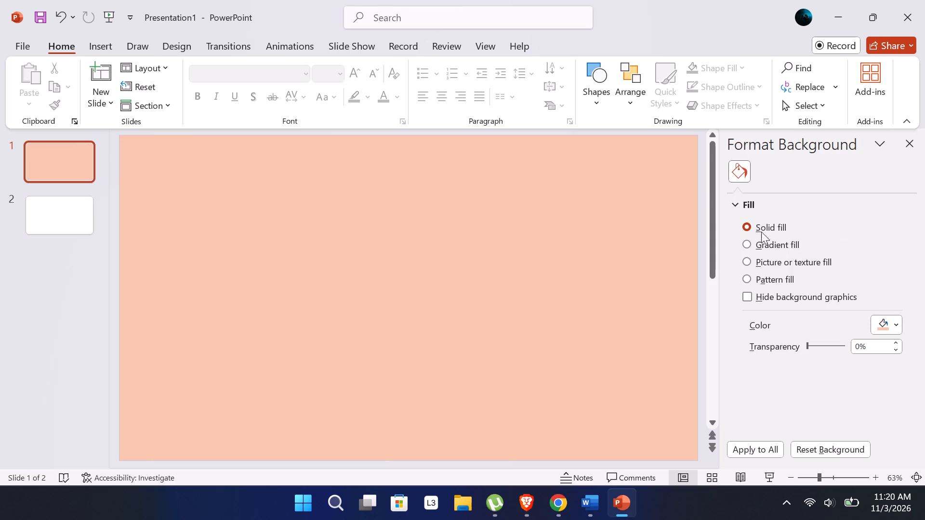
left_click(771, 247)
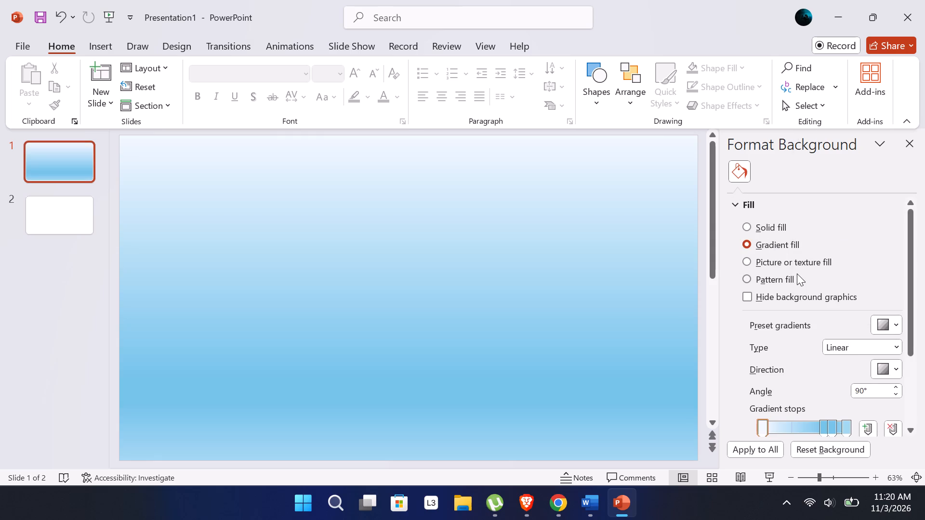
left_click(768, 225)
left_click(768, 263)
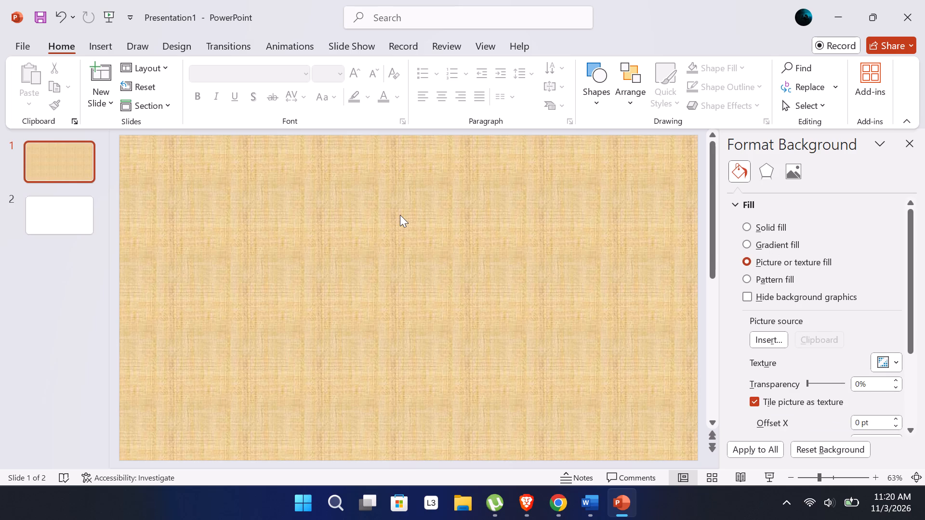
Insert six new slides directly after the textured first slide.
key("ctrl+m")
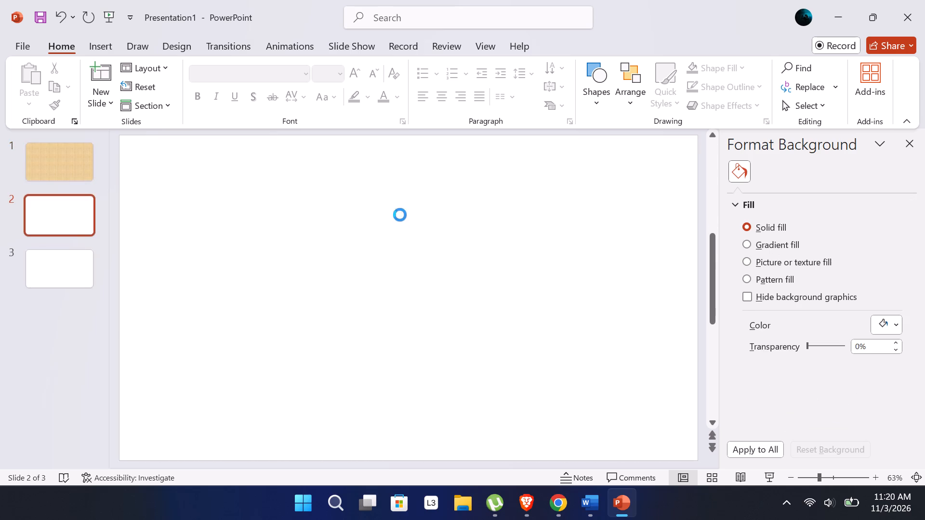
key("ctrl+m")
key("ctrl+m")
key("ctrl+m")
key("ctrl+m")
key("ctrl+m")
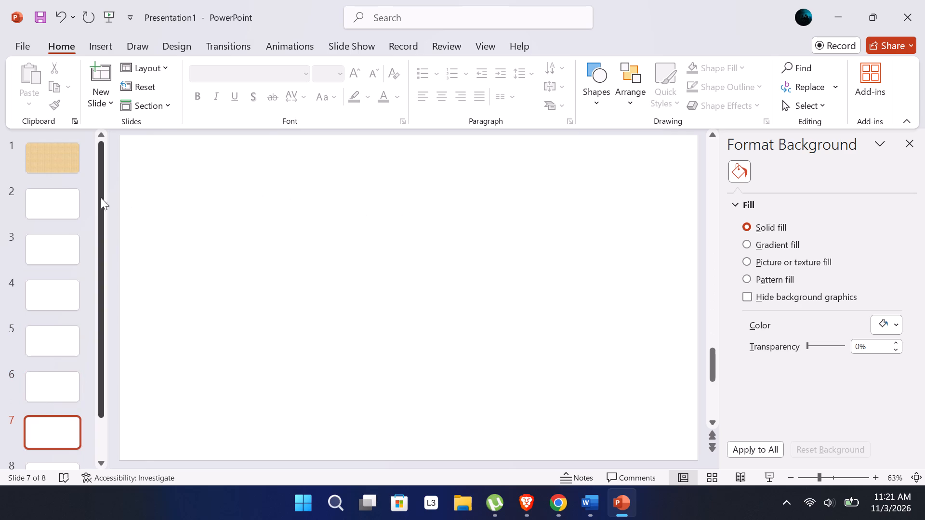
Apply the first slide's texture background to all slides in the presentation.
left_click(65, 169)
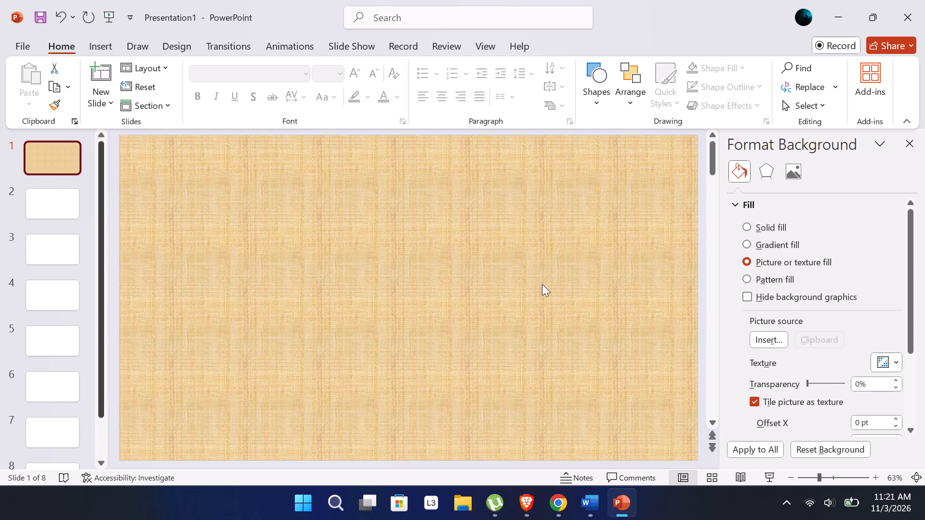
right_click(542, 284)
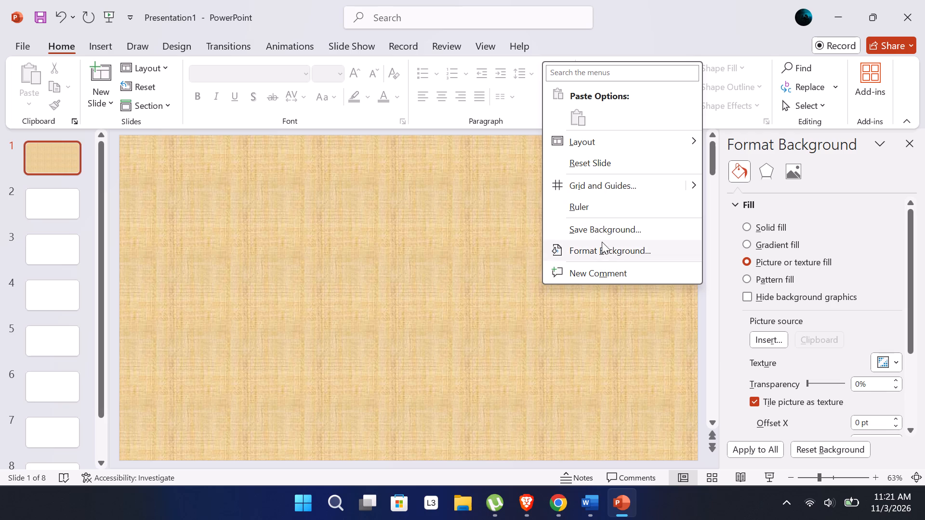
left_click(605, 245)
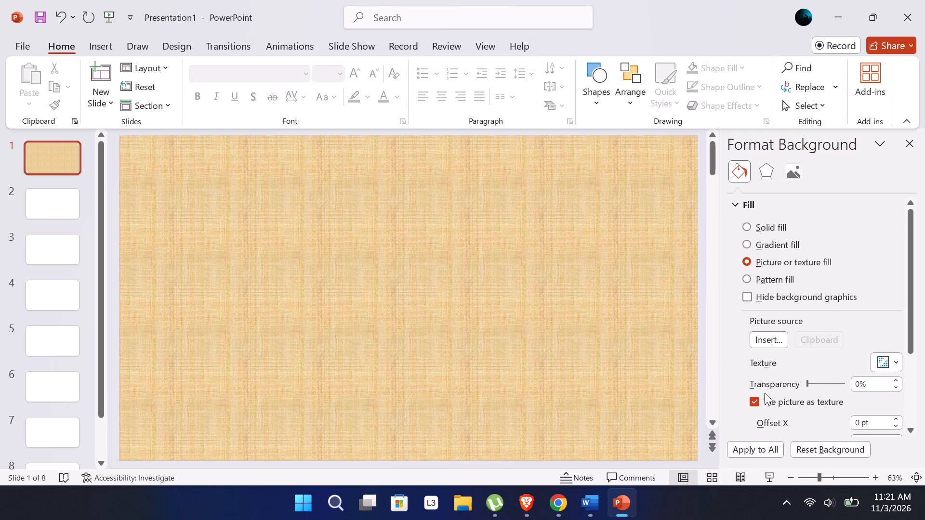
left_click(757, 451)
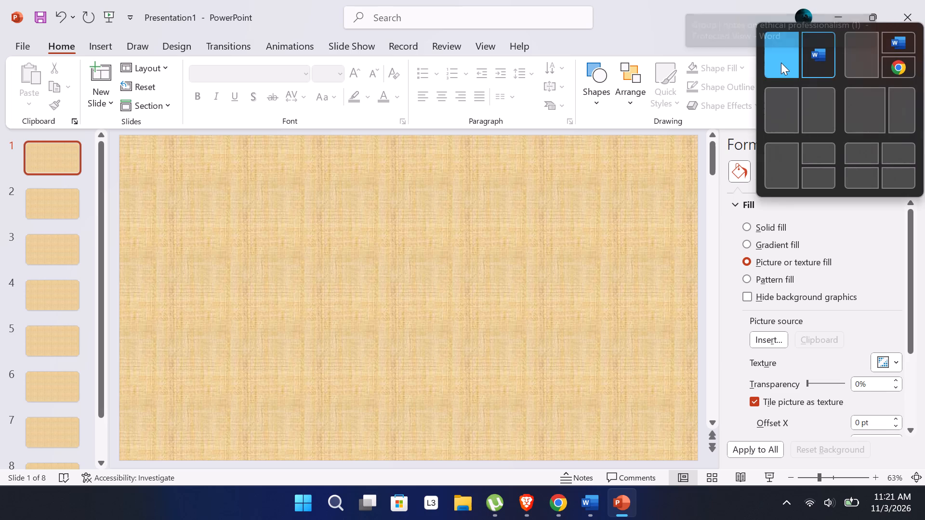
Arrange the presentation and the Word notes side by side, with the presentation in the left half.
left_click(781, 63)
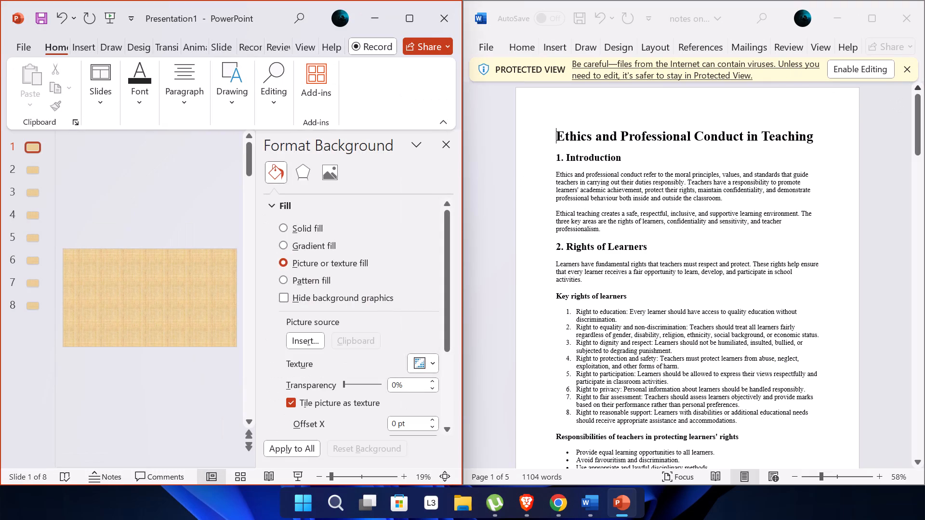
Copy the heading "Ethics and Professional Conduct in Teaching" from the Word notes, close the background formatting pane, and paste the heading onto the first slide.
left_click(815, 137)
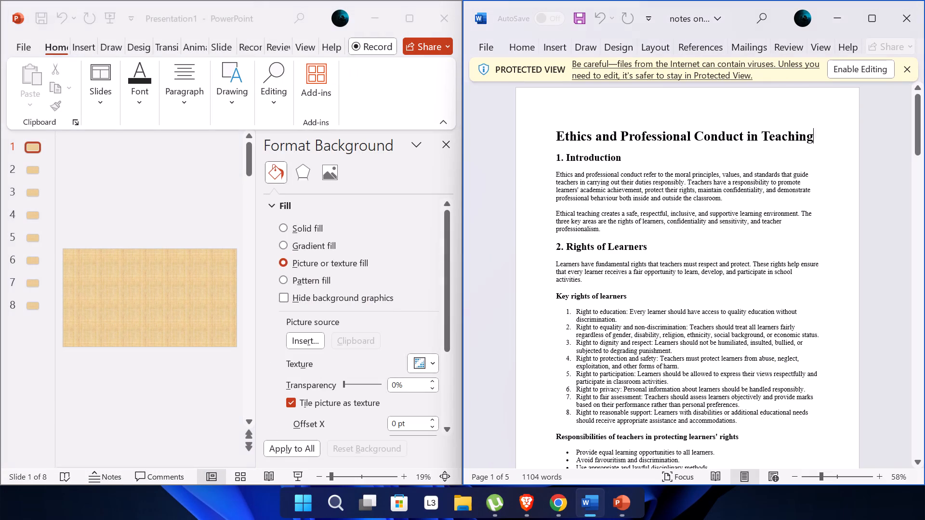
left_click_drag(815, 137, 737, 137)
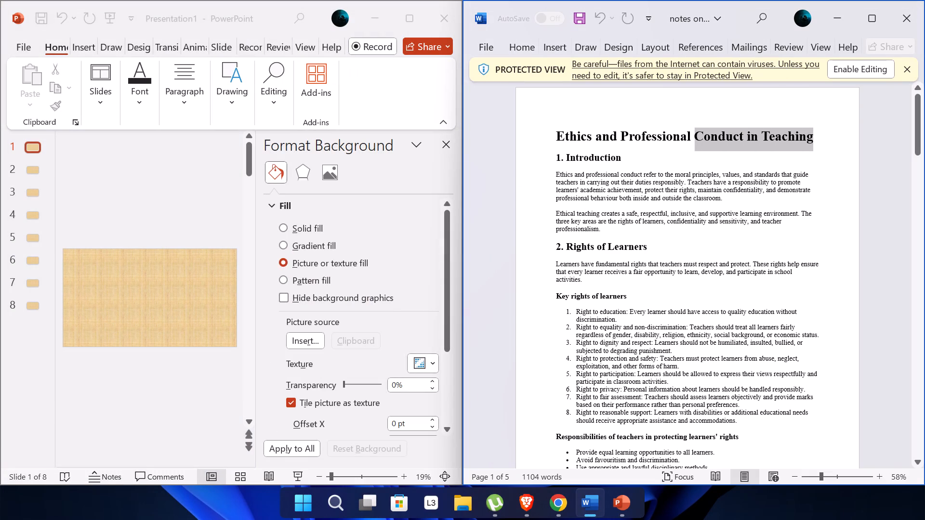
left_click_drag(737, 137, 549, 143)
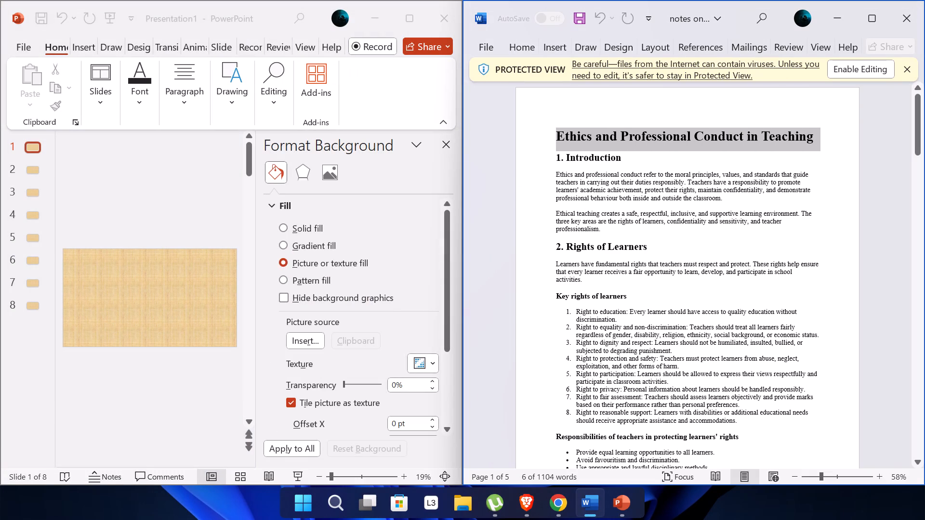
key("ctrl+c")
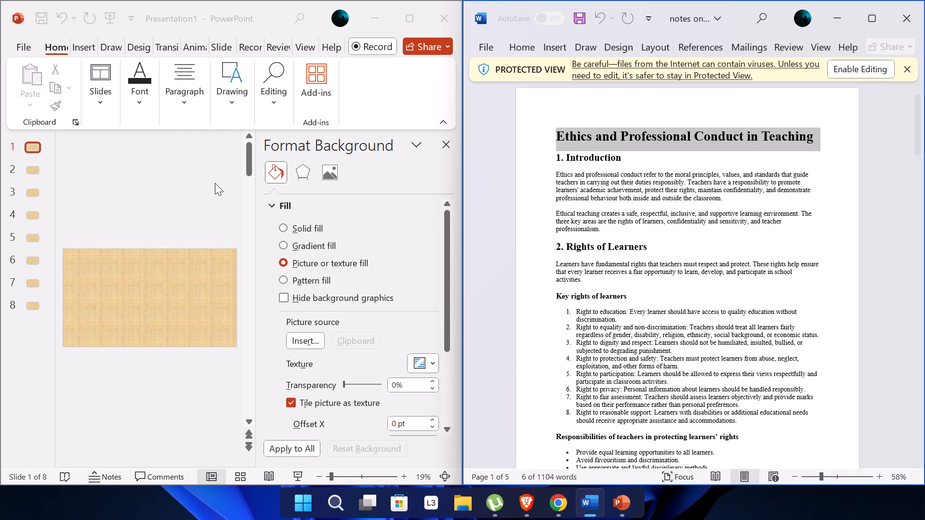
left_click(120, 261)
left_click(120, 261)
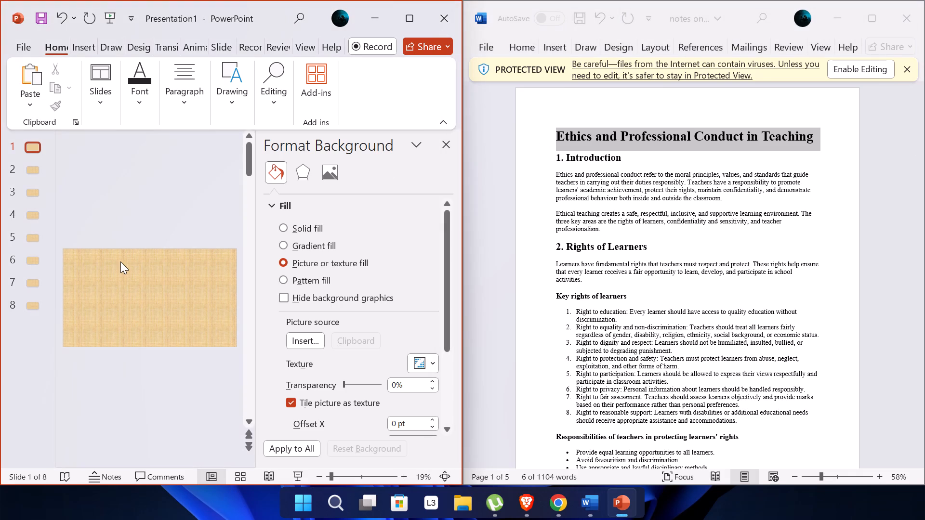
left_click(448, 136)
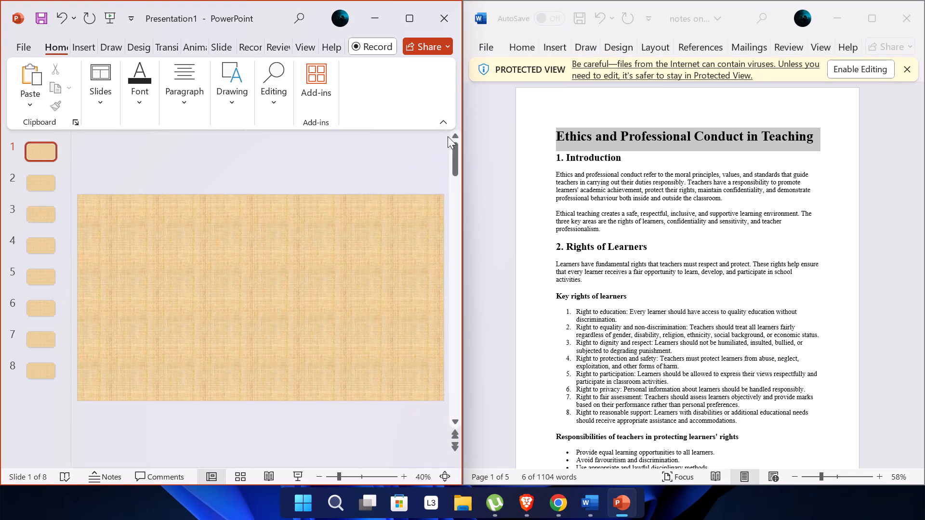
left_click(171, 233)
key("ctrl+v")
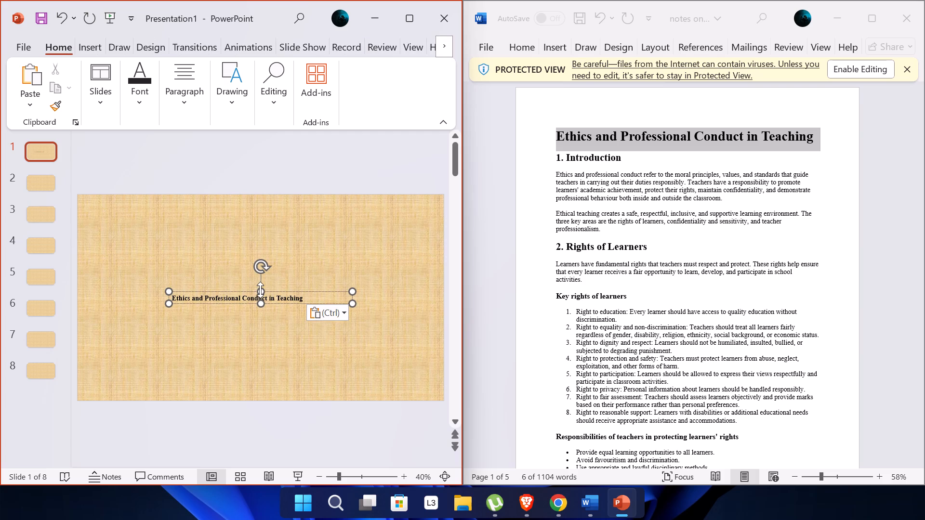
Move the pasted heading's text box to the upper-left area of the first slide.
left_click_drag(255, 292, 242, 211)
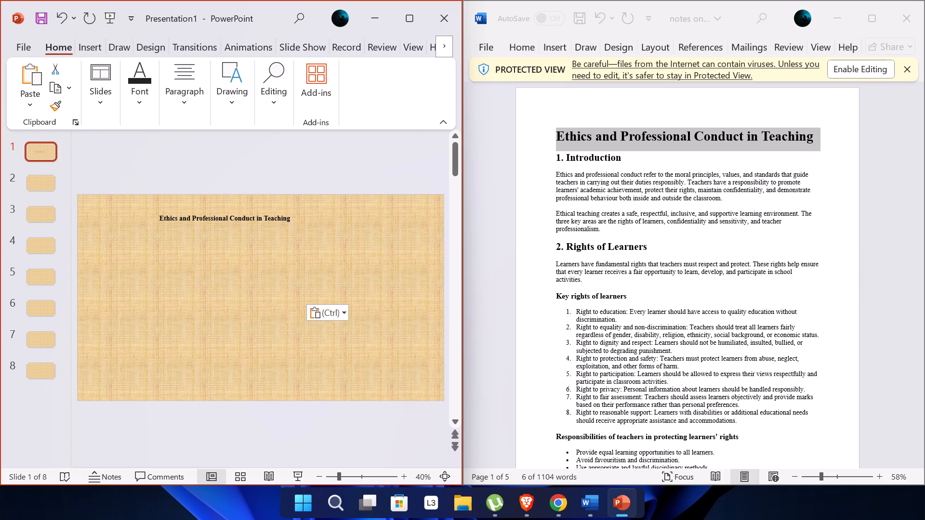
left_click_drag(242, 211, 264, 213)
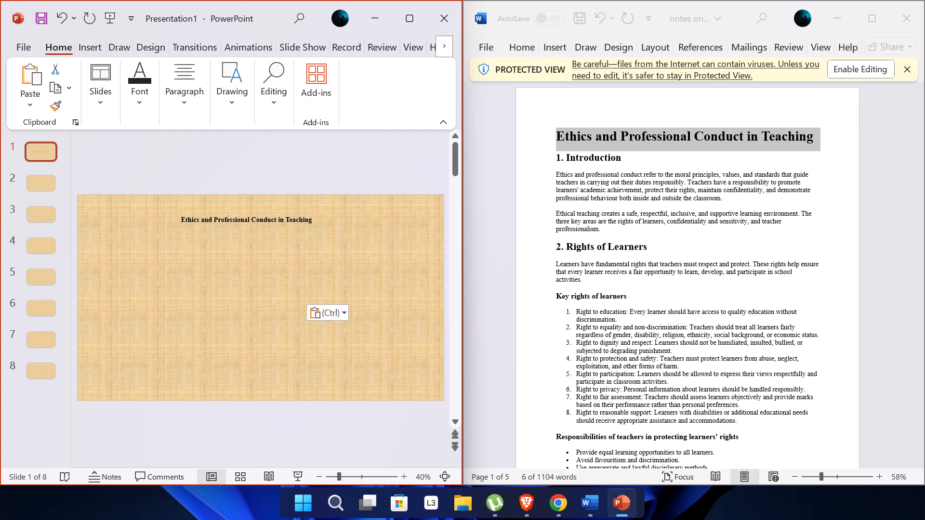
left_click_drag(264, 213, 184, 207)
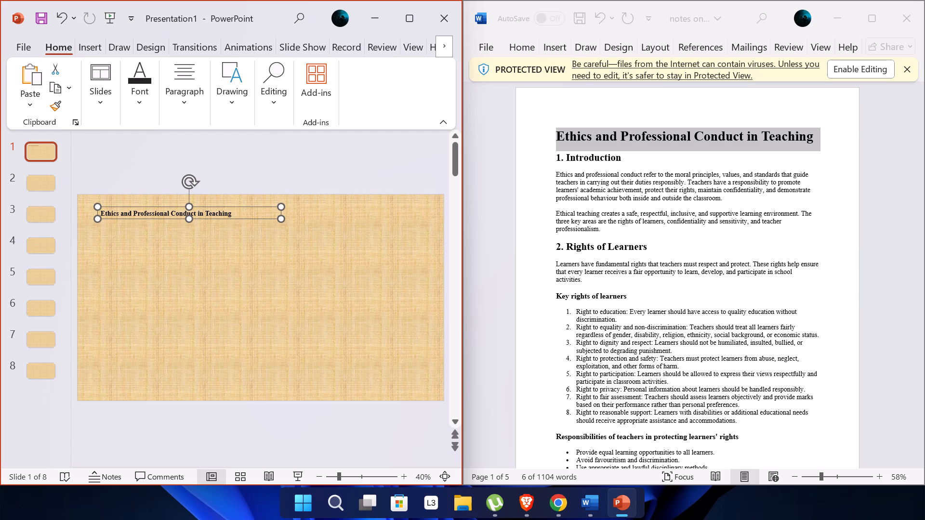
Format the whole slide heading with font size 24 and a darker shade of the light-blue theme colour.
left_click_drag(231, 214, 141, 208)
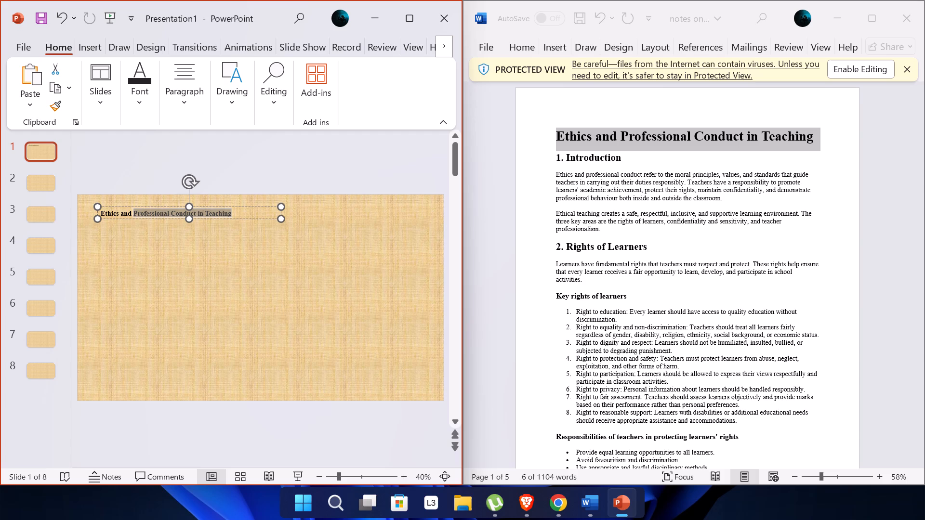
left_click_drag(141, 208, 92, 215)
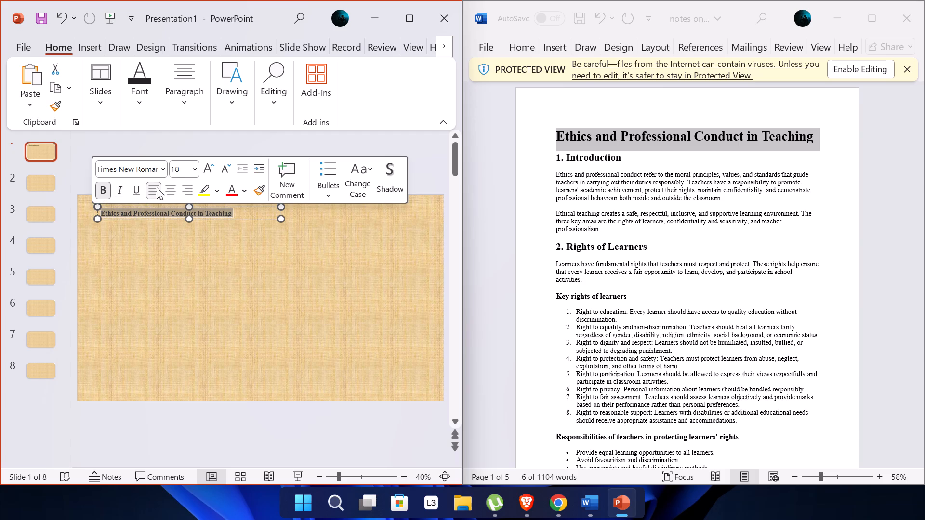
left_click(179, 167)
type("24")
key("Return")
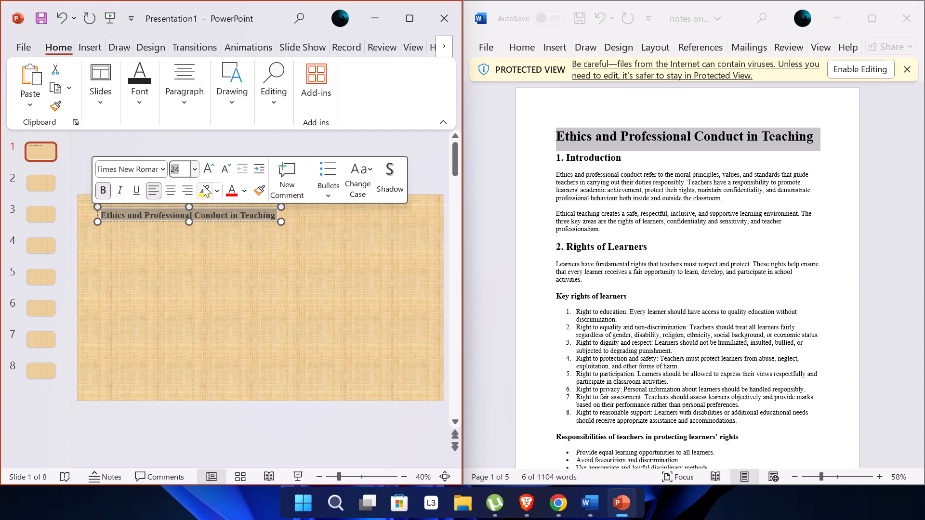
left_click(219, 192)
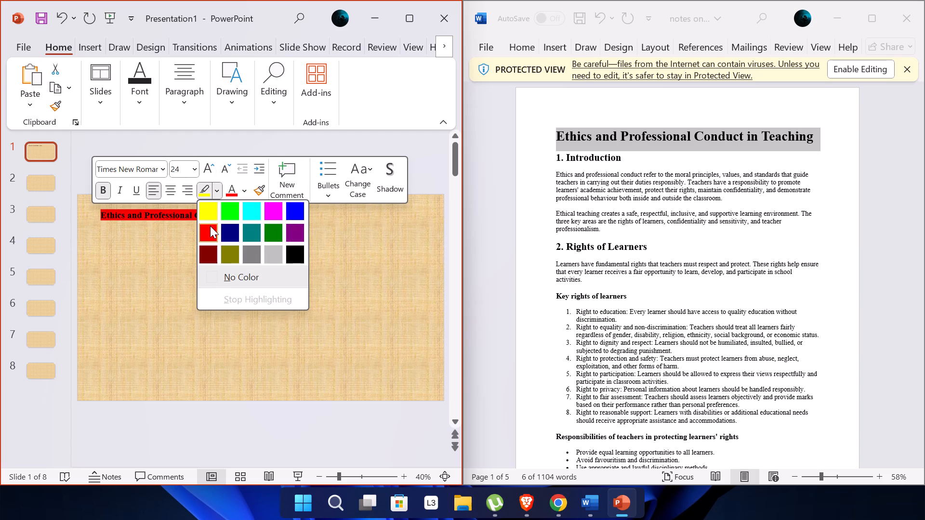
left_click(242, 188)
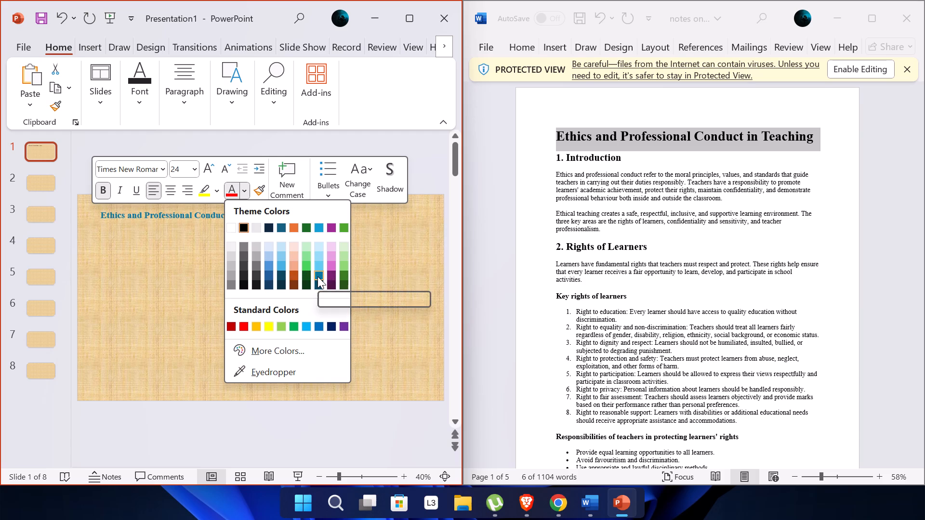
left_click(317, 276)
left_click(269, 293)
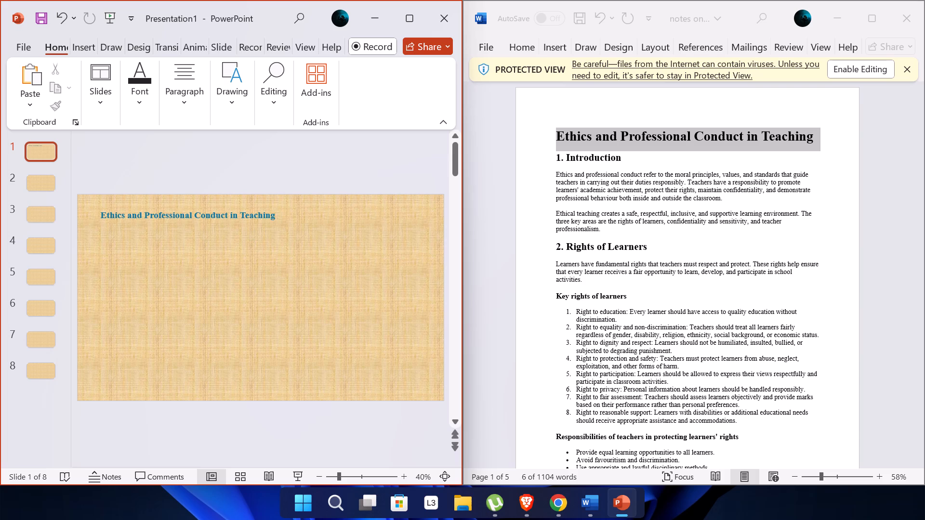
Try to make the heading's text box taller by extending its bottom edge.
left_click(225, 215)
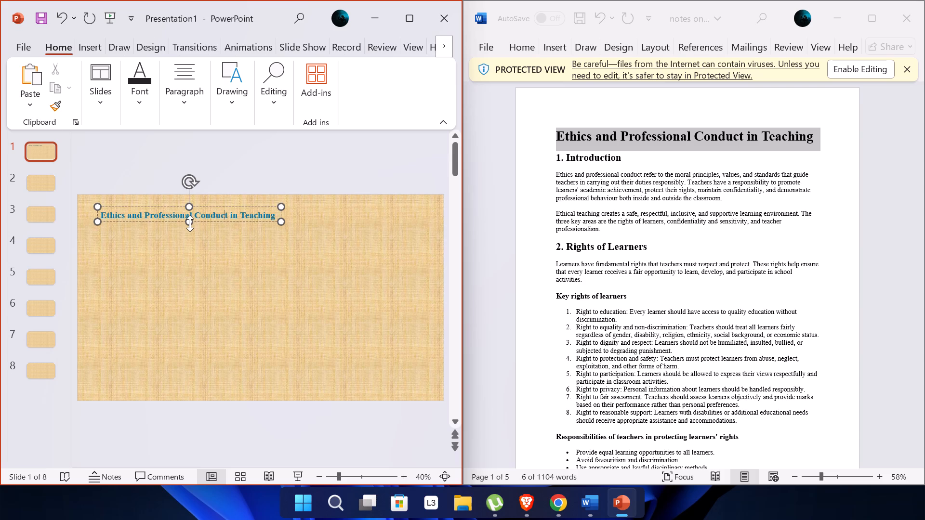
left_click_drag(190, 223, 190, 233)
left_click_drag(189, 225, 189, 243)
Set the heading's font size to 26 and widen its text box so the heading fits on one line.
left_click_drag(273, 217, 95, 214)
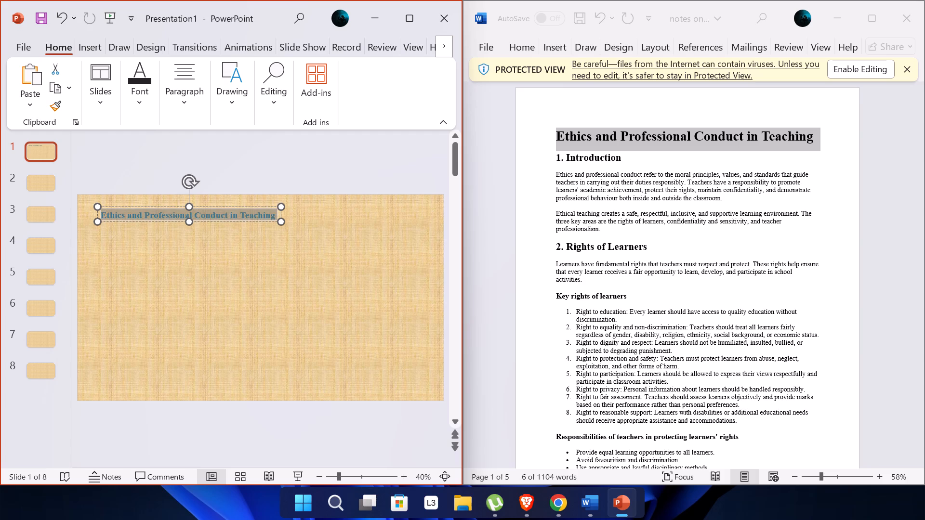
left_click_drag(95, 214, 93, 214)
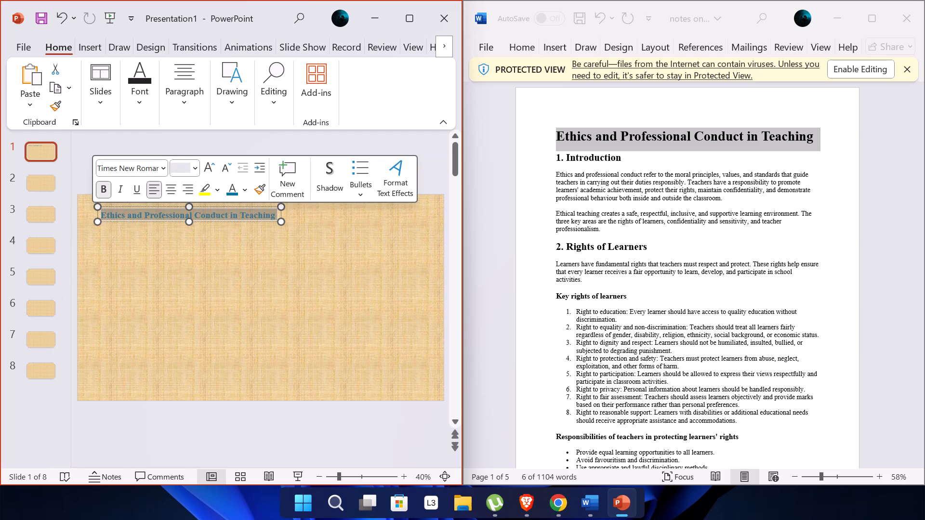
left_click(178, 165)
type("26")
key("Return")
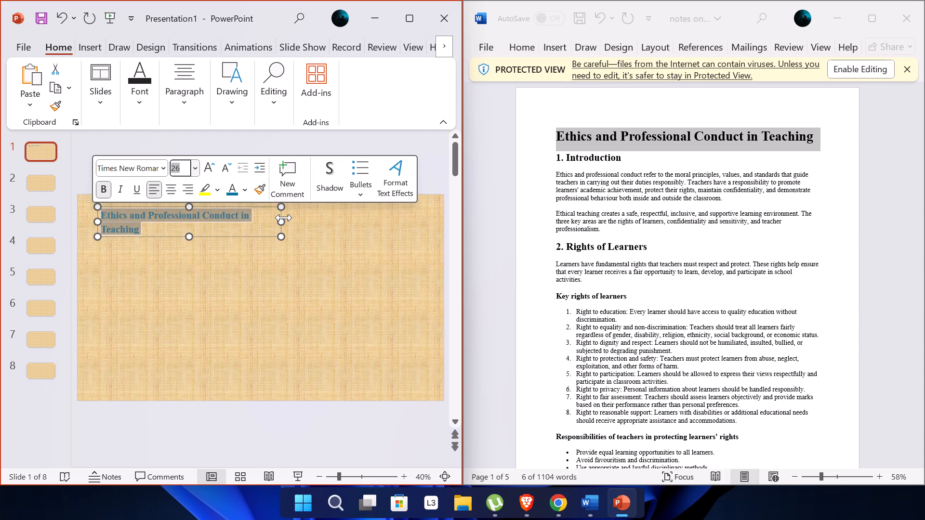
left_click_drag(284, 218, 321, 225)
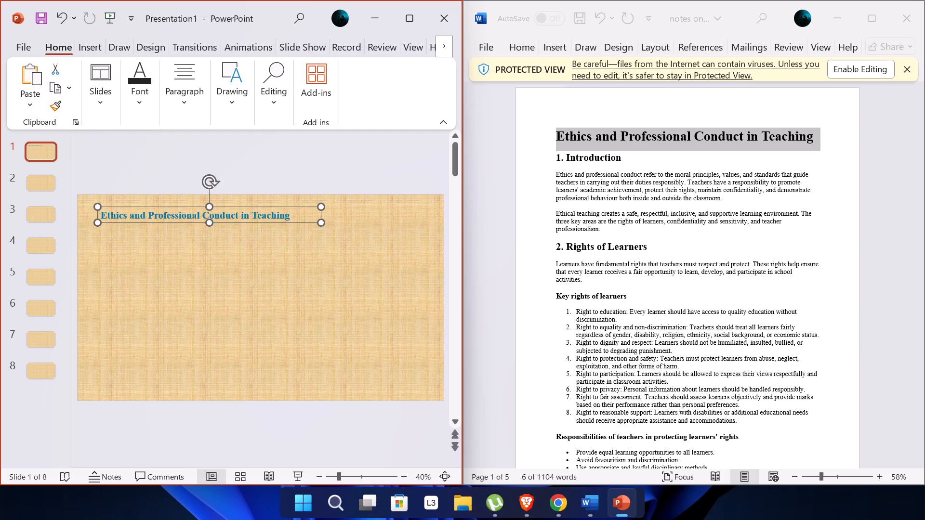
Add a full stop to the end of the first slide's heading.
left_click(294, 216)
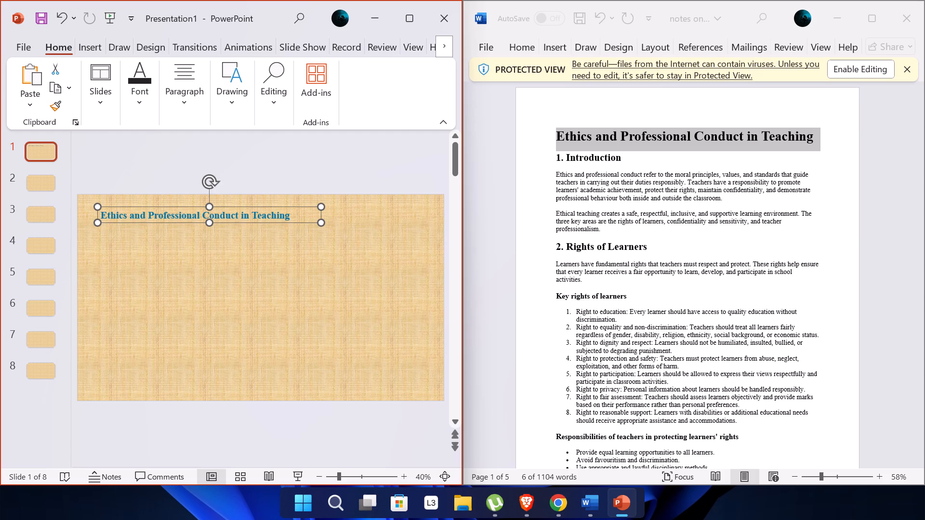
left_click(297, 217)
left_click(309, 268)
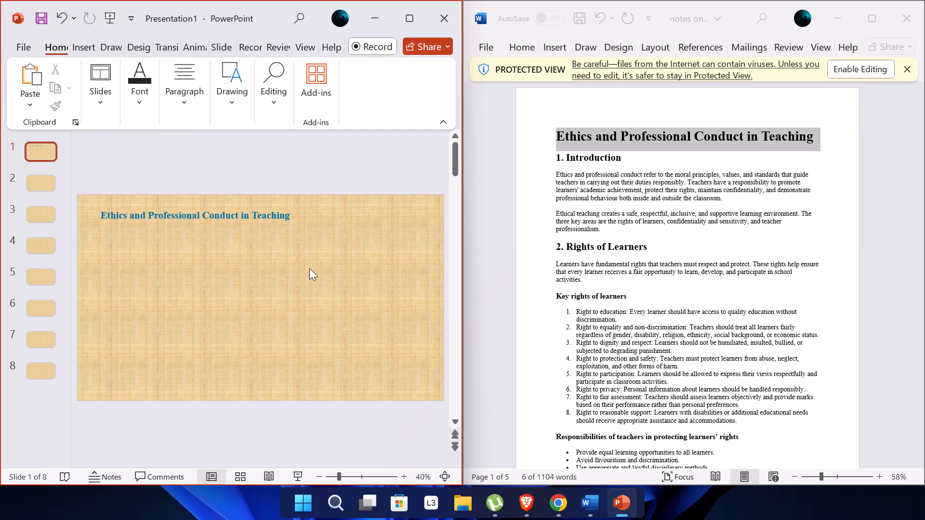
left_click(289, 217)
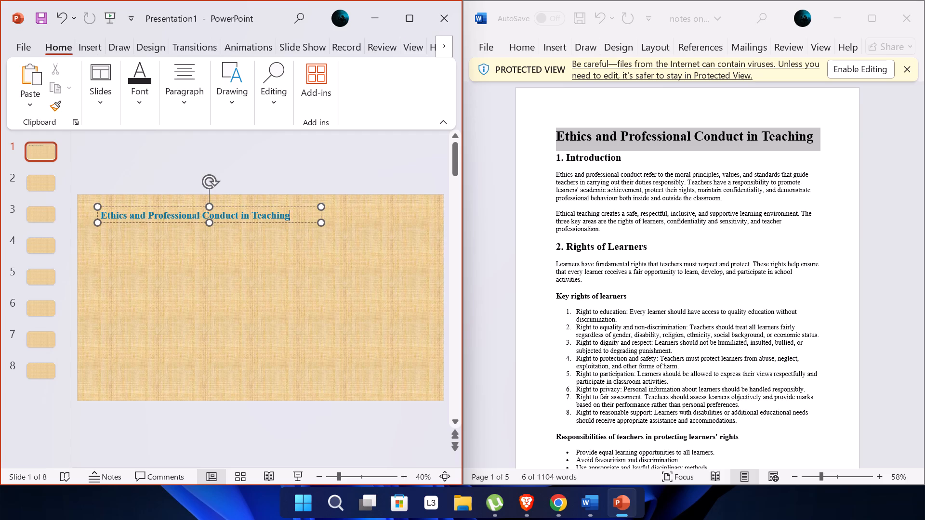
key("period")
left_click(298, 260)
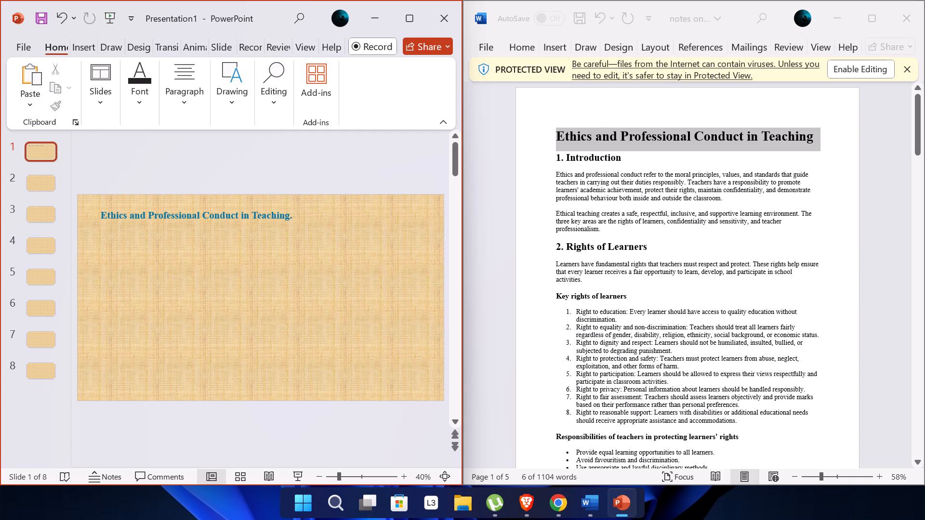
Copy the "1. Introduction" heading from the Word notes and paste it onto the first PowerPoint slide.
left_click(623, 161)
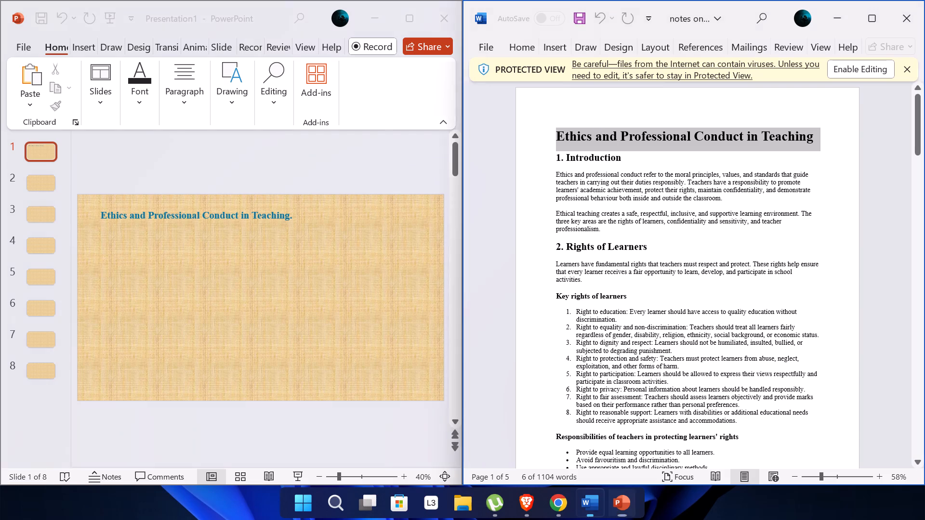
left_click_drag(623, 161, 541, 155)
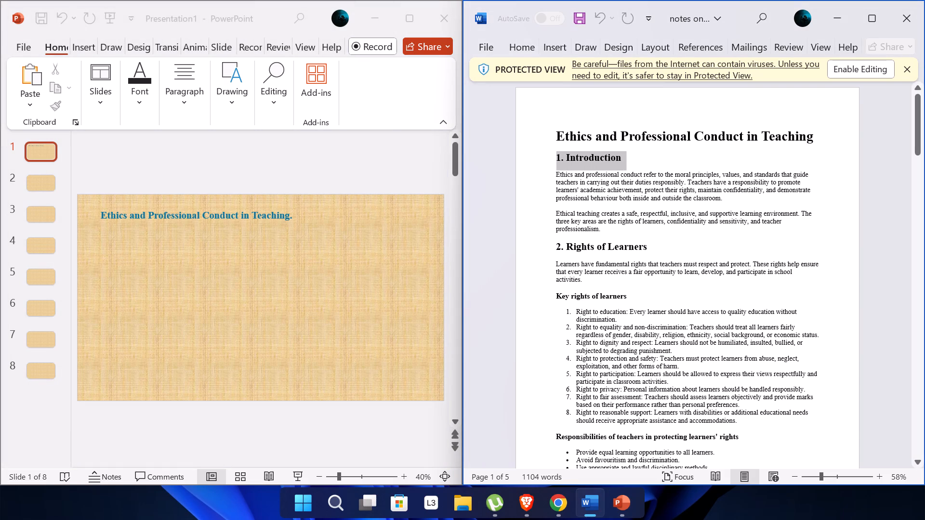
left_click_drag(541, 155, 536, 155)
key("ctrl+c")
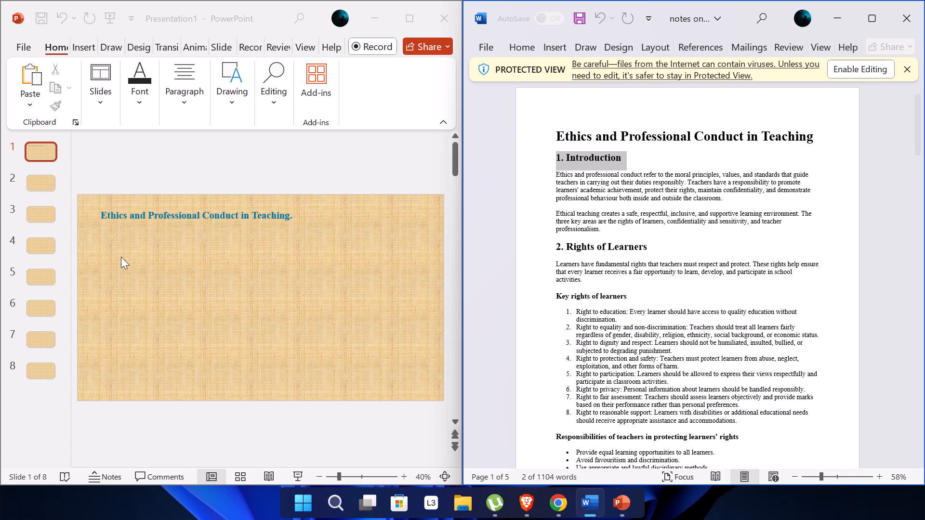
left_click(121, 257)
left_click(121, 257)
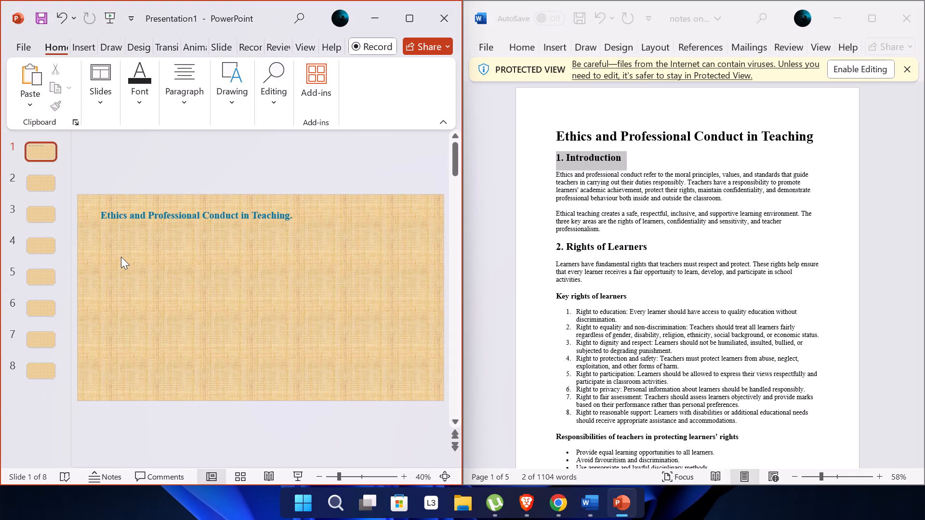
key("ctrl+v")
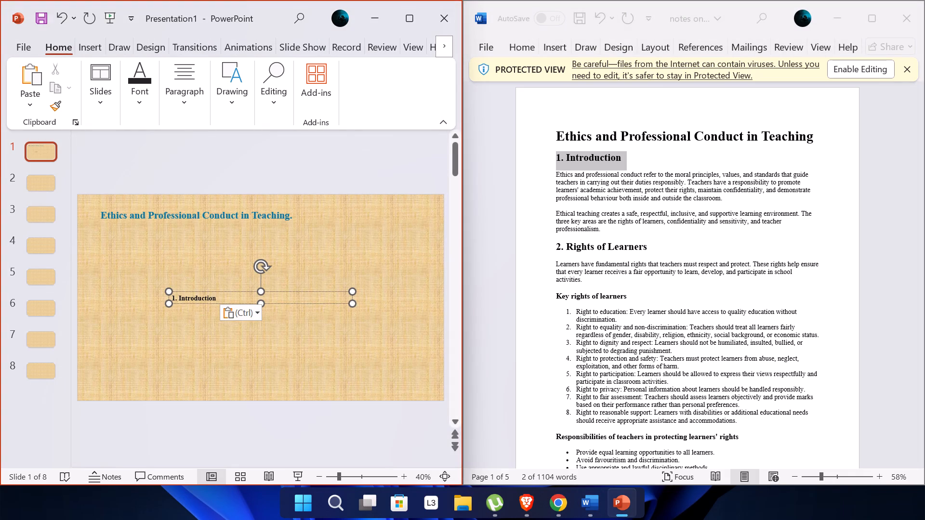
Move the "1. Introduction" text box up so it sits just below the slide's main heading.
left_click_drag(254, 291, 171, 241)
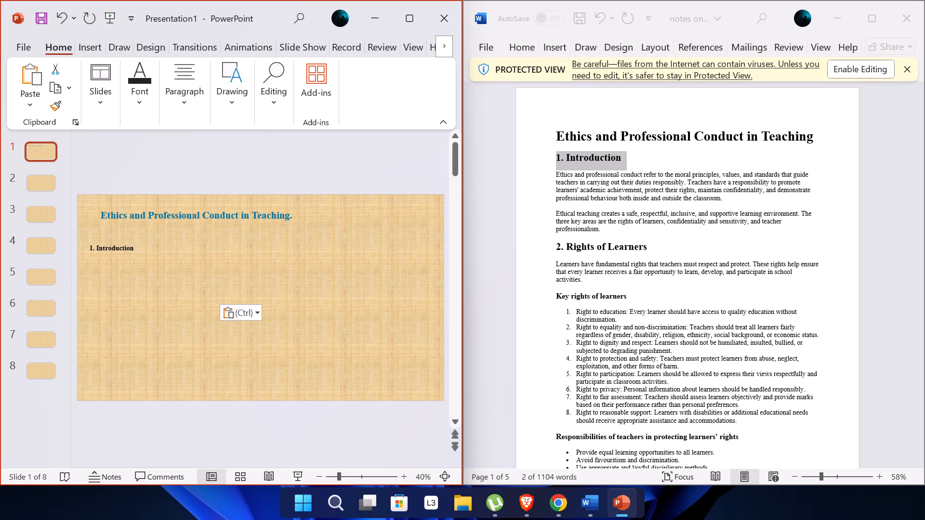
left_click_drag(171, 241, 165, 243)
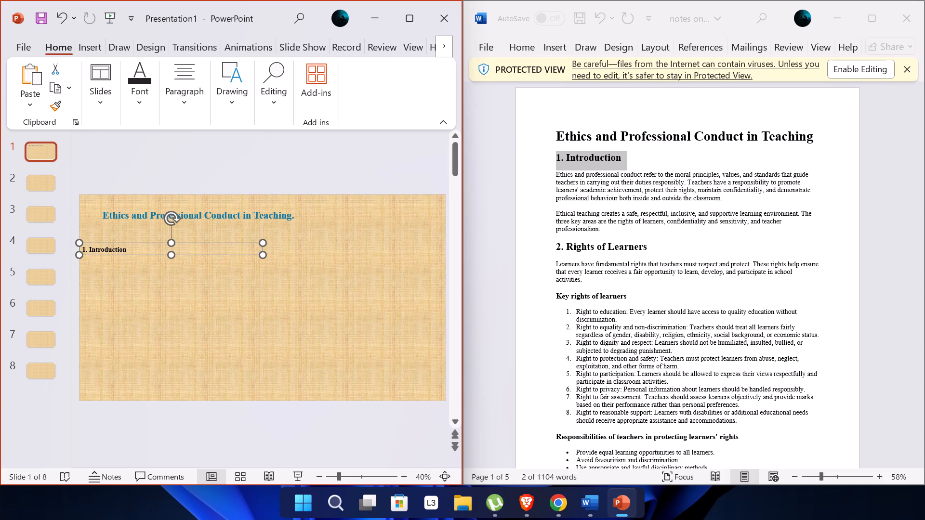
left_click_drag(165, 243, 197, 247)
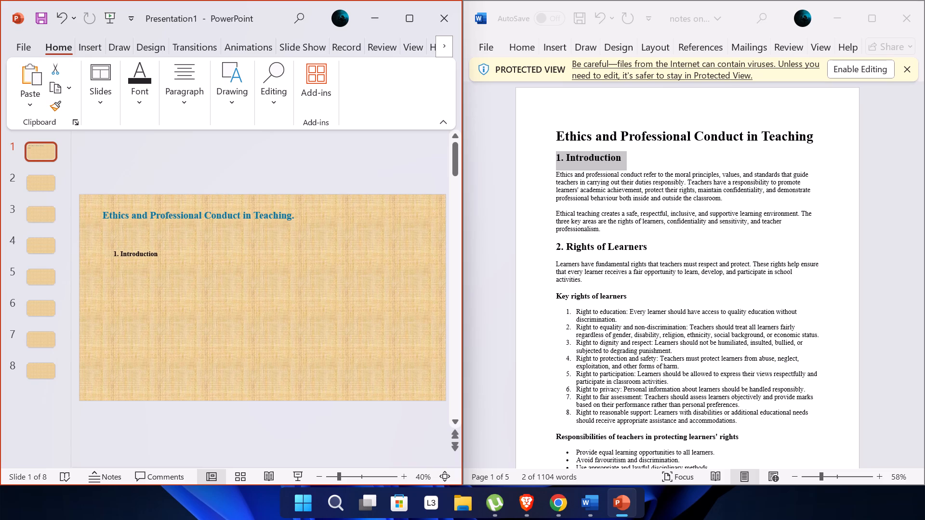
left_click_drag(197, 247, 246, 238)
Format the whole "1. Introduction" heading with a lighter blue theme colour and font size 24.
left_click(210, 247)
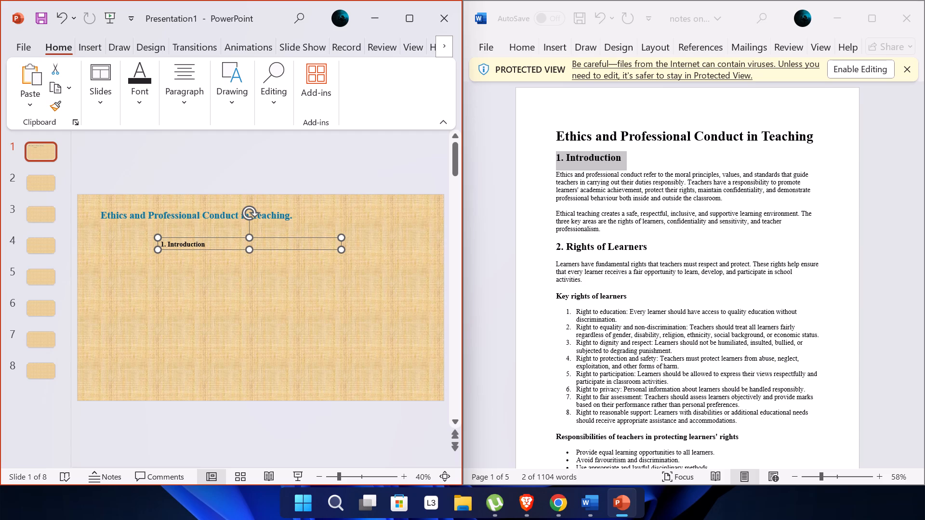
left_click(217, 246)
left_click(217, 246)
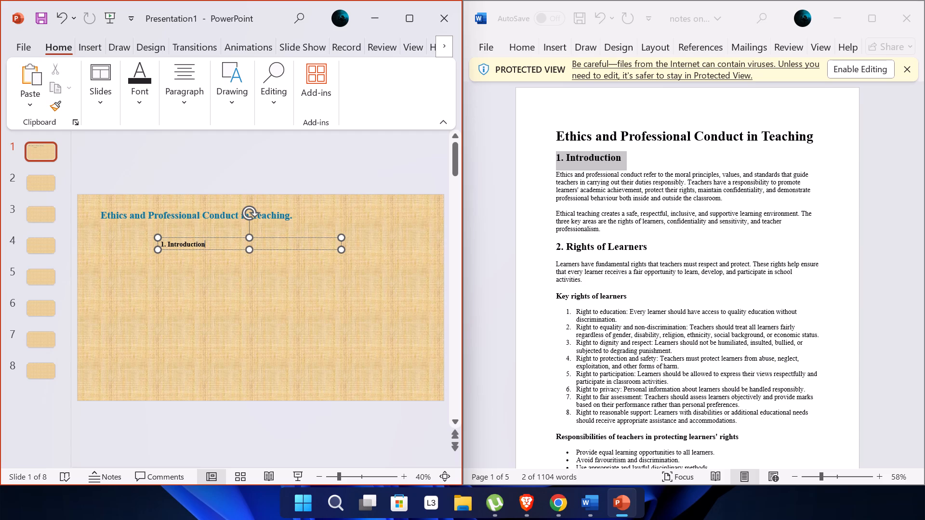
triple_click(218, 246)
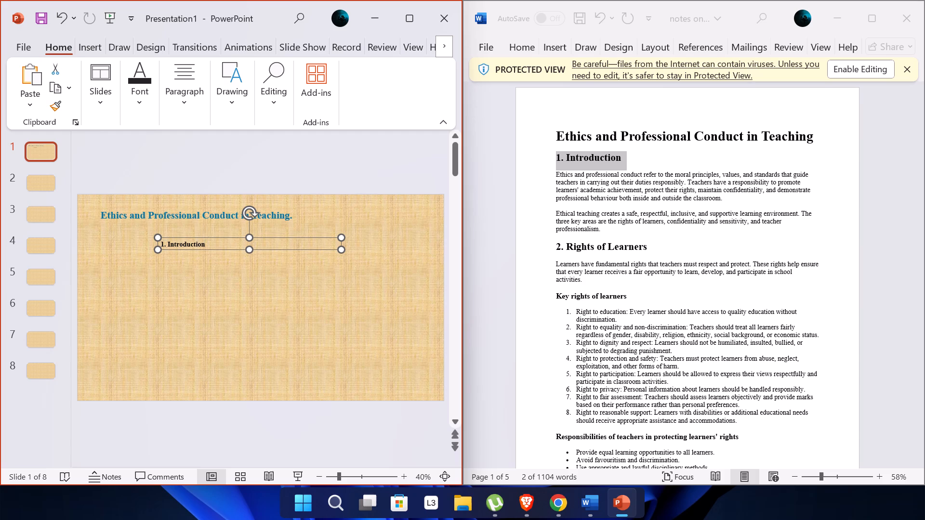
left_click(205, 246)
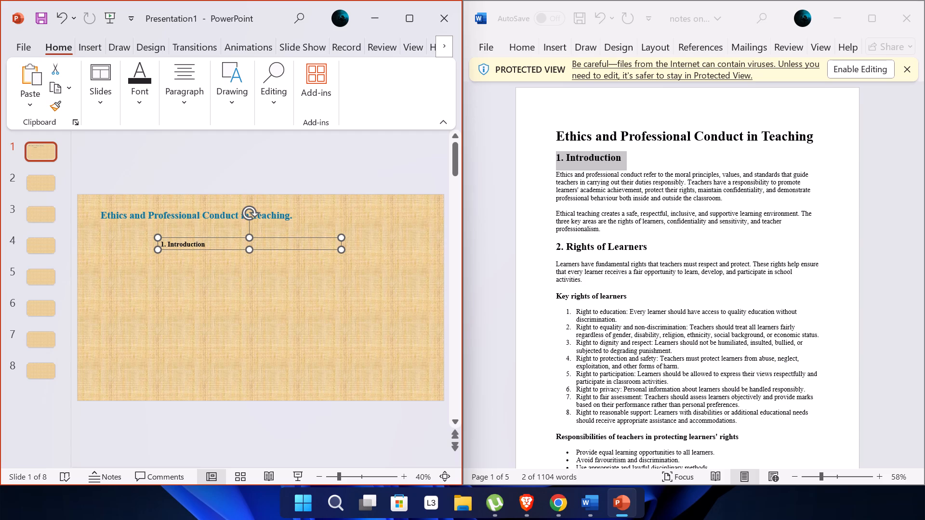
left_click_drag(204, 244, 165, 240)
left_click_drag(165, 240, 150, 240)
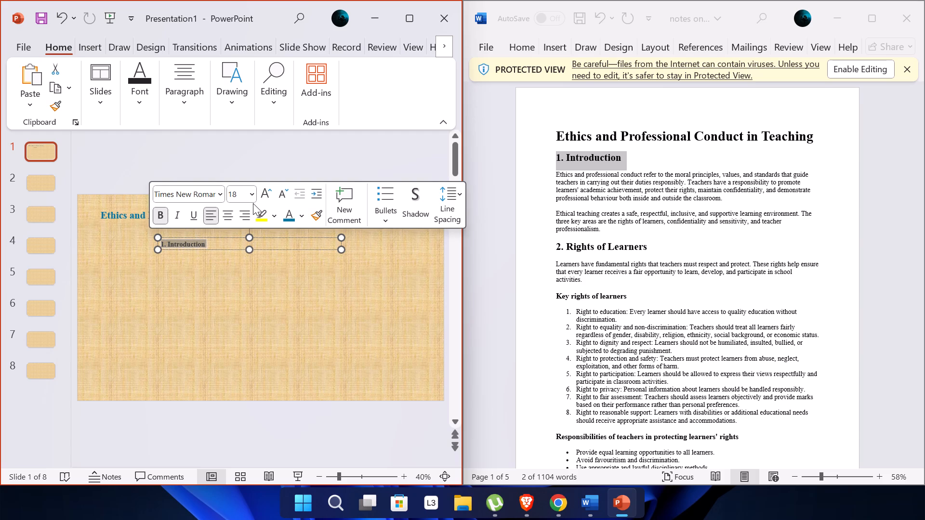
left_click(301, 217)
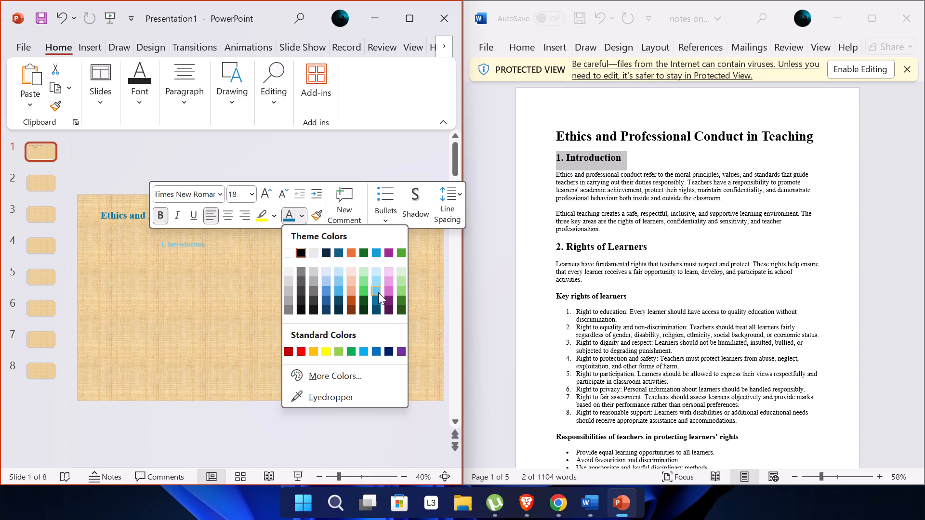
left_click(338, 287)
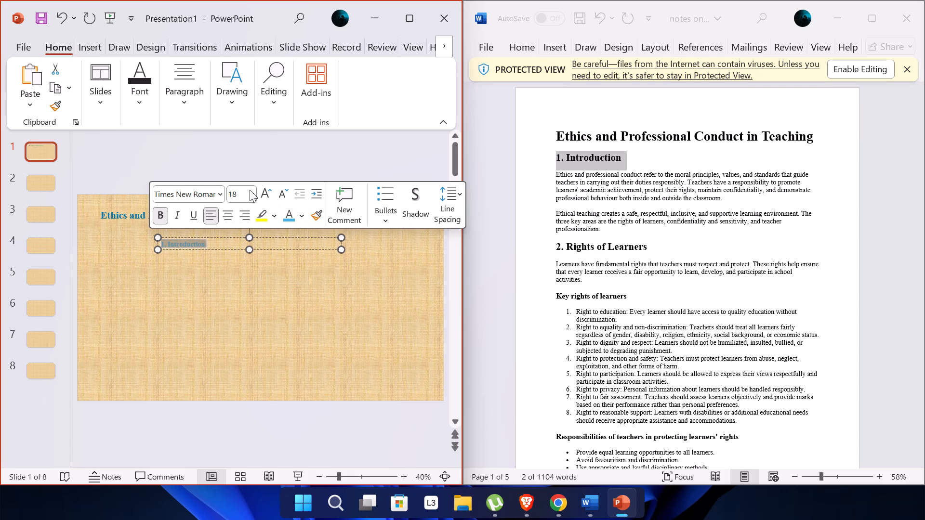
left_click(250, 190)
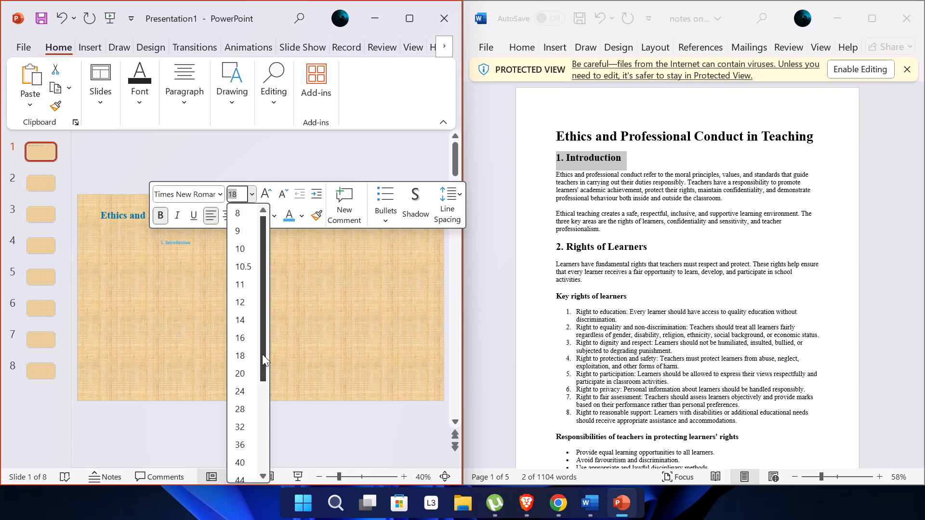
left_click(249, 391)
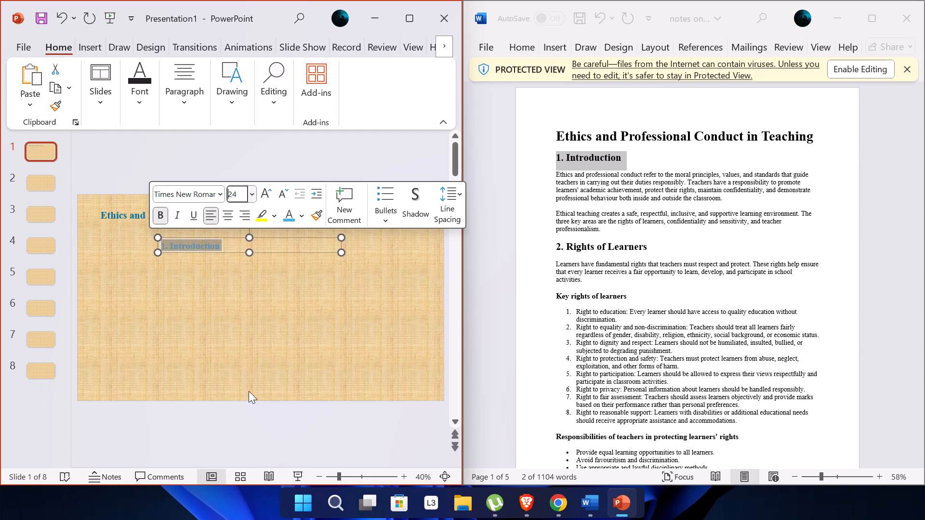
left_click(280, 354)
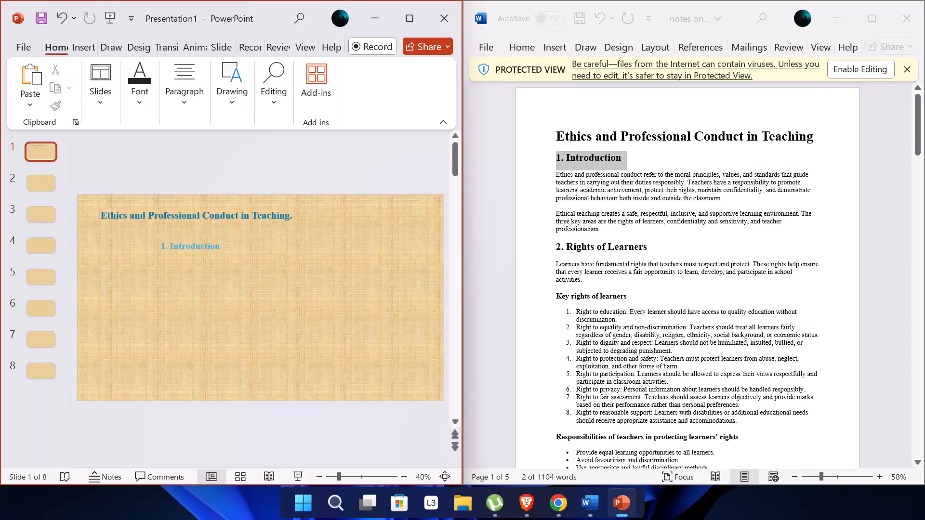
Copy the introduction's opening sentence, up to "duties responsibly", from the Word notes and paste it onto the first PowerPoint slide.
left_click_drag(685, 182, 670, 178)
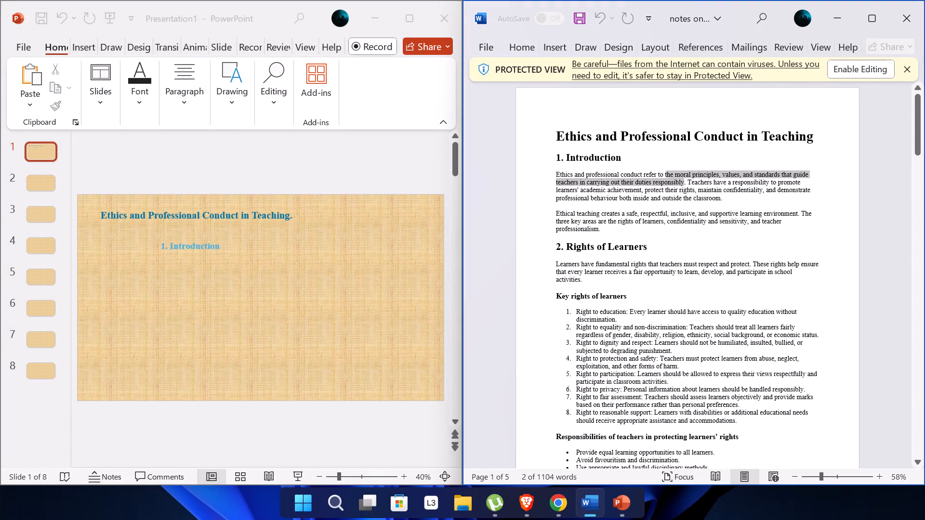
left_click_drag(670, 178, 573, 178)
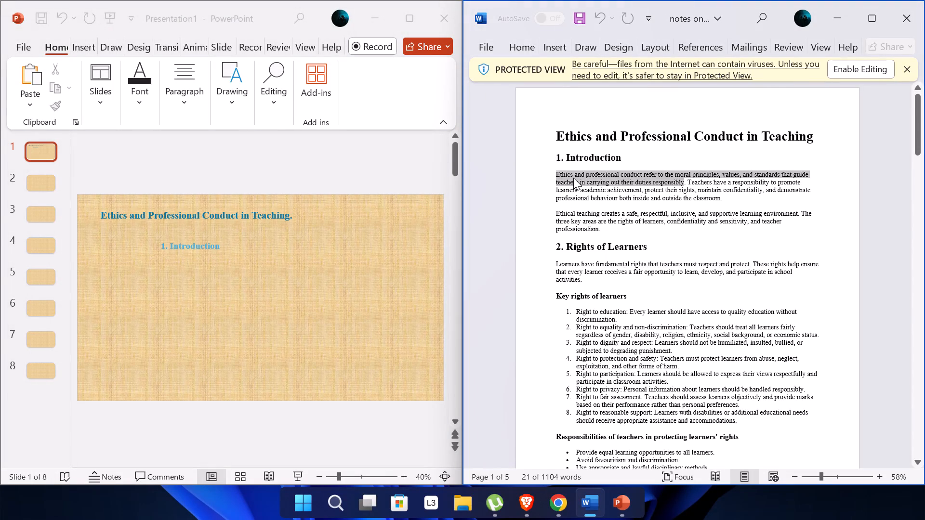
key("ctrl+c")
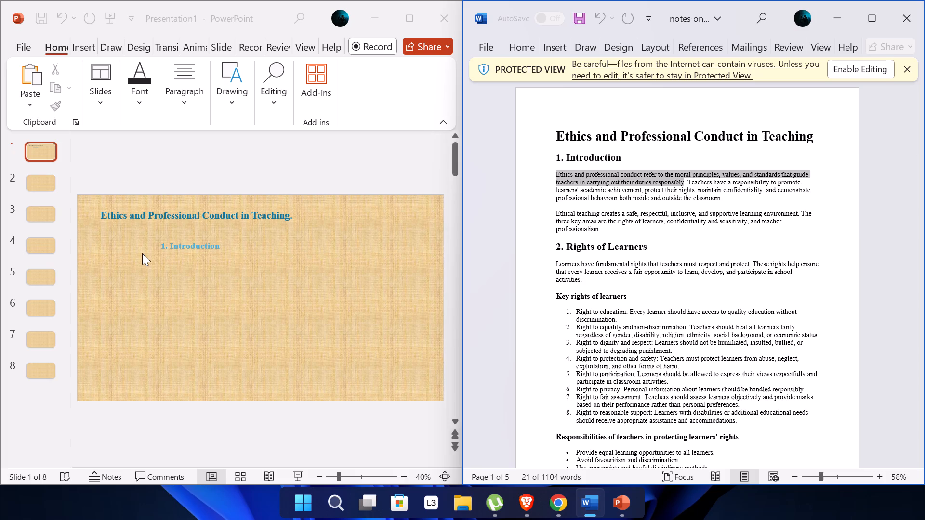
left_click(142, 253)
key("ctrl+v")
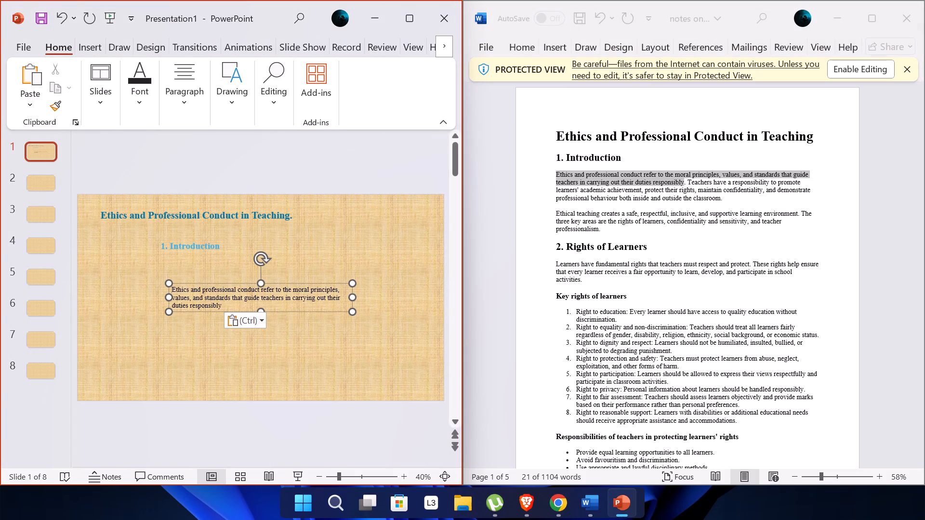
Move the pasted sentence's text box directly beneath the "1. Introduction" heading.
left_click_drag(251, 284, 193, 228)
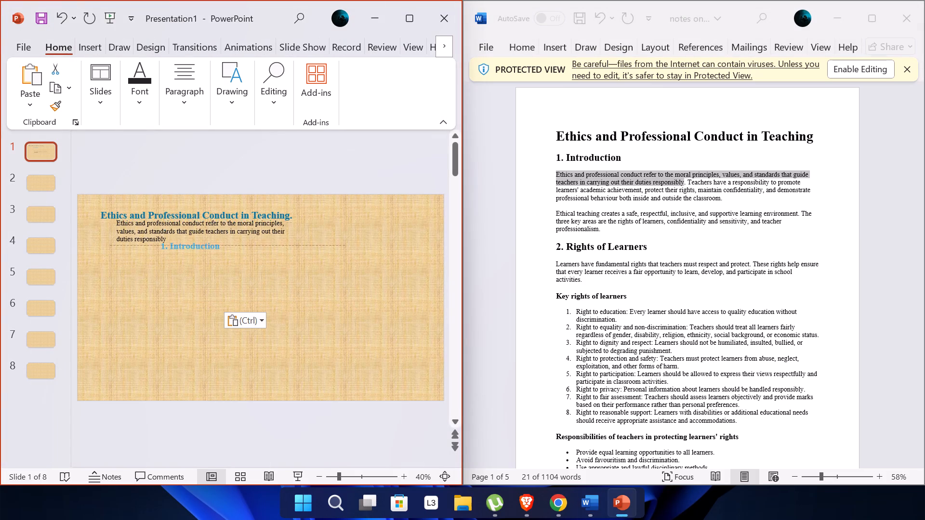
left_click_drag(193, 228, 193, 250)
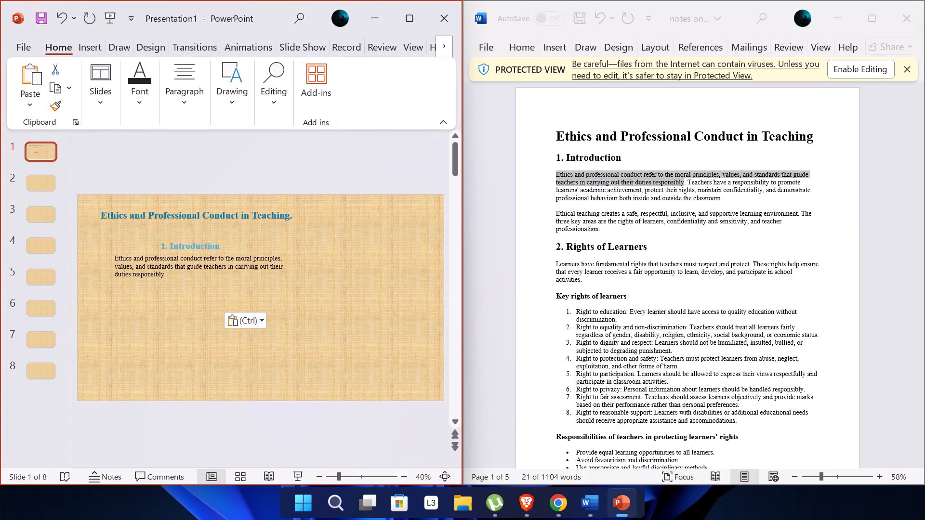
left_click_drag(193, 250, 193, 252)
left_click(301, 286)
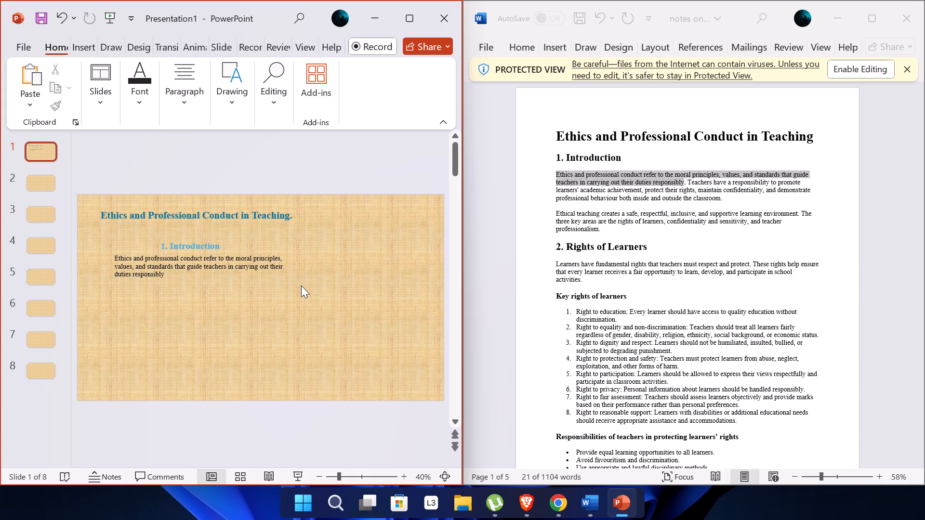
Copy the introduction's second sentence, from "Teachers have a responsibility" to "classroom", from the Word notes and paste it onto the first PowerPoint slide.
left_click(685, 182)
left_click_drag(685, 182, 712, 186)
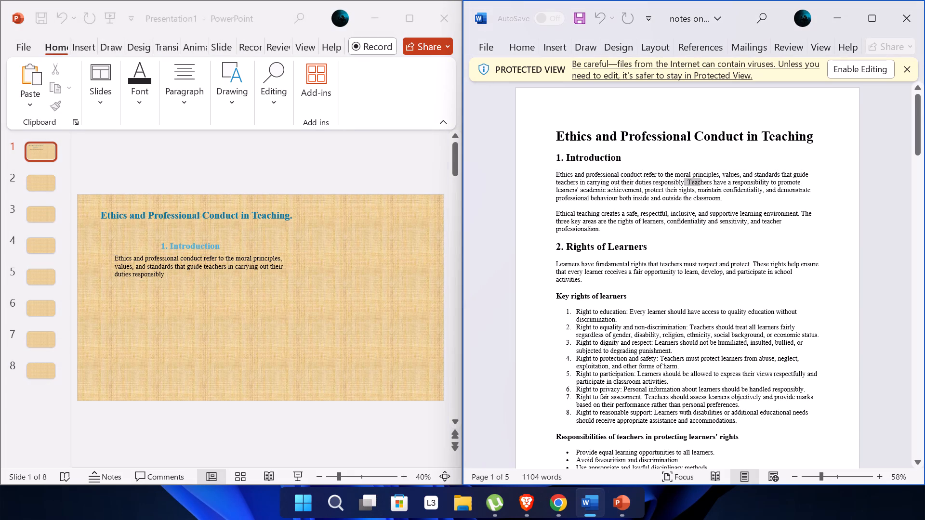
left_click_drag(712, 186, 718, 199)
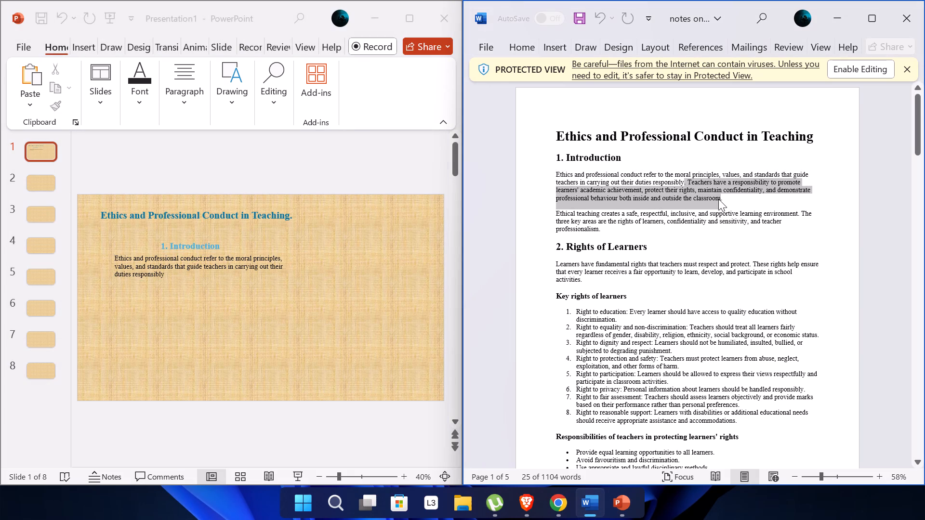
key("ctrl+c")
left_click(718, 199, "ctrl")
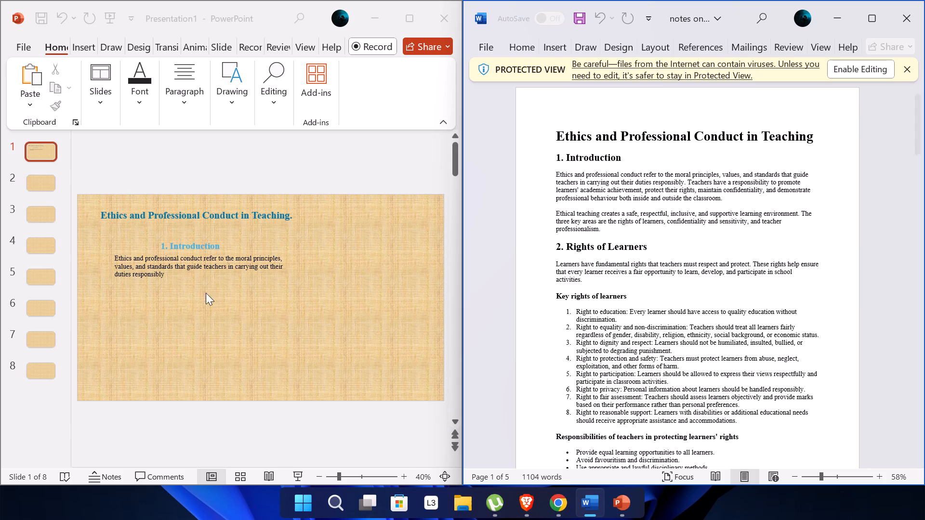
left_click(159, 297)
triple_click(123, 287)
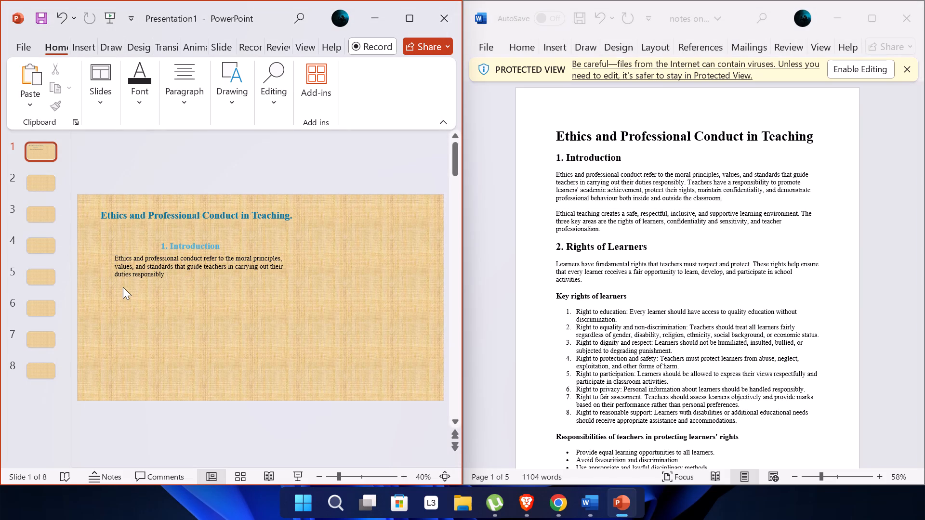
key("ctrl+v")
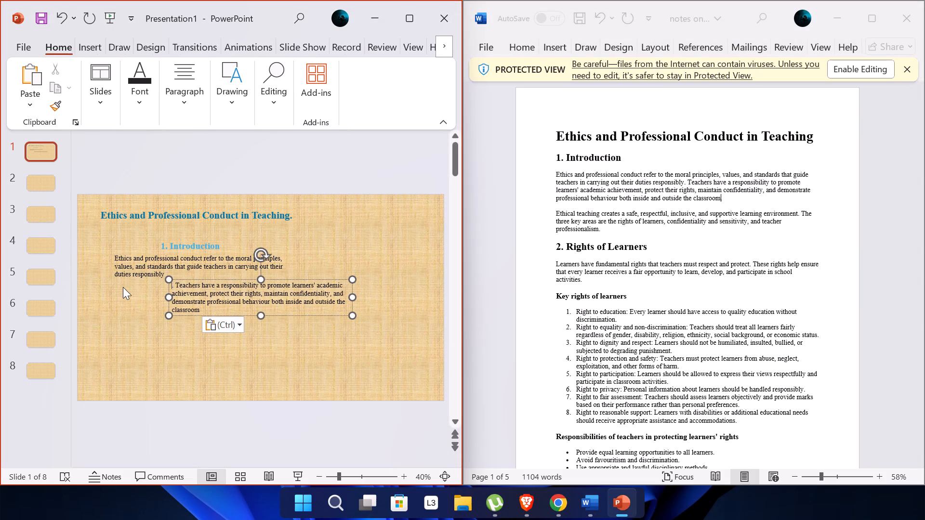
Move the pasted "Teachers have a responsibility" text box beneath the first sentence, with a small gap and aligned to its edges.
left_click_drag(260, 280, 257, 280)
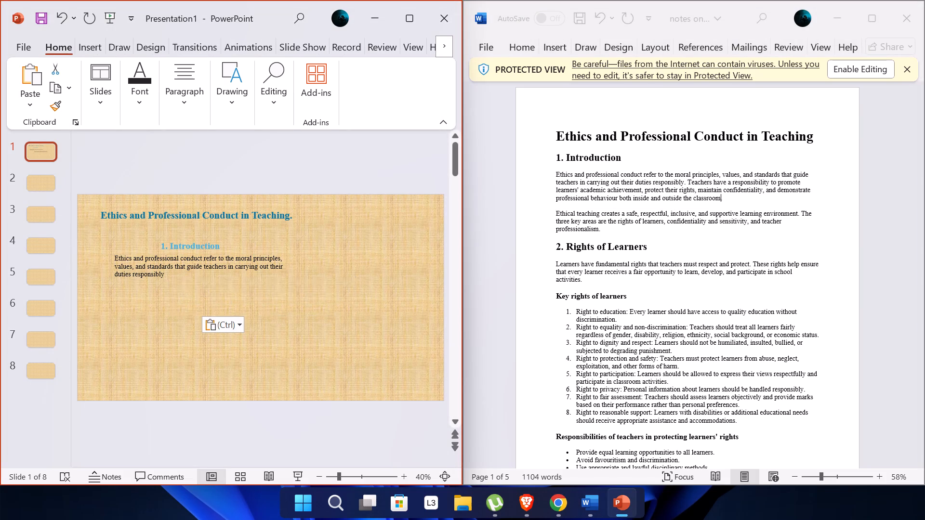
left_click_drag(257, 280, 221, 286)
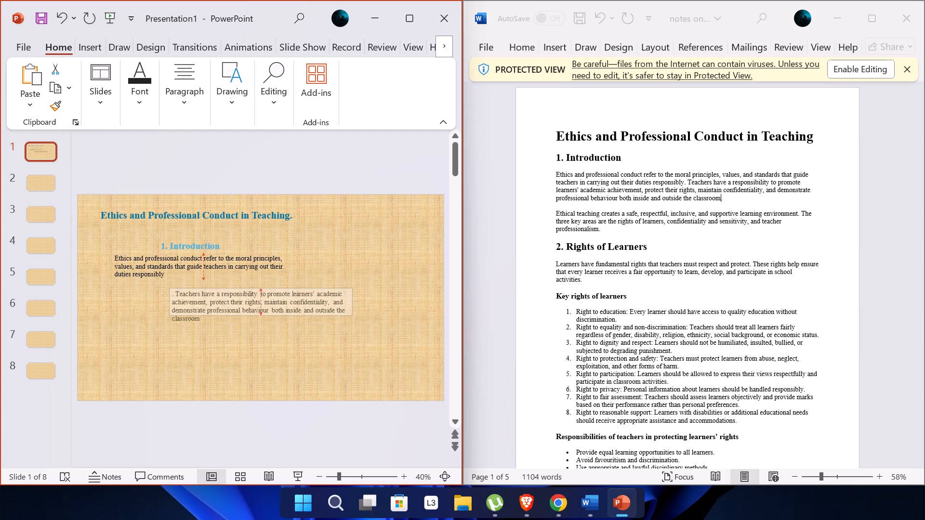
left_click_drag(247, 314, 197, 323)
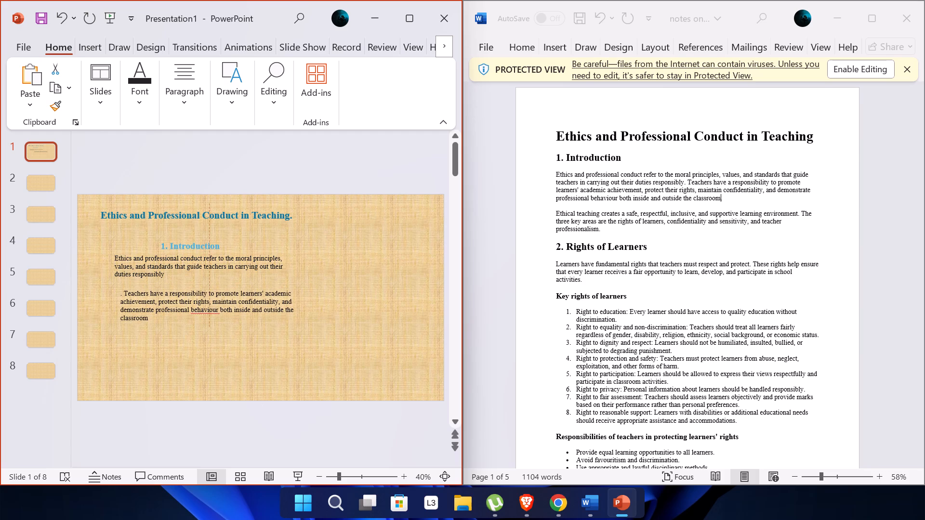
left_click_drag(197, 323, 189, 315)
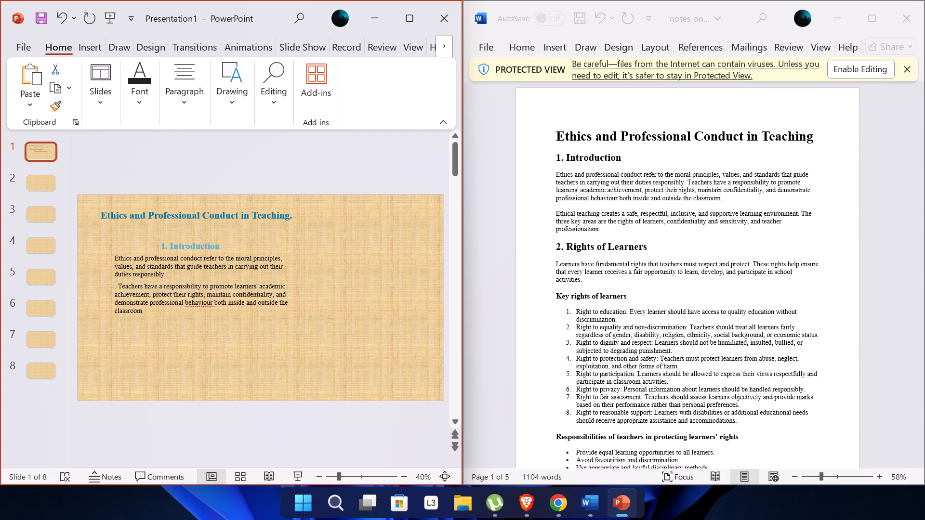
left_click_drag(189, 315, 185, 316)
left_click_drag(189, 314, 197, 316)
left_click_drag(184, 316, 192, 322)
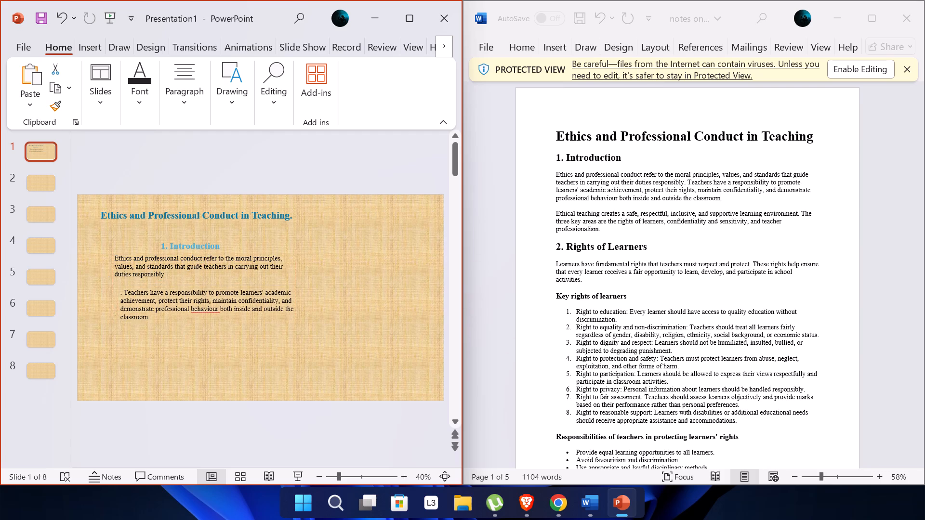
left_click_drag(192, 322, 184, 321)
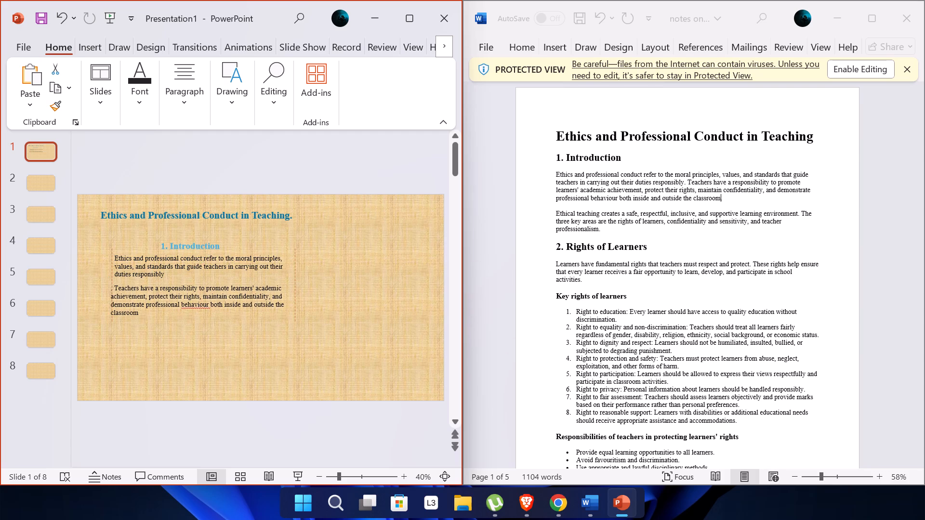
left_click_drag(184, 321, 186, 322)
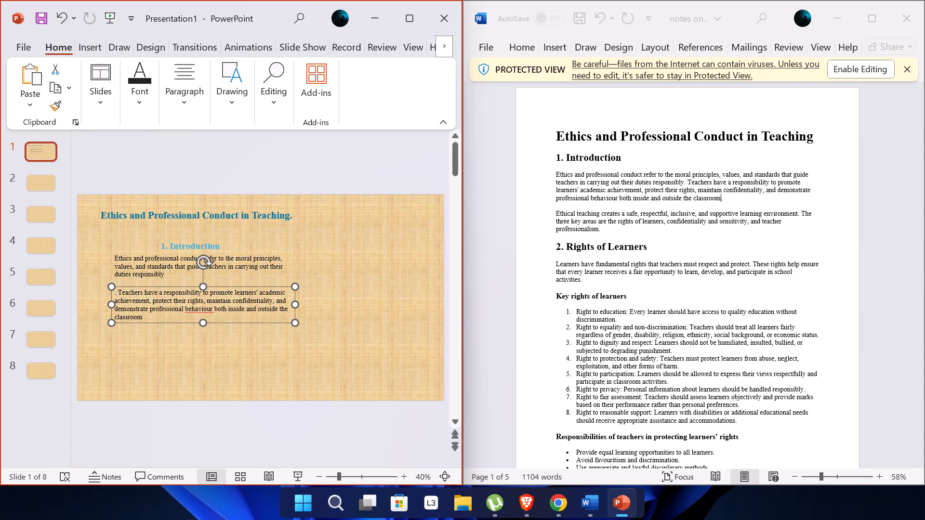
Delete the stray full stop at the start of the "Teachers have a responsibility" text.
left_click(116, 291)
key("BackSpace")
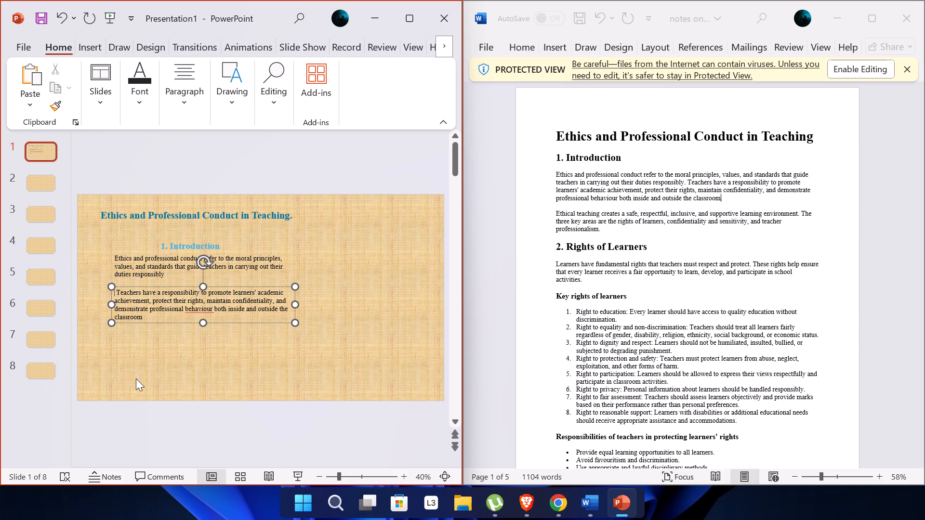
left_click(287, 346)
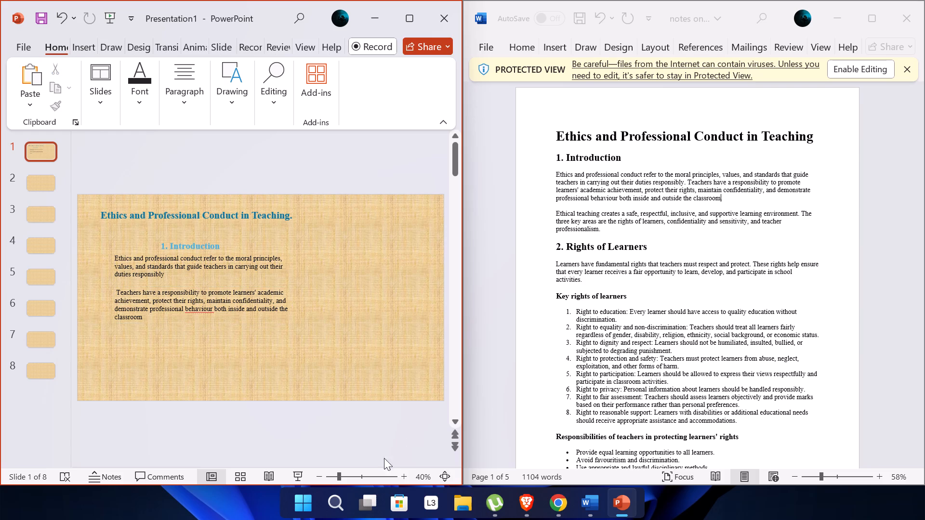
Preview the first slide full screen as a slide show, then return to editing.
left_click(361, 475)
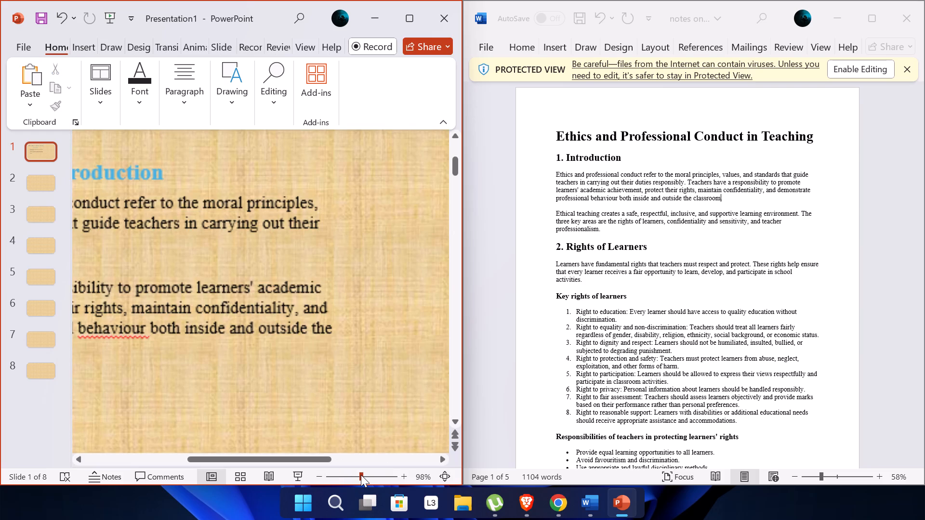
left_click(343, 475)
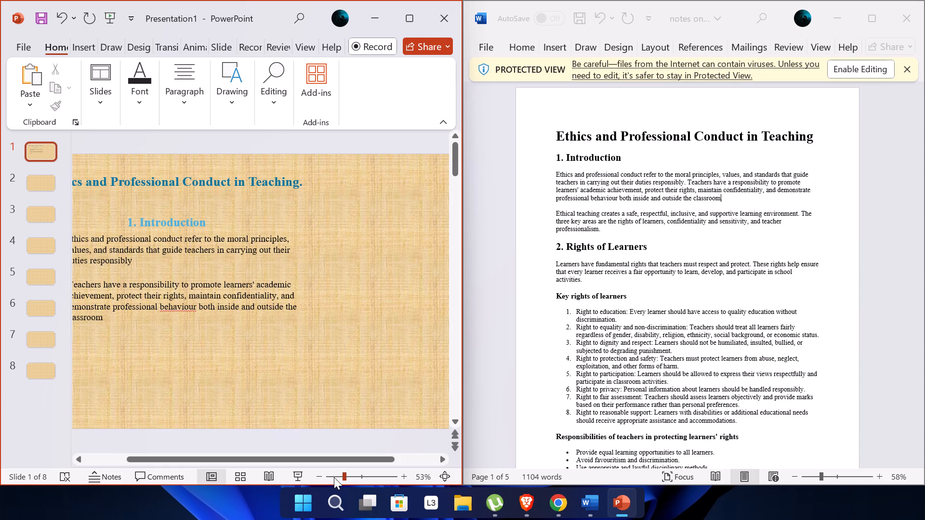
left_click(336, 477)
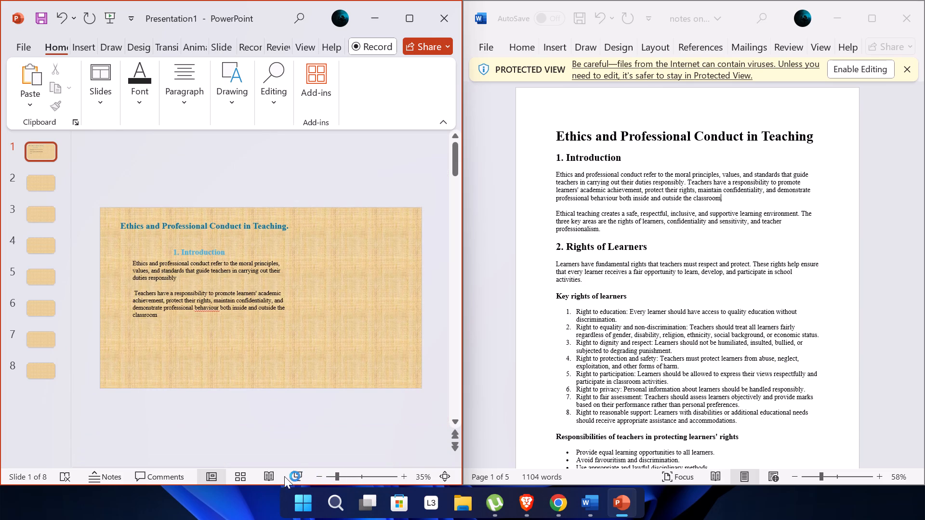
left_click(298, 473)
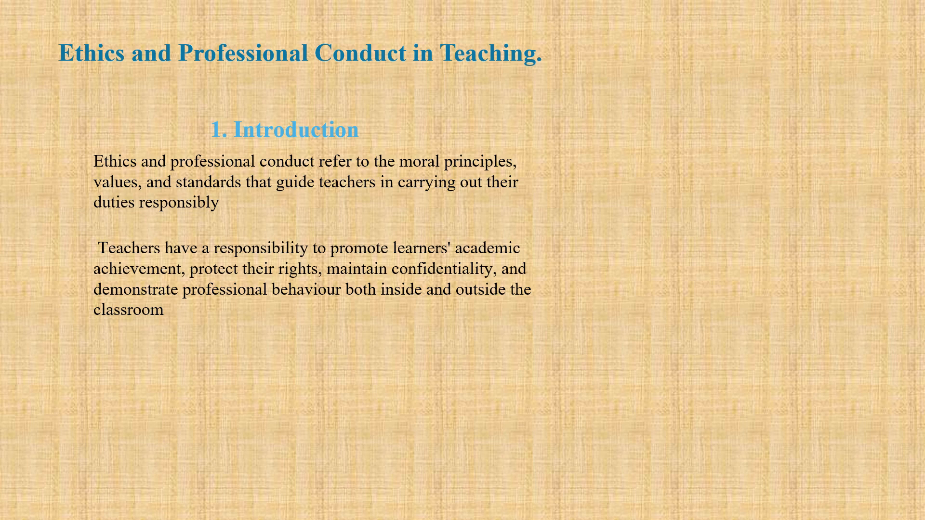
key("Escape")
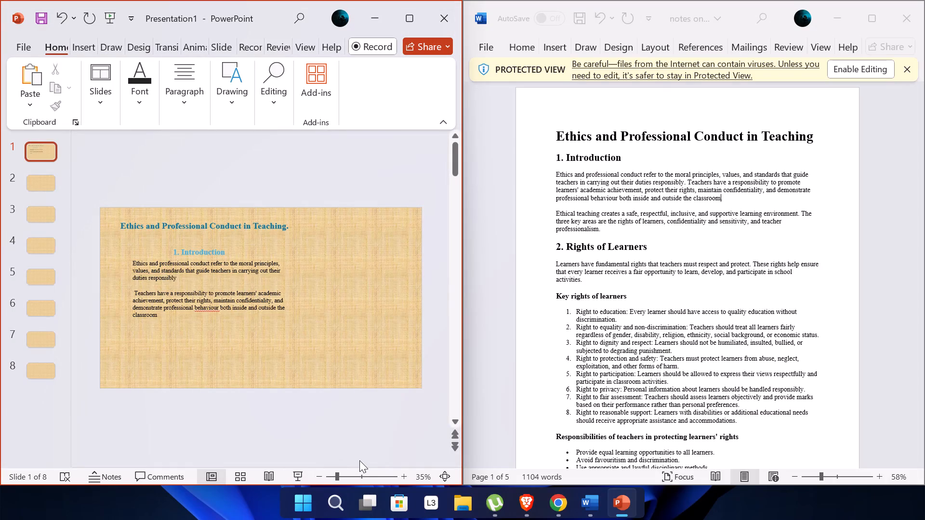
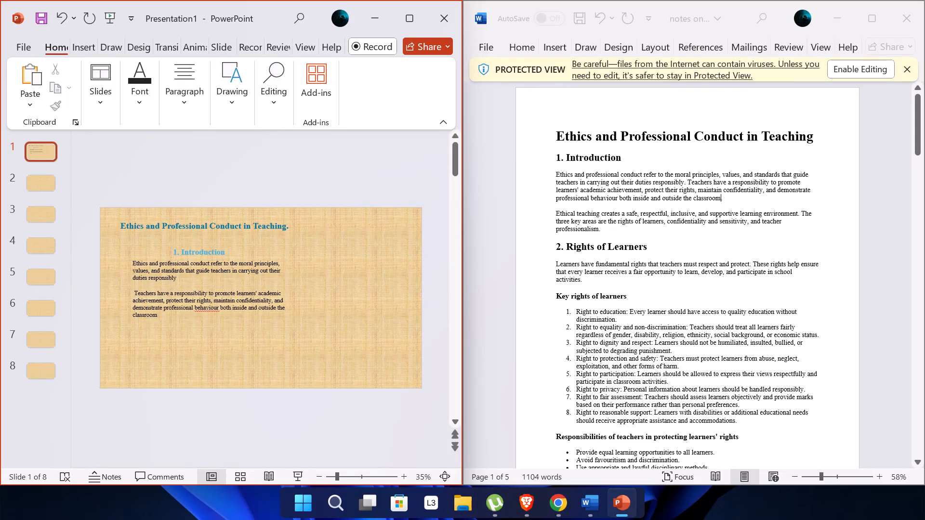
Look through the Word notes from the introduction to the conclusion to review the sections still needed for the slides.
scroll(648, 356, "up", 1)
scroll(648, 356, "down", 1)
scroll(648, 356, "up", 1)
scroll(648, 356, "down", 4)
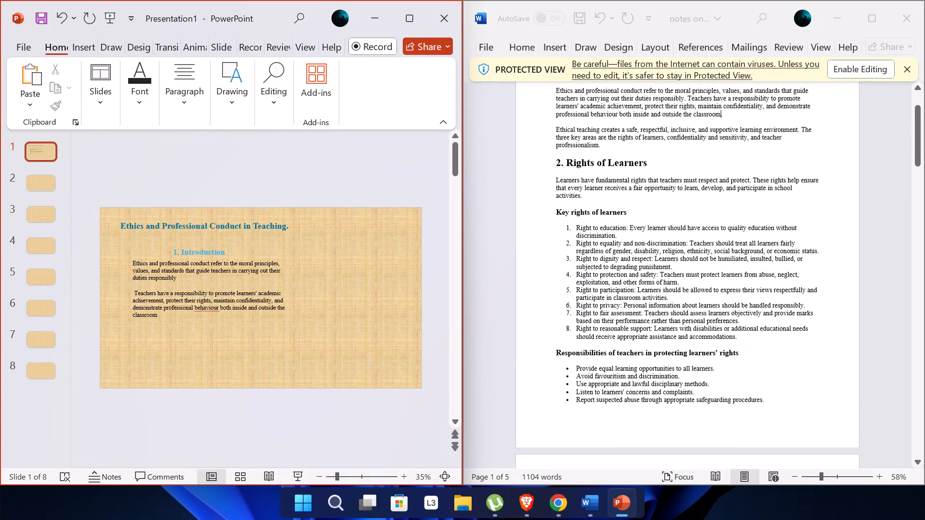
scroll(648, 356, "down", 7)
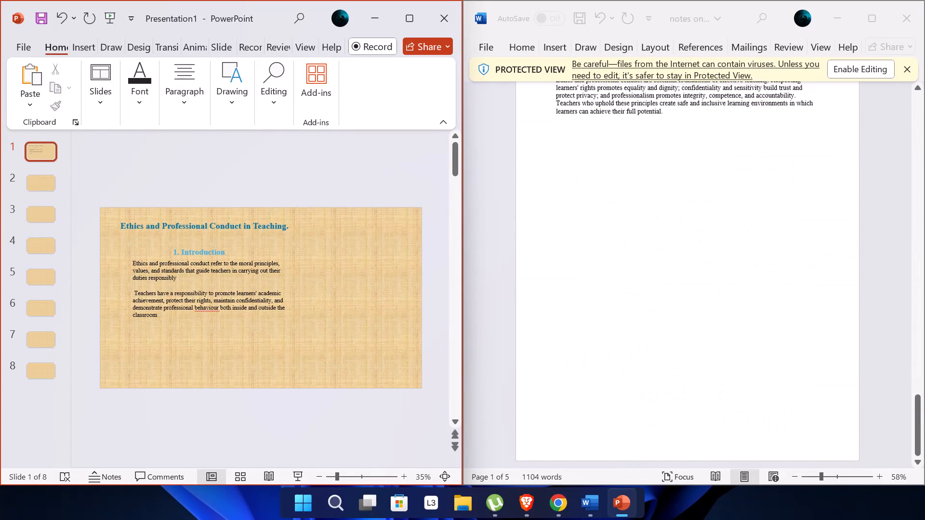
scroll(648, 356, "up", 4)
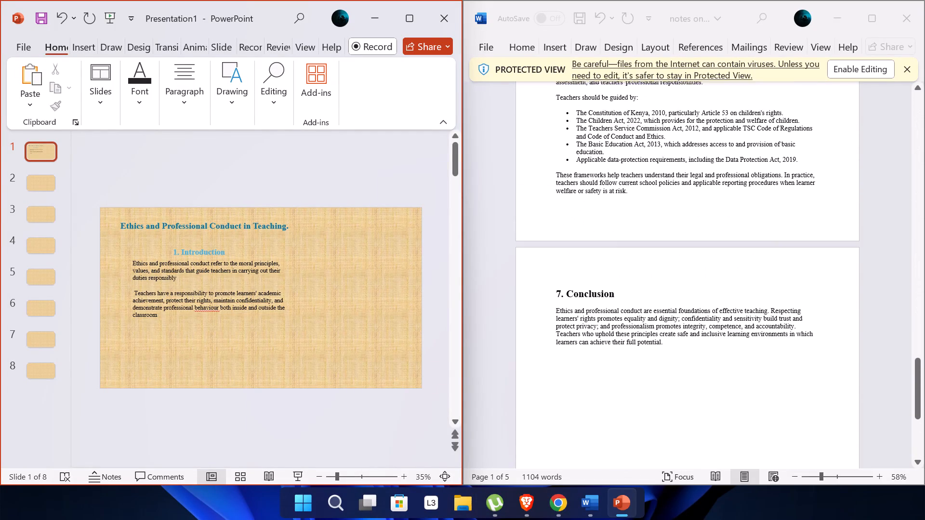
scroll(648, 356, "up", 1)
scroll(648, 356, "down", 1)
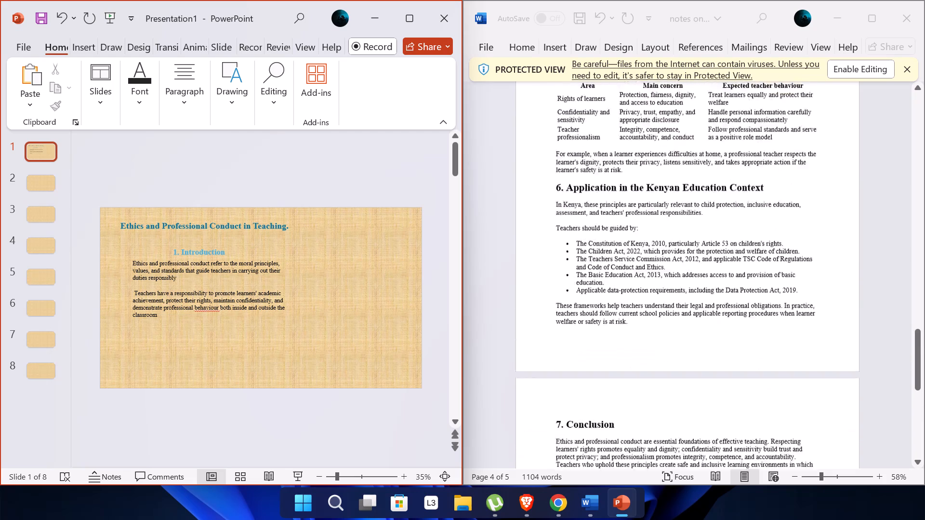
scroll(648, 356, "down", 2)
scroll(648, 356, "up", 7)
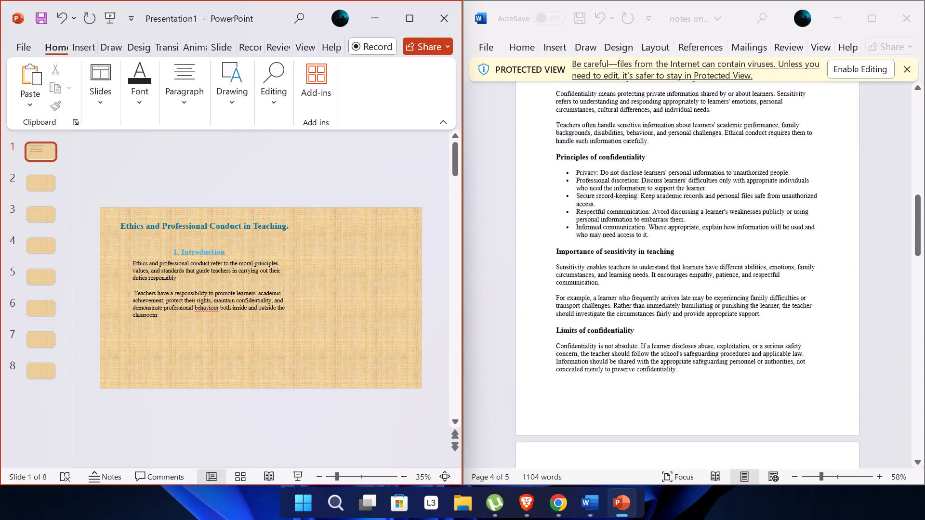
scroll(648, 356, "up", 1)
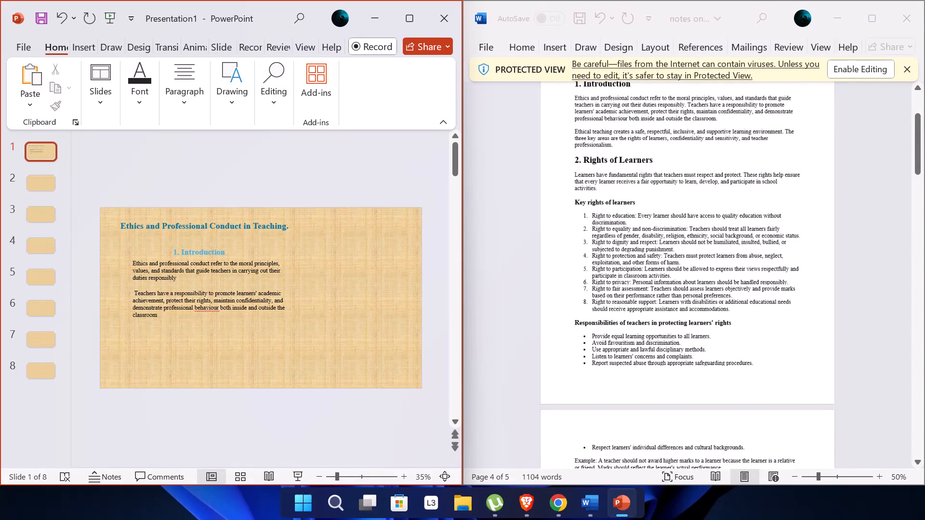
left_click(808, 477)
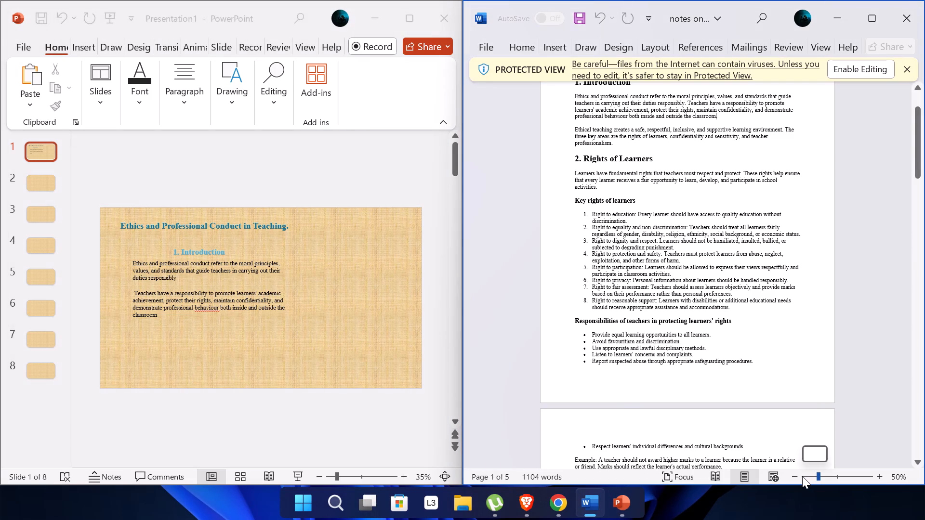
left_click(802, 476)
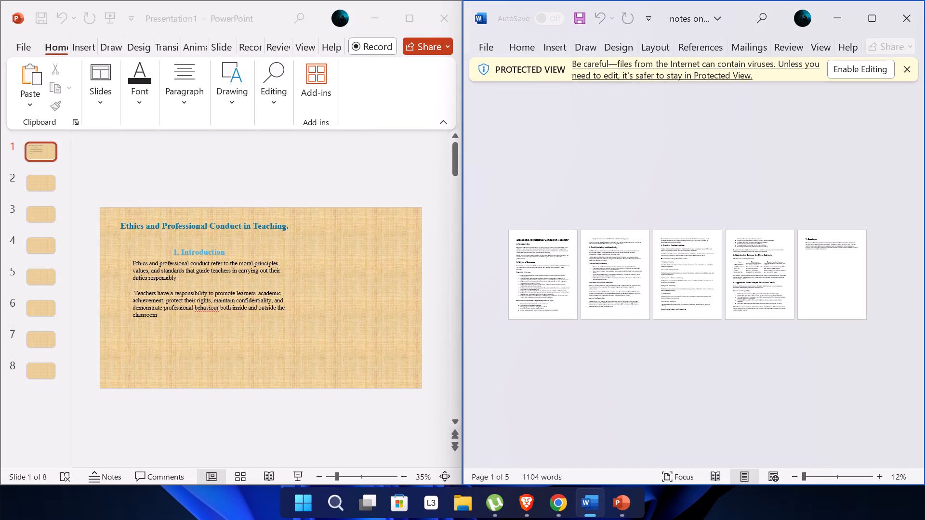
left_click(819, 473)
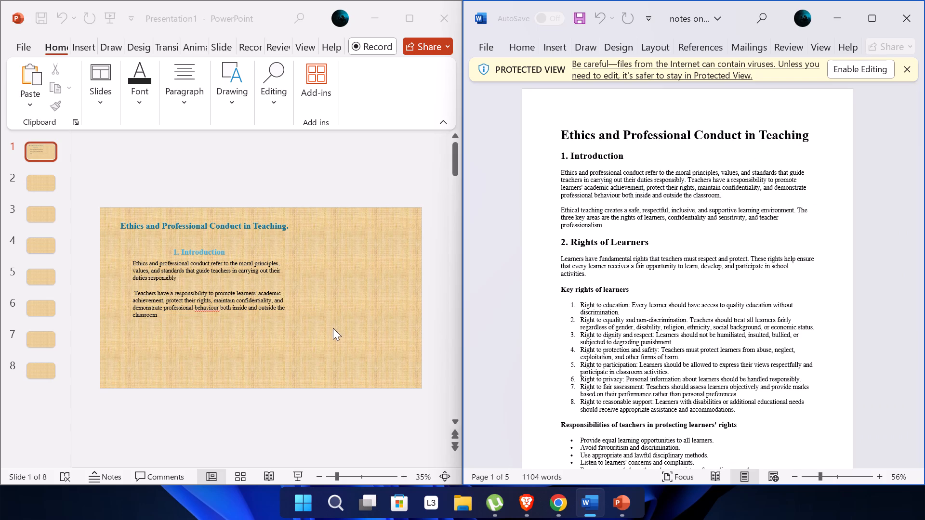
Copy the "2. Rights of Learners" heading from the Word notes and paste it onto the second PowerPoint slide.
left_click(38, 181)
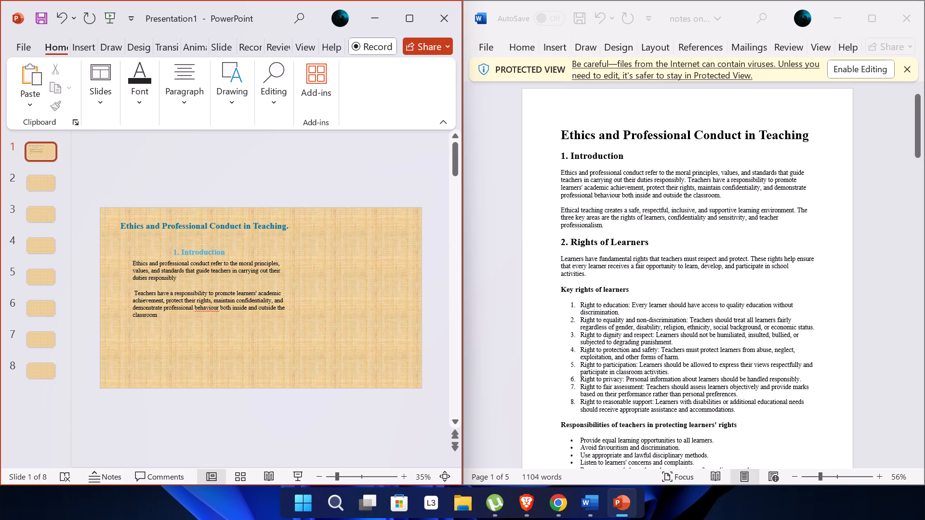
left_click(354, 260)
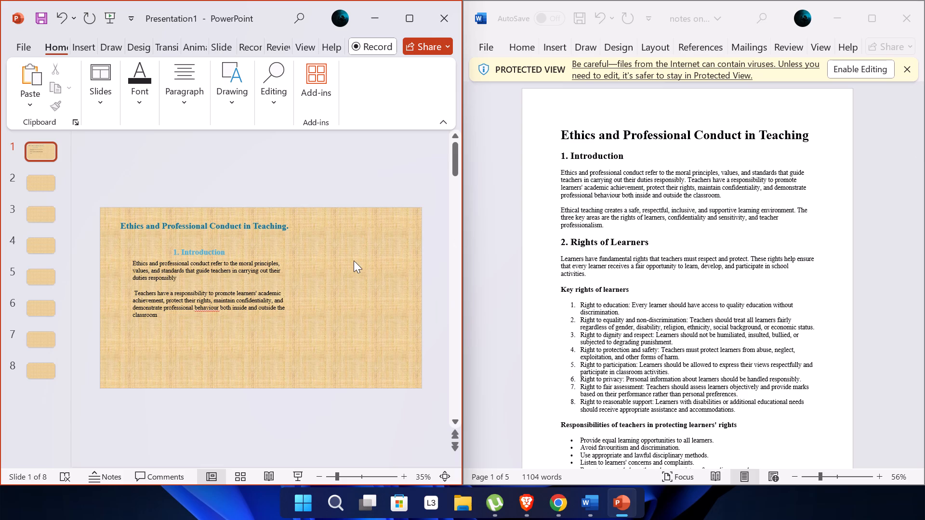
key("Down")
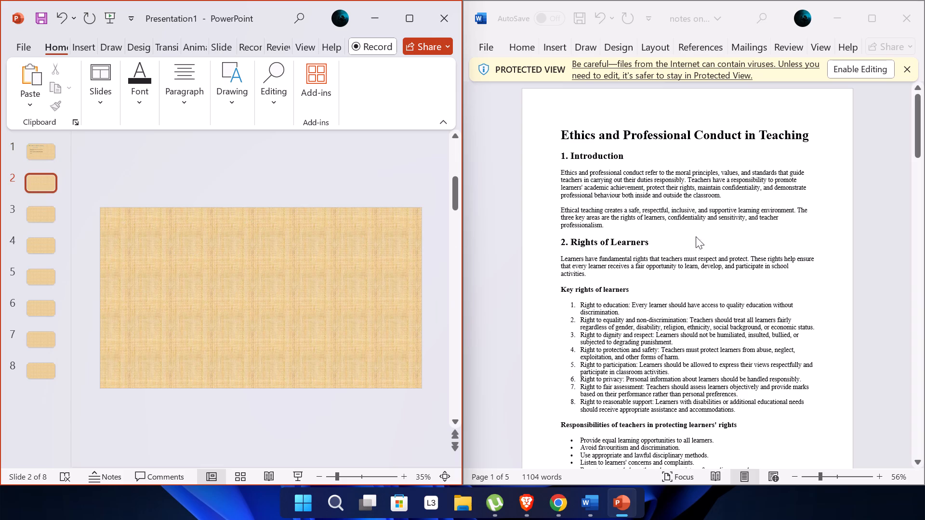
left_click(647, 241)
left_click_drag(647, 241, 629, 240)
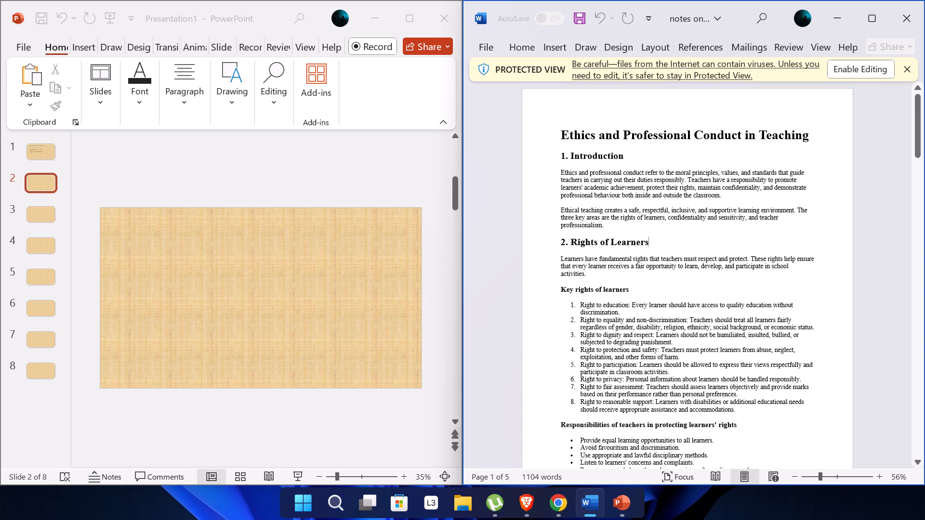
left_click_drag(629, 240, 553, 241)
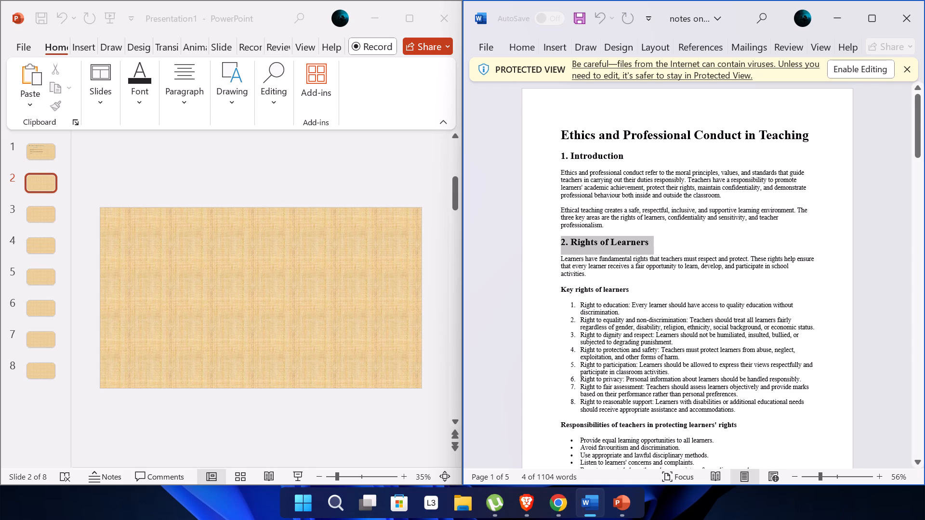
key("ctrl+c")
left_click(184, 249)
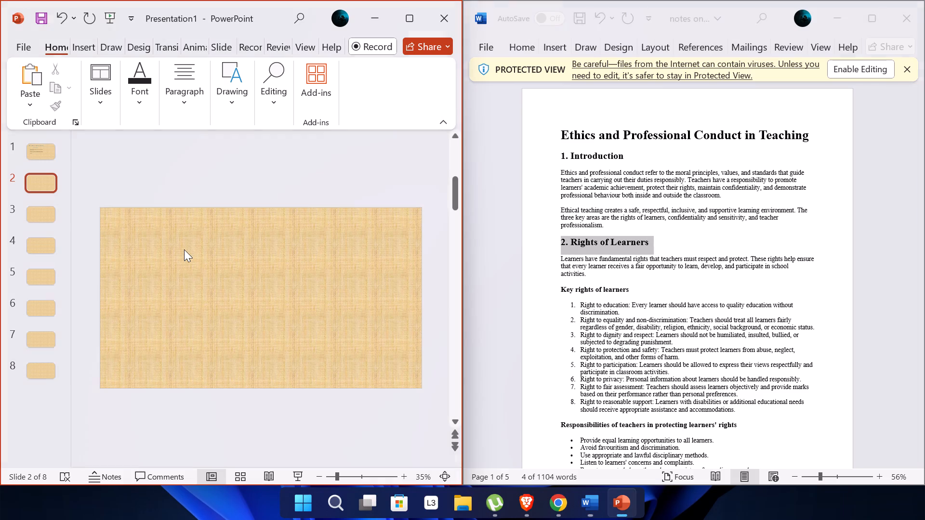
key("ctrl+v")
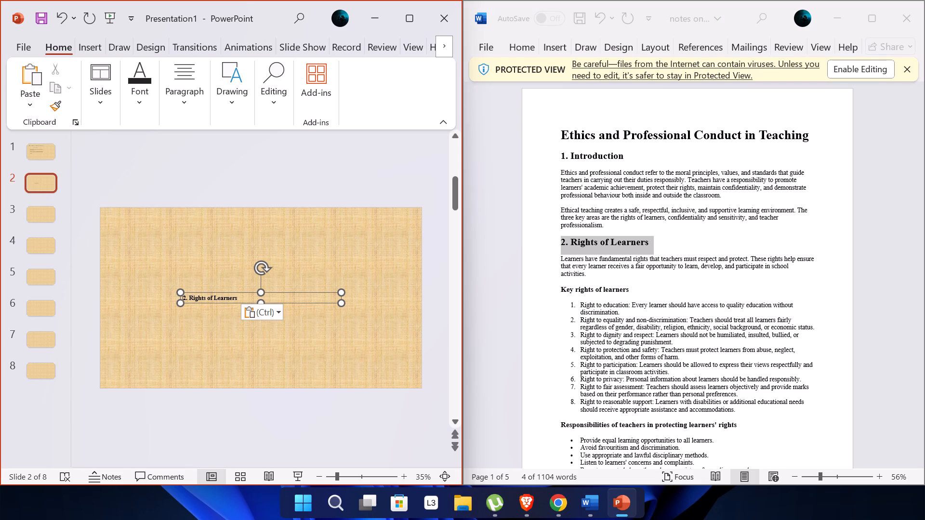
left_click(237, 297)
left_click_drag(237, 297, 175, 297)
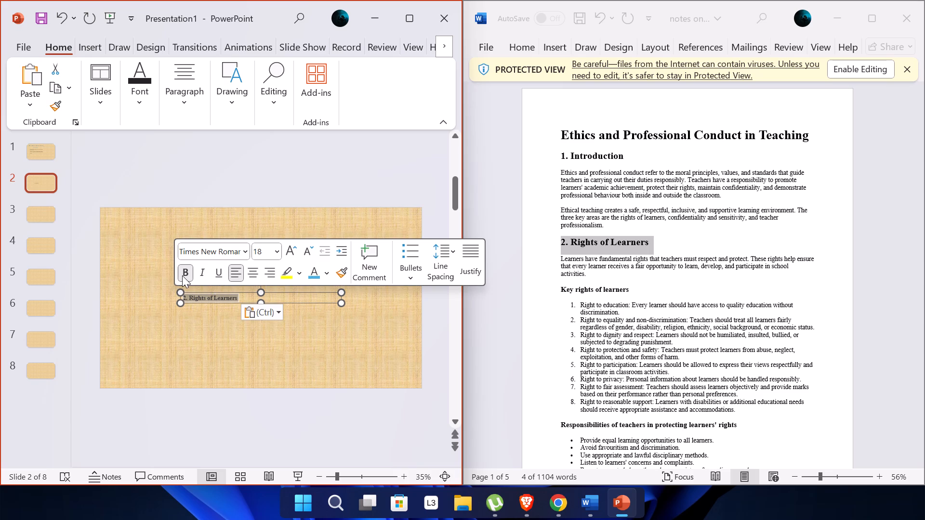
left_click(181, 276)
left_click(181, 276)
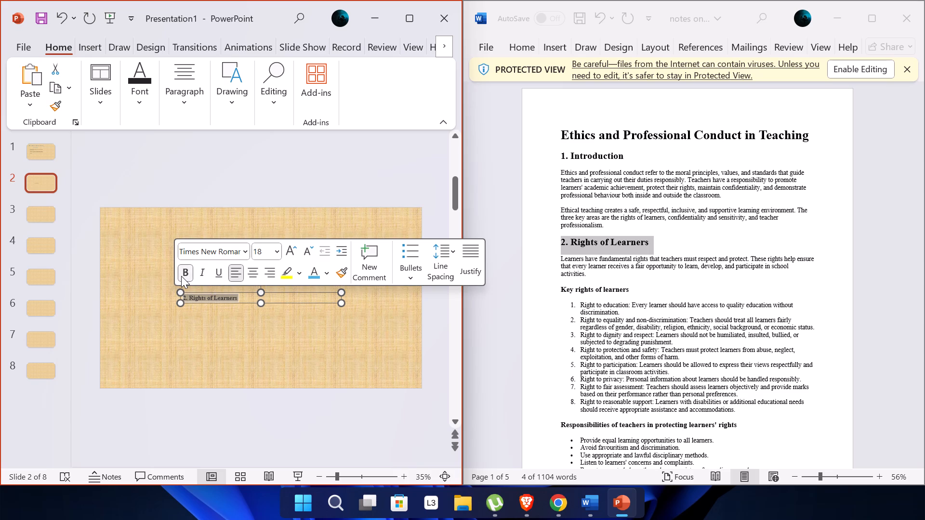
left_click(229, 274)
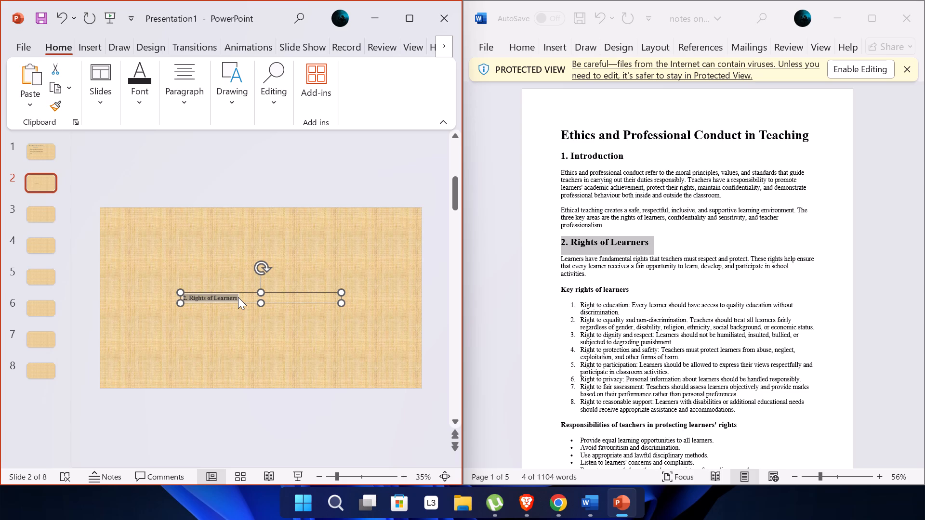
Move the "2. Rights of Learners" text box to the upper-left part of the second slide.
left_click_drag(247, 296, 210, 230)
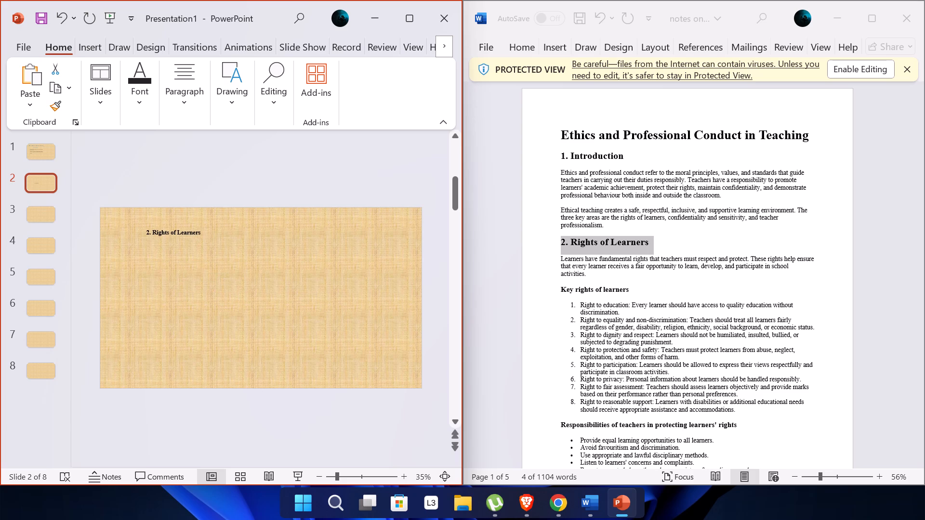
left_click_drag(210, 230, 210, 234)
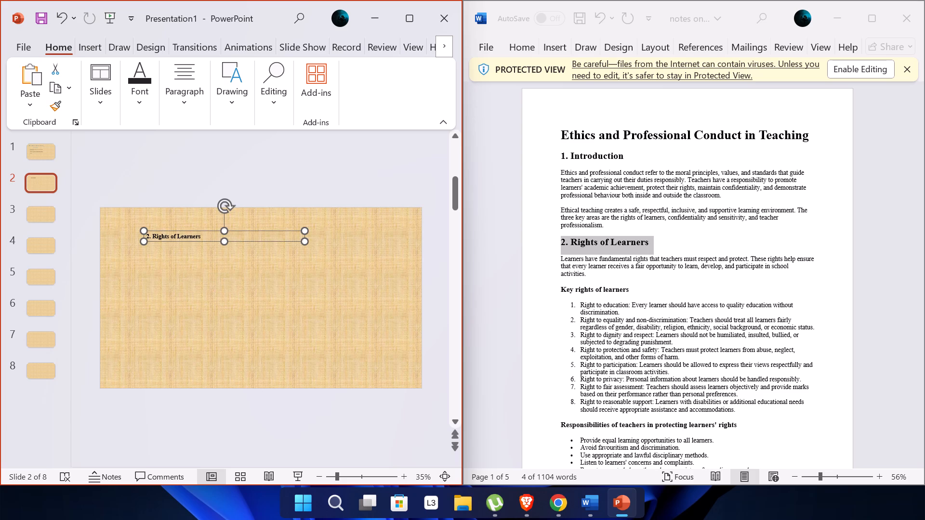
Set the font size of the whole "2. Rights of Learners" heading on the second slide to 28.
left_click_drag(200, 237, 150, 235)
left_click_drag(150, 235, 140, 234)
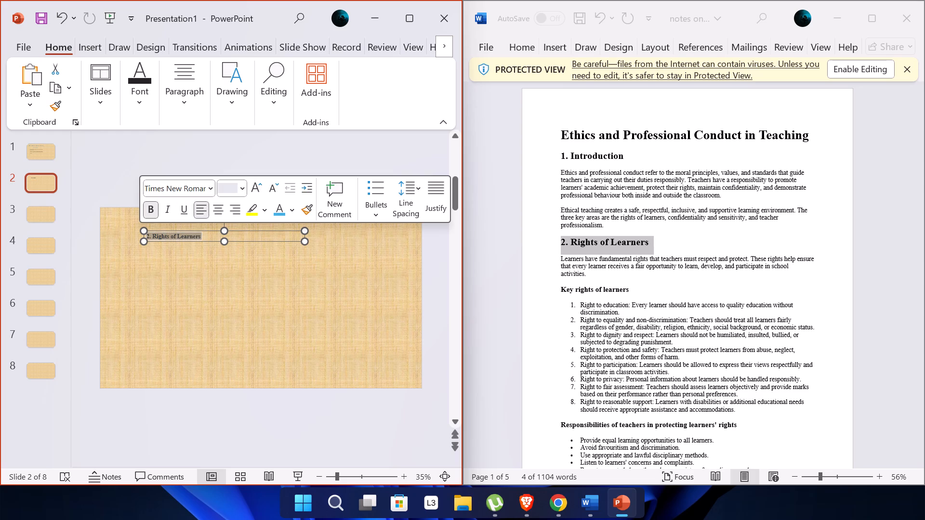
left_click(230, 191)
key("2")
key("8")
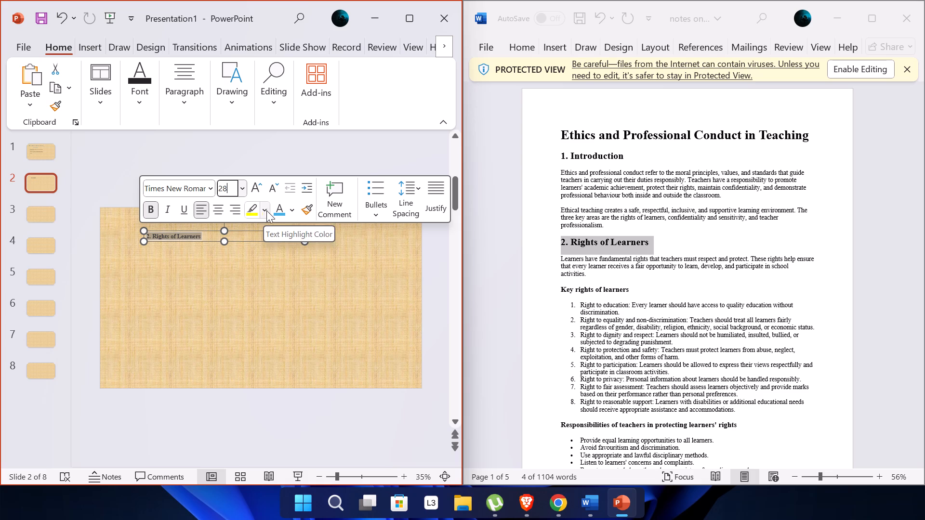
left_click(289, 211)
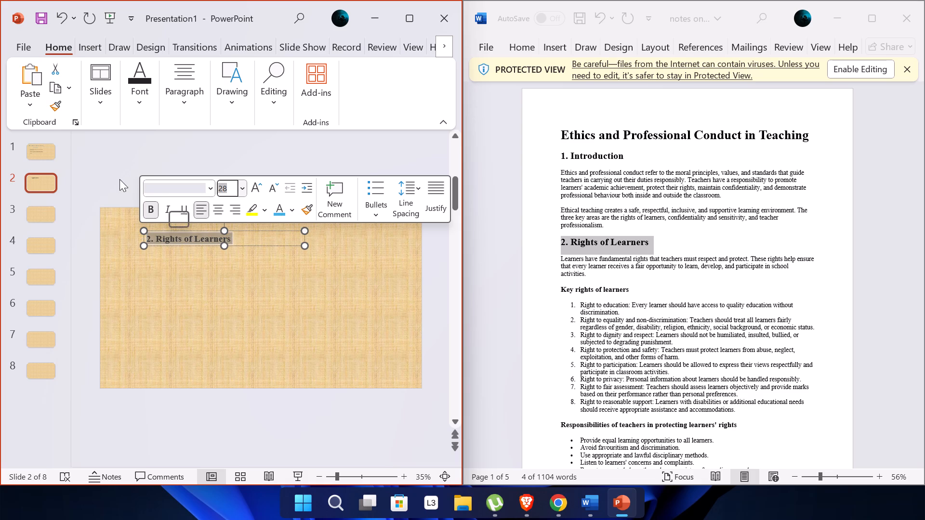
Colour the "2. Rights of Learners" heading light blue, comparing it with the "1. Introduction" heading on the first slide.
left_click(43, 147)
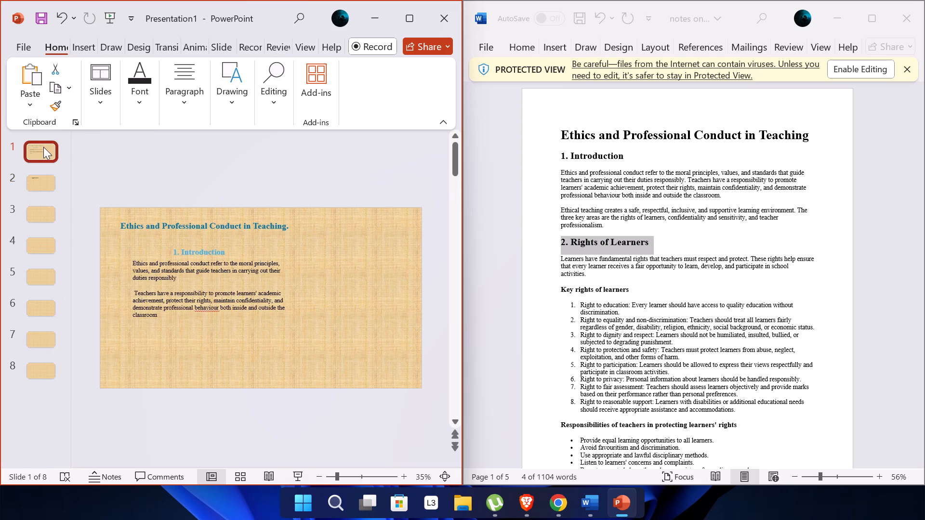
left_click(41, 177)
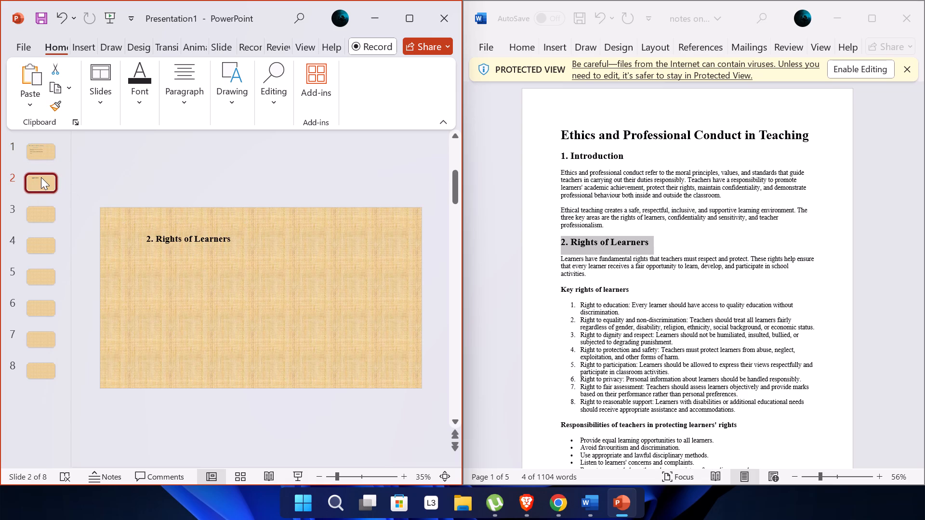
left_click(230, 240)
left_click_drag(230, 240, 135, 234)
left_click(275, 207)
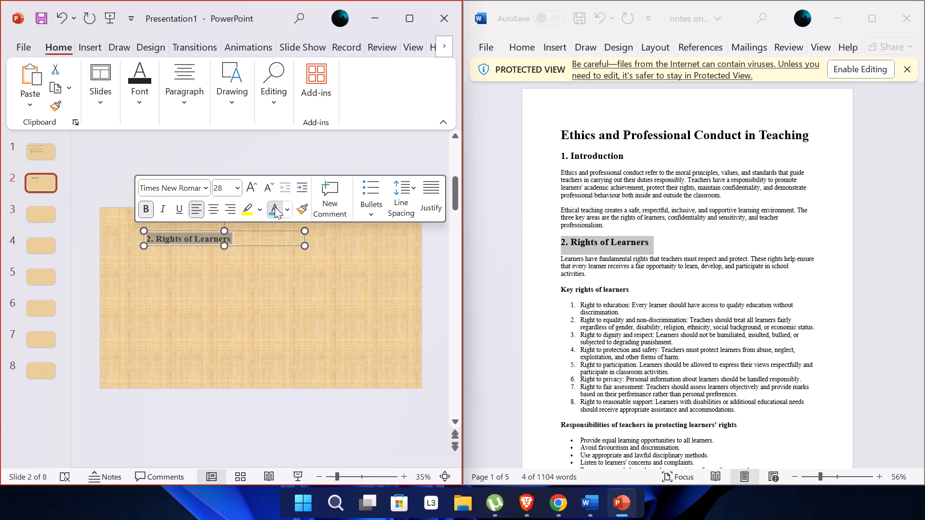
left_click(213, 281)
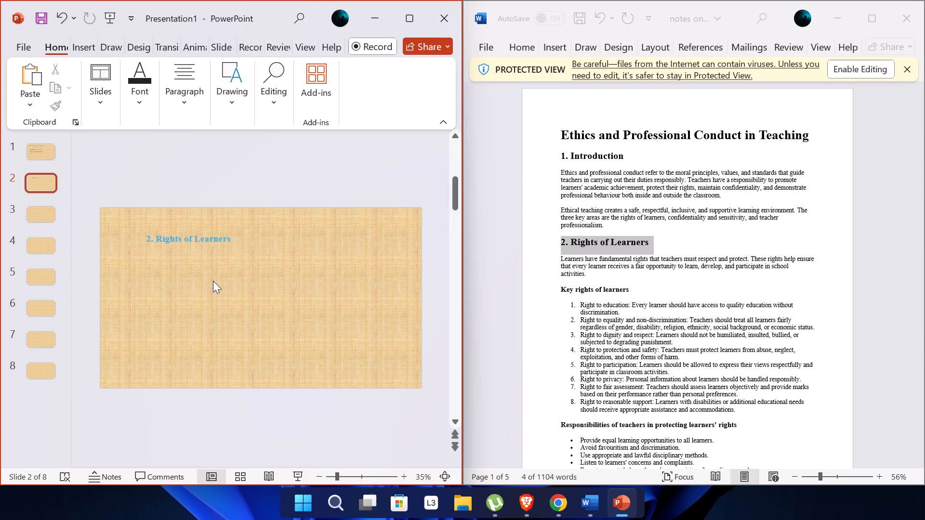
left_click(40, 155)
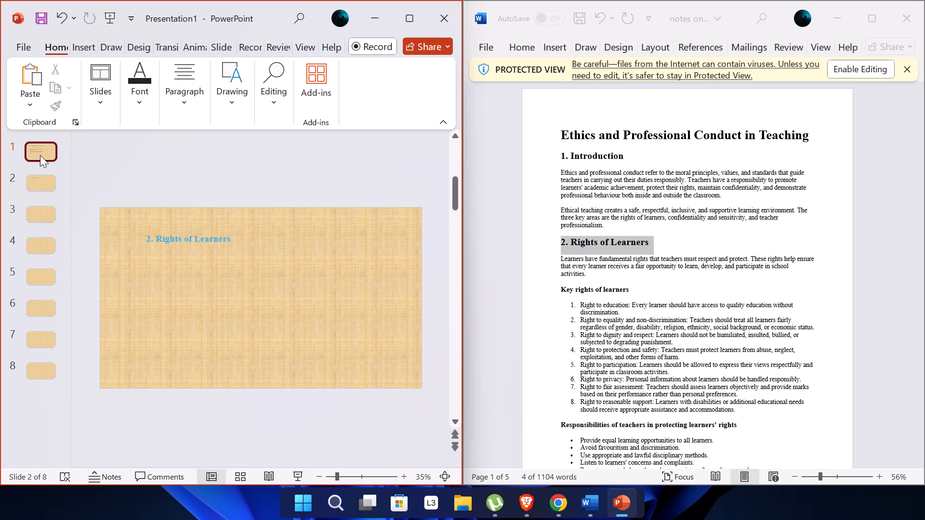
left_click(37, 187)
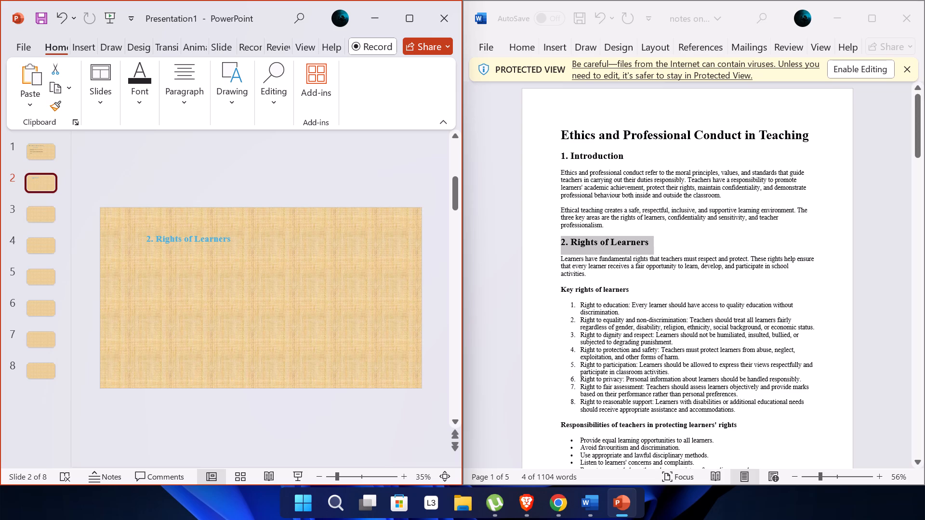
Copy the introductory paragraph under "2. Rights of Learners" from the Word notes and paste it onto the second PowerPoint slide.
left_click_drag(584, 277, 556, 262)
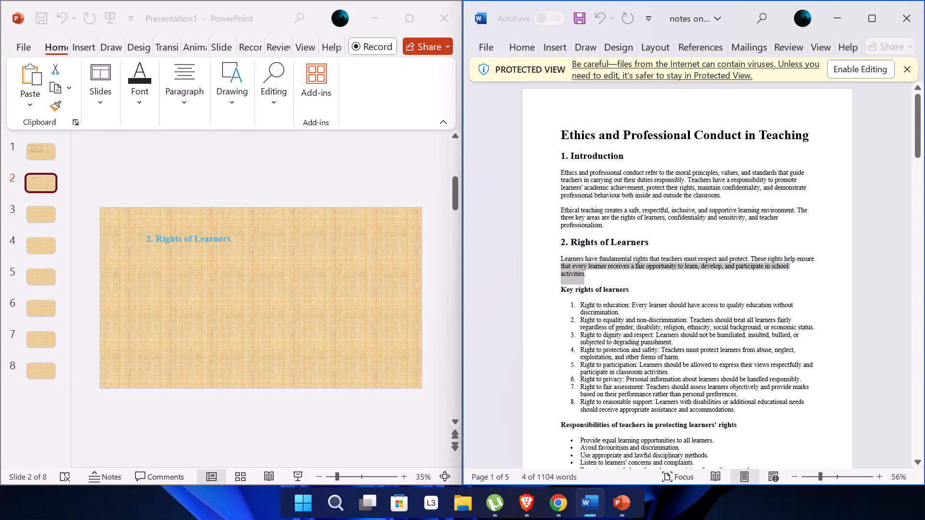
left_click_drag(556, 262, 555, 261)
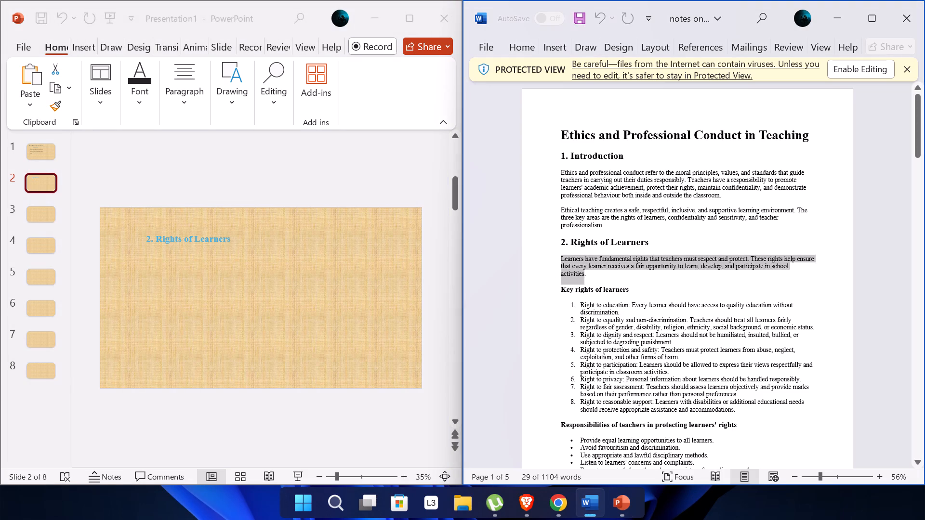
key("ctrl+c")
left_click(221, 247, "ctrl")
left_click(221, 247, "ctrl")
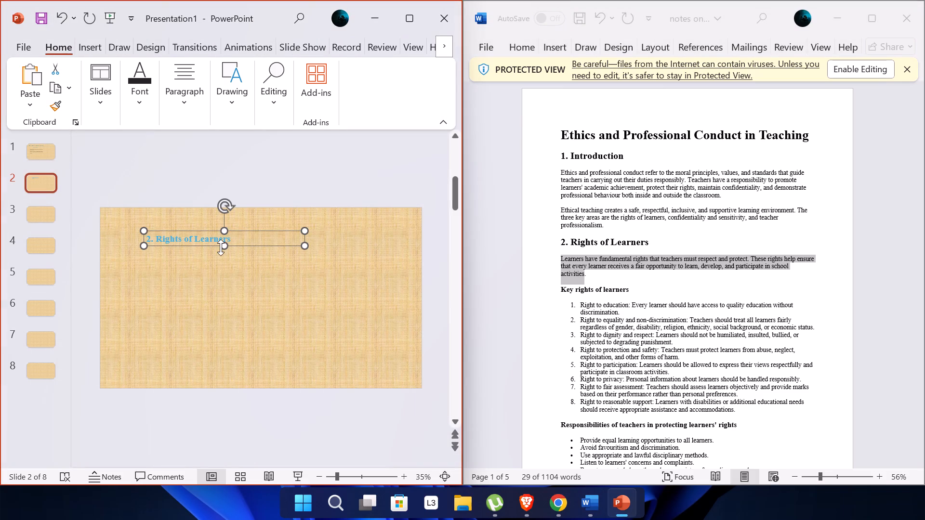
left_click(211, 265, "ctrl")
left_click(211, 265, "ctrl")
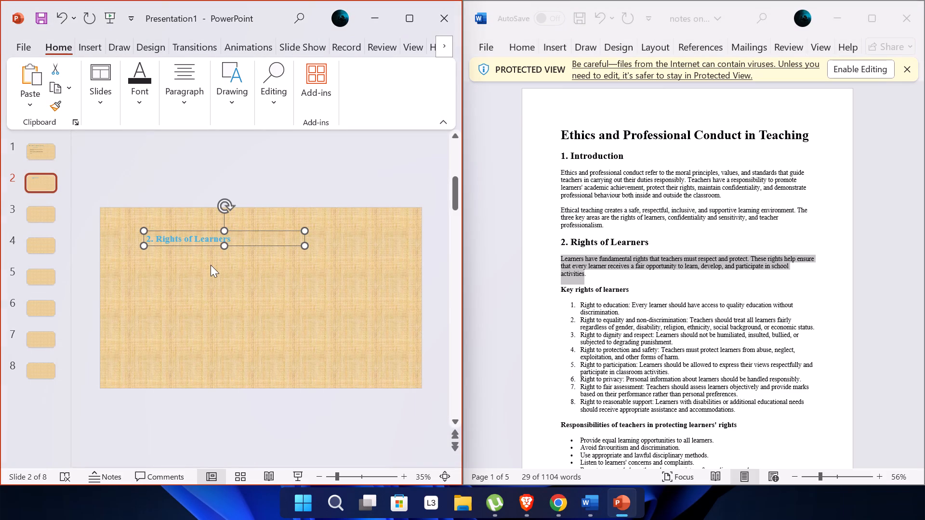
left_click(211, 265, "ctrl")
double_click(211, 265, "ctrl")
left_click(200, 267)
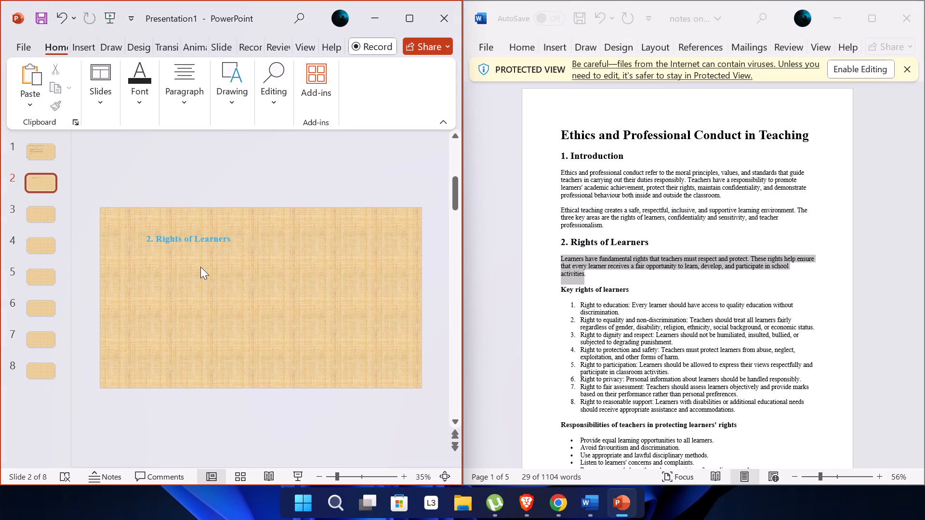
left_click(191, 260)
key("ctrl+v")
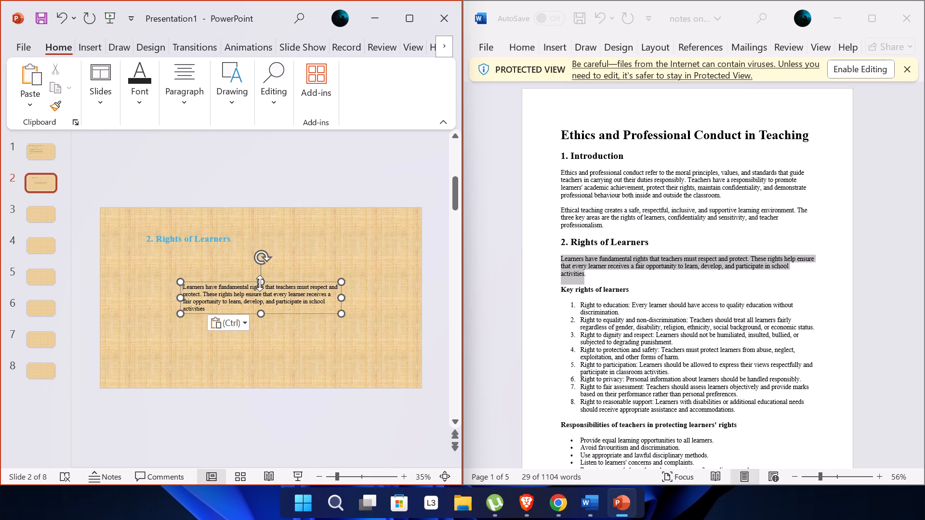
Place the "Learners have fundamental rights" paragraph below the heading at the slide's left side and narrow its text box to about half width.
left_click_drag(251, 283, 219, 273)
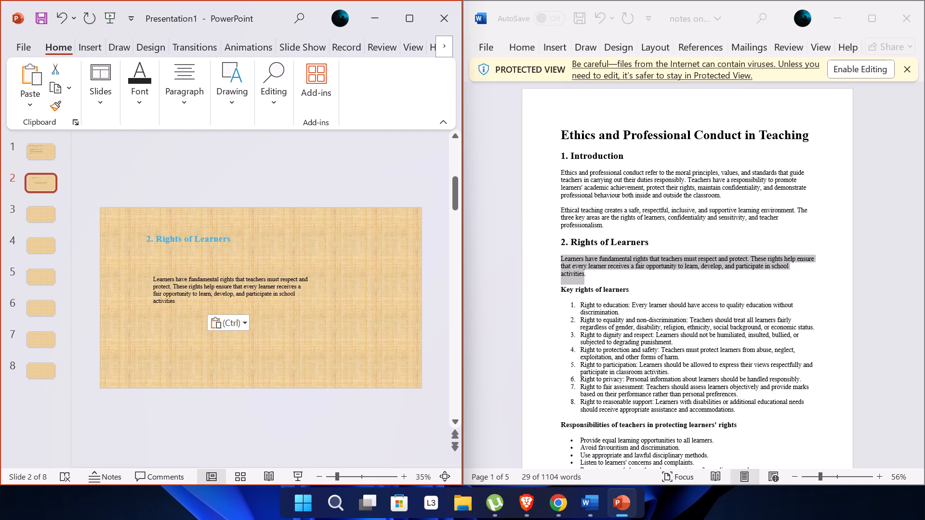
left_click_drag(219, 273, 190, 256)
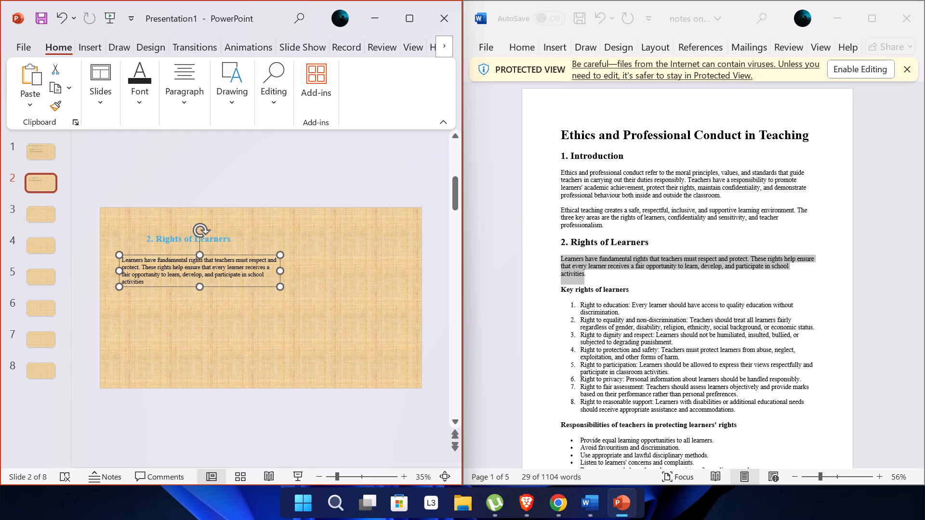
left_click_drag(195, 285, 193, 327)
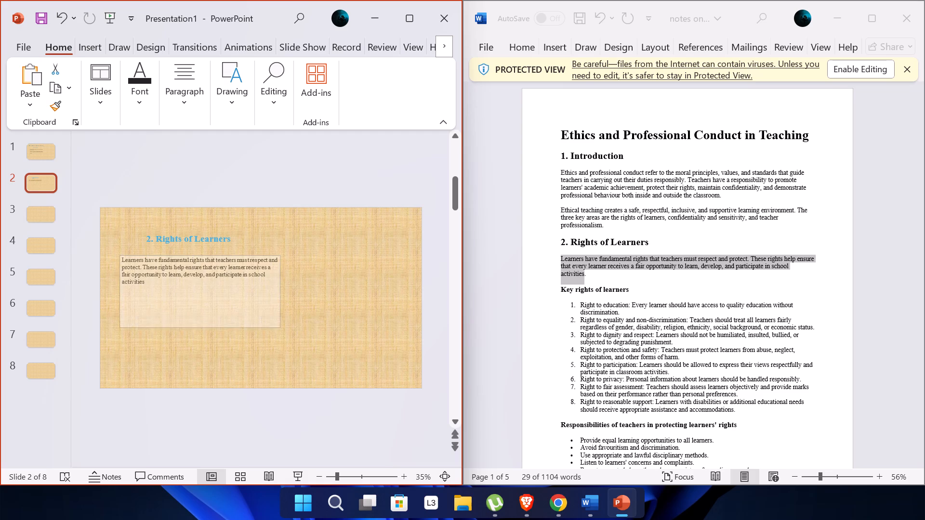
left_click_drag(193, 327, 188, 341)
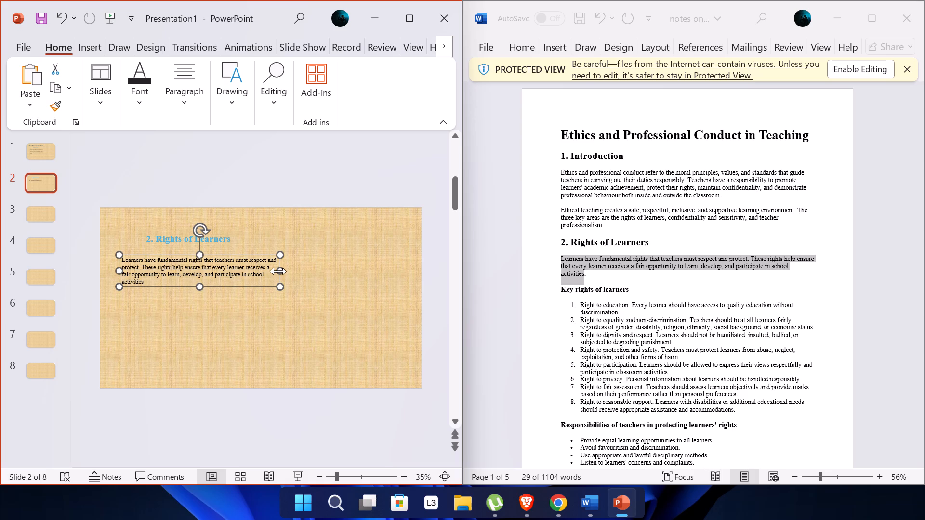
left_click_drag(278, 271, 207, 265)
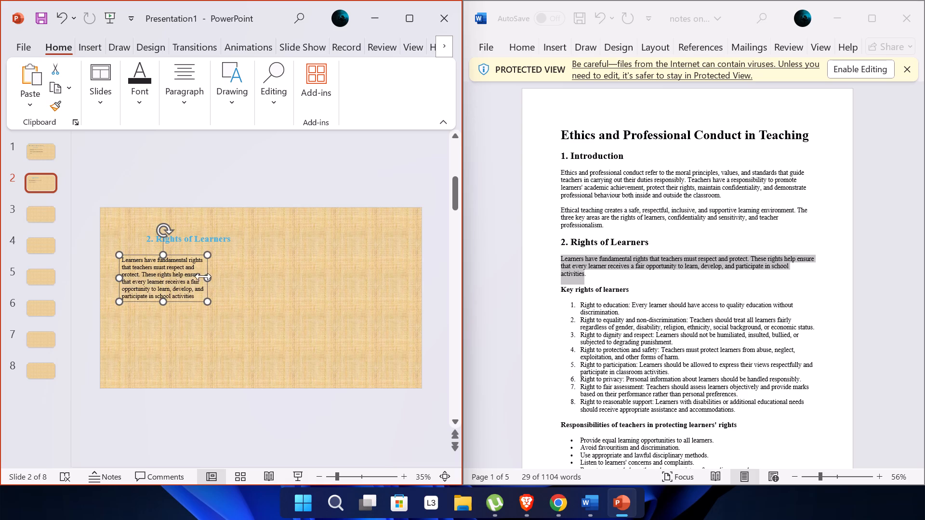
left_click_drag(159, 302, 157, 345)
Move the "2. Rights of Learners" heading up and left into the slide's upper-left corner, above the paragraph.
left_click(184, 237)
left_click_drag(184, 237, 164, 238)
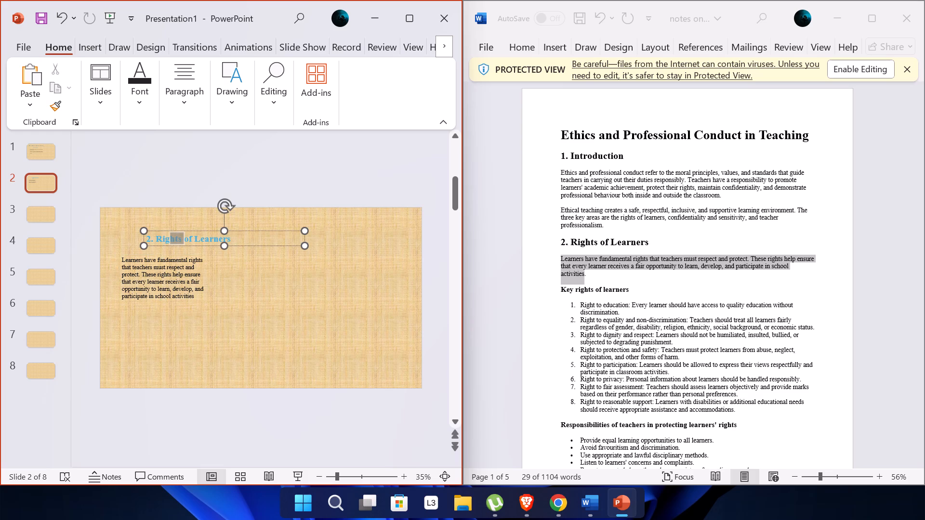
left_click_drag(164, 238, 180, 241)
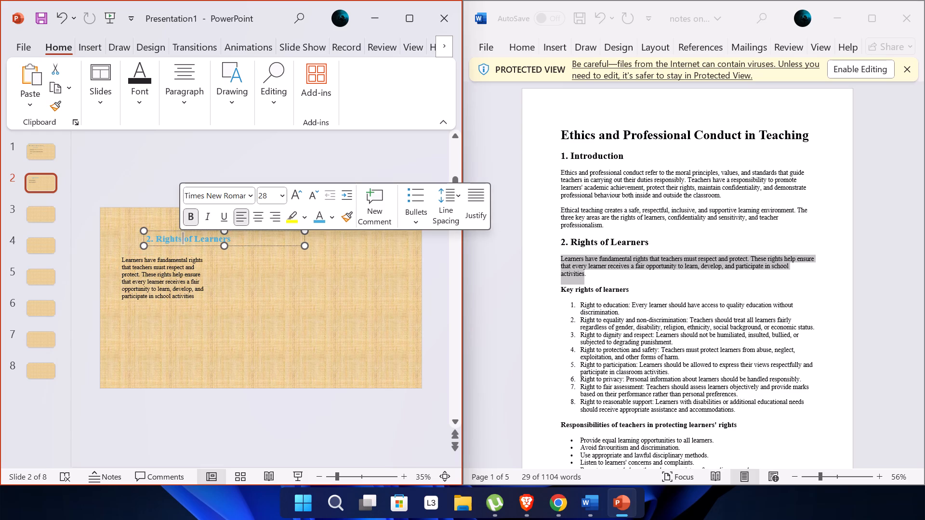
left_click(200, 236)
left_click_drag(204, 232, 187, 234)
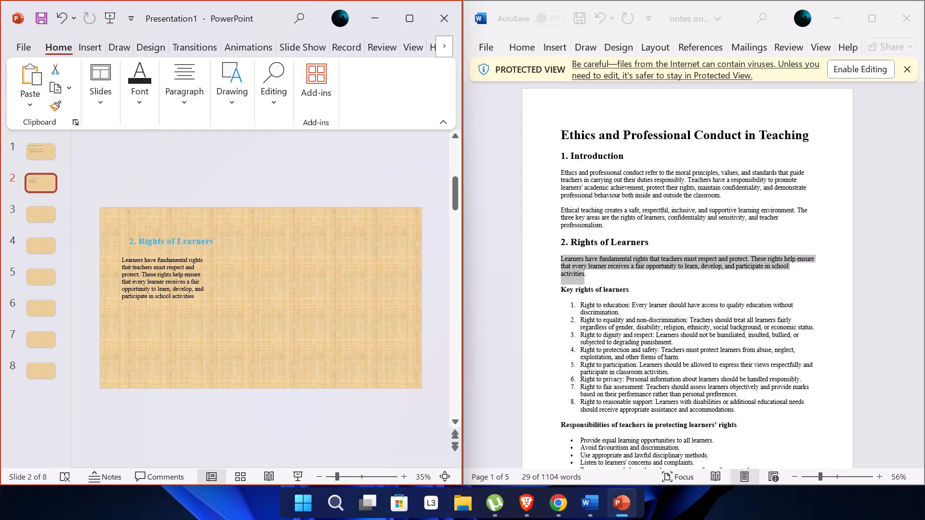
left_click_drag(187, 234, 173, 221)
left_click(264, 259)
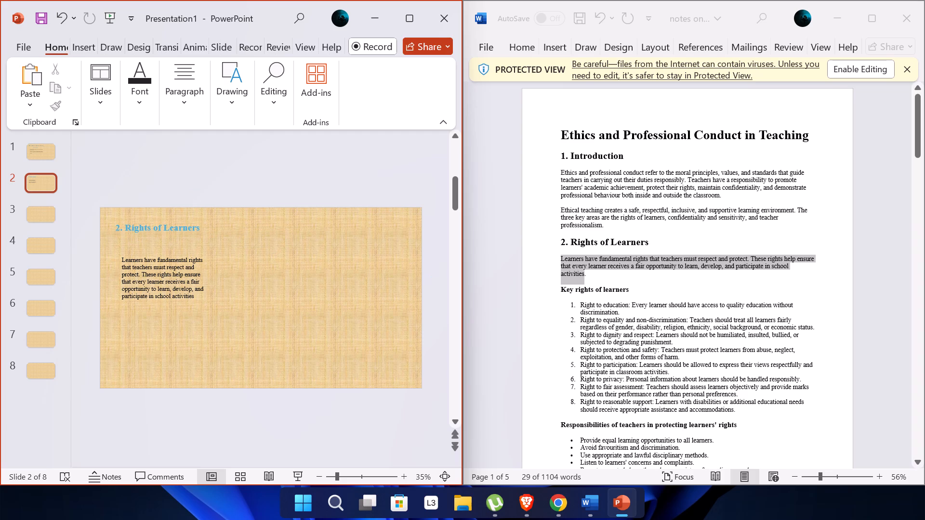
Copy the "Key rights of learners" subheading from the Word notes onto the second slide's upper-right part, level with the main heading.
left_click_drag(630, 293, 603, 286)
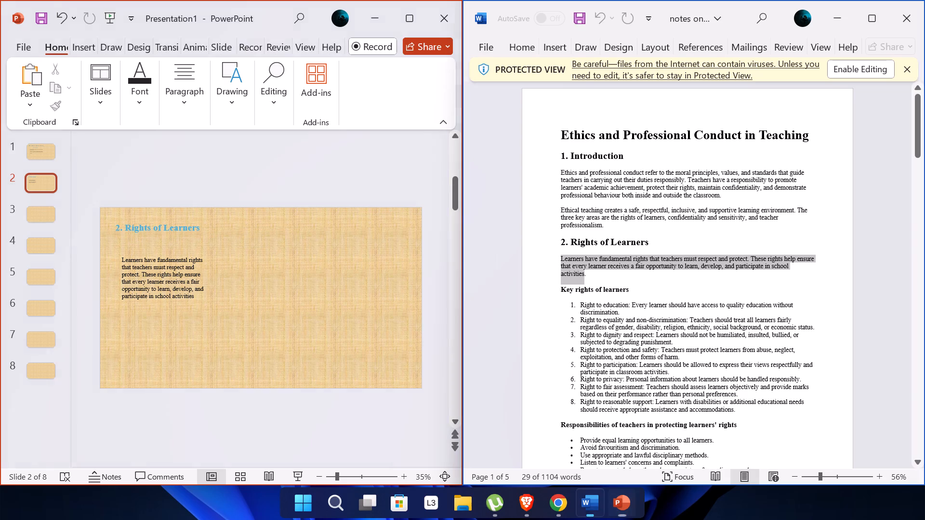
left_click_drag(603, 286, 553, 293)
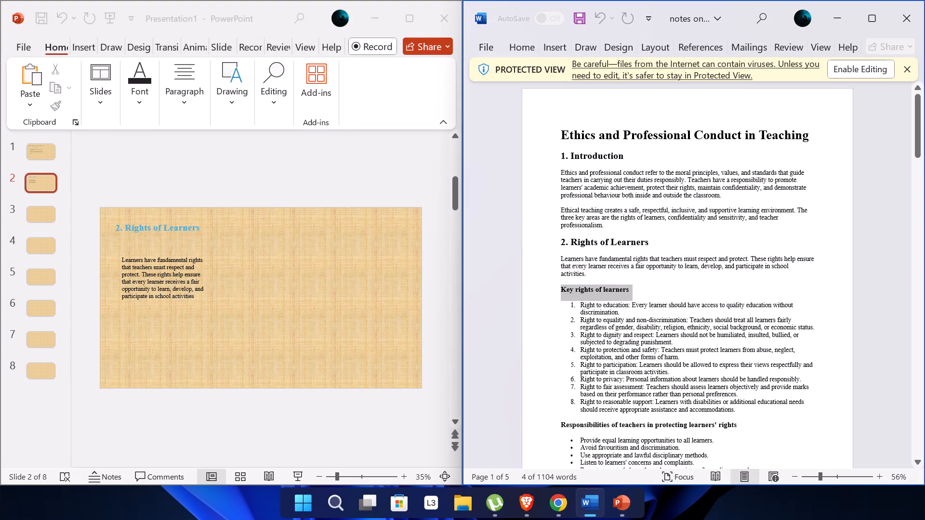
key("ctrl+c")
left_click(274, 244)
key("ctrl+v")
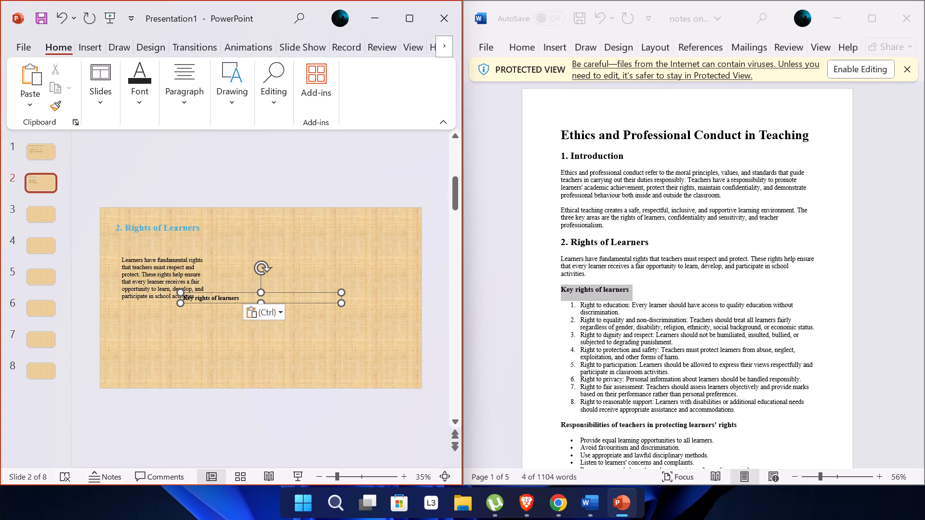
left_click_drag(245, 293, 320, 211)
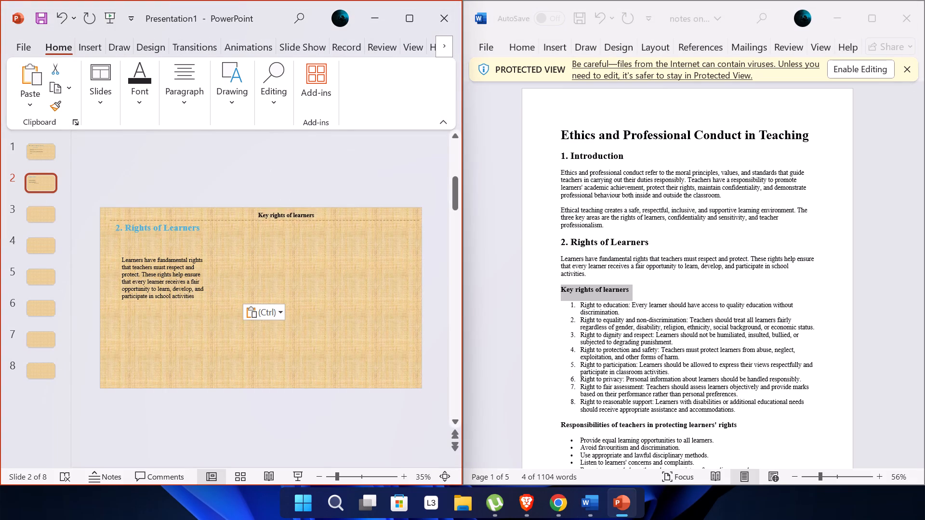
left_click_drag(320, 211, 327, 222)
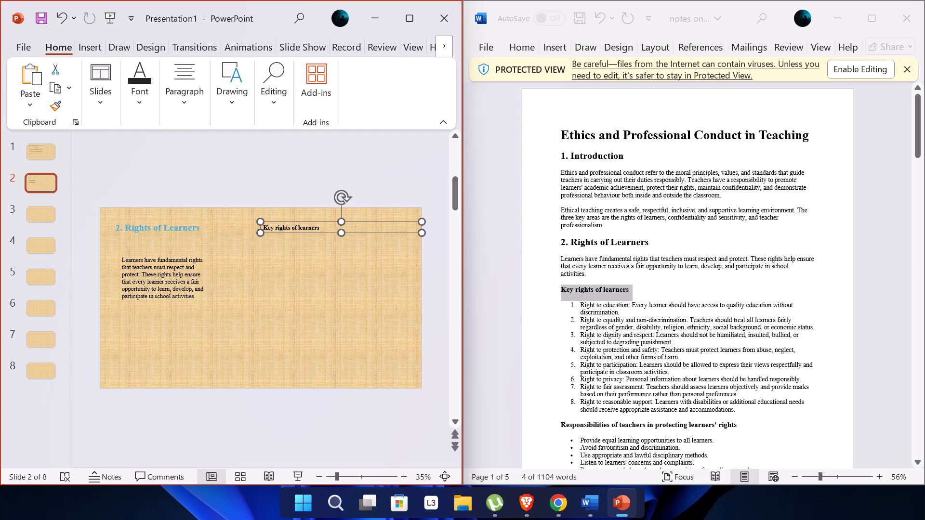
Copy the eight numbered key rights, from education to reasonable support, from the Word notes and paste them onto the second PowerPoint slide.
left_click(738, 412)
left_click_drag(738, 412, 549, 291)
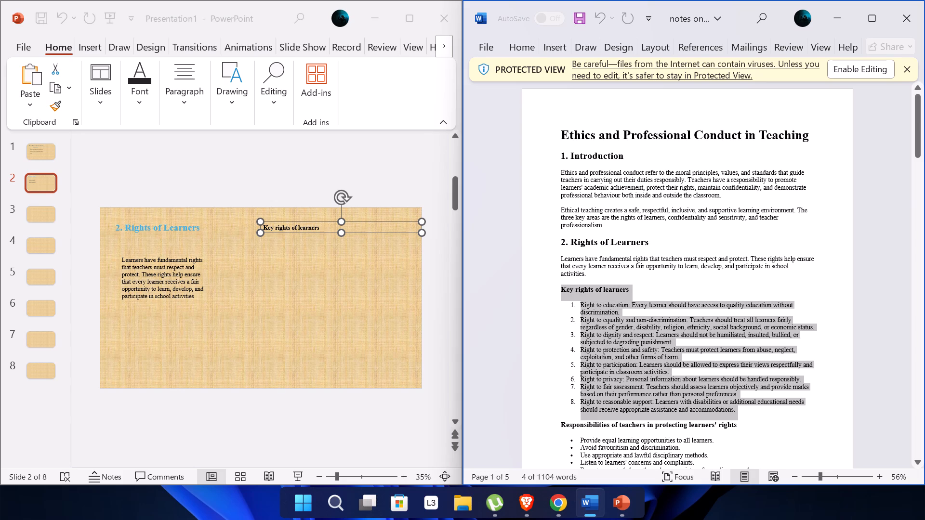
left_click_drag(549, 291, 548, 309)
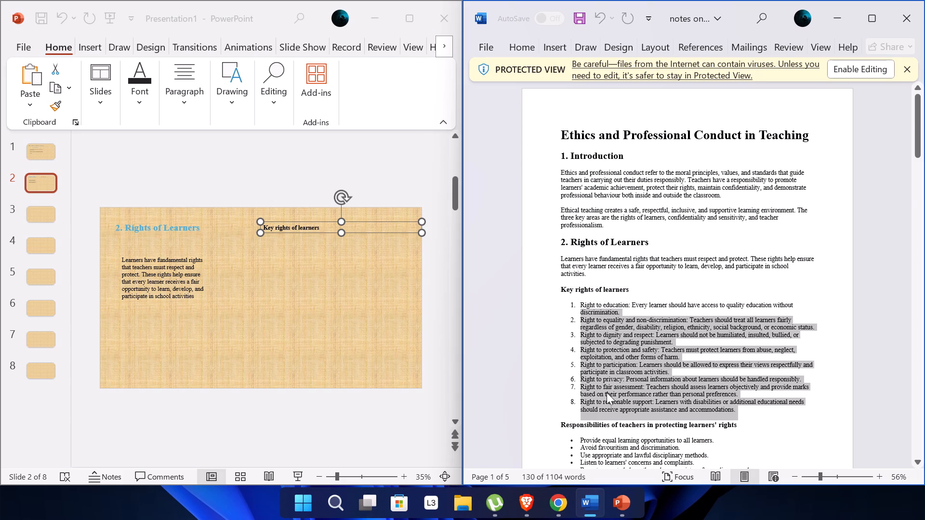
left_click(747, 407)
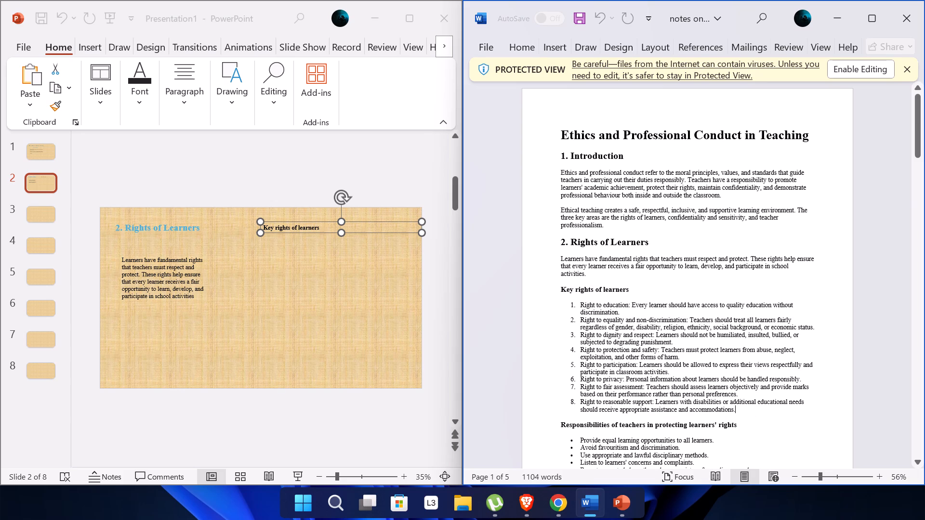
left_click_drag(742, 409, 551, 312)
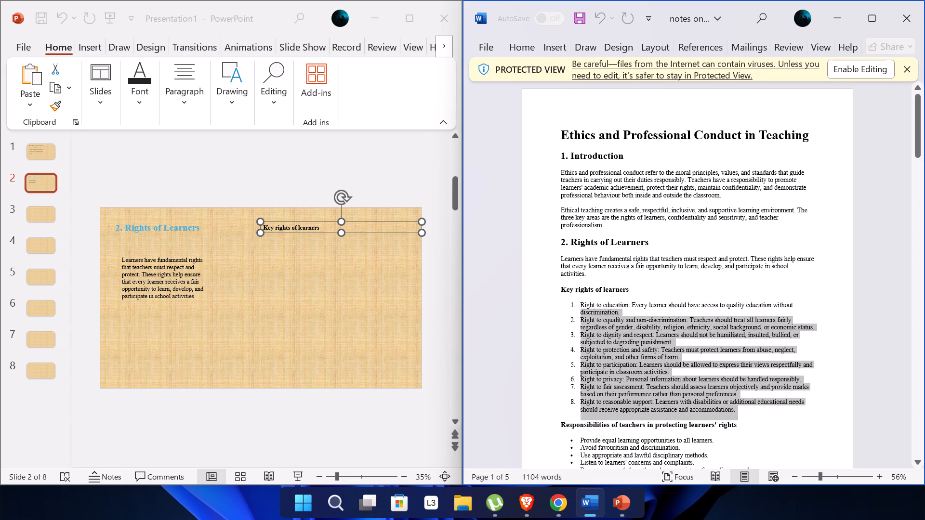
left_click_drag(551, 312, 550, 303)
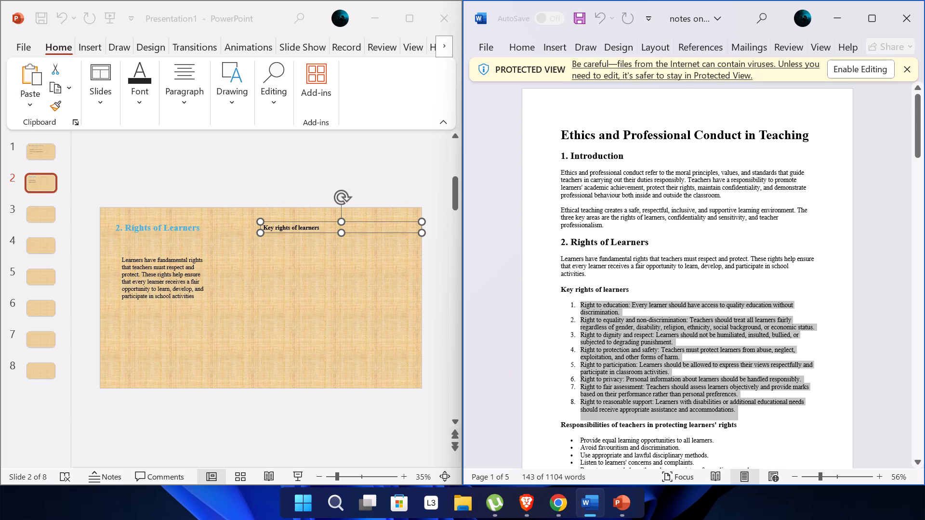
key("ctrl+c")
left_click(289, 266)
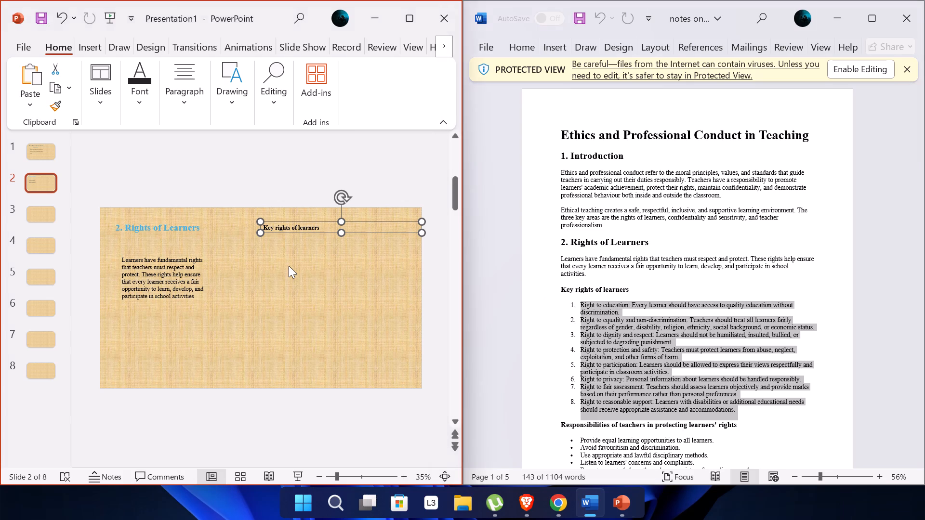
left_click(261, 239)
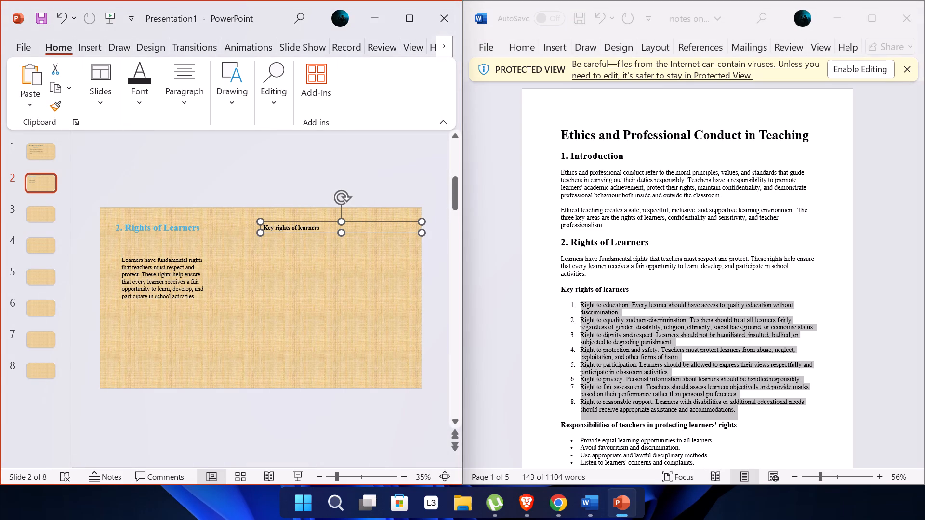
left_click(261, 247)
left_click(261, 247)
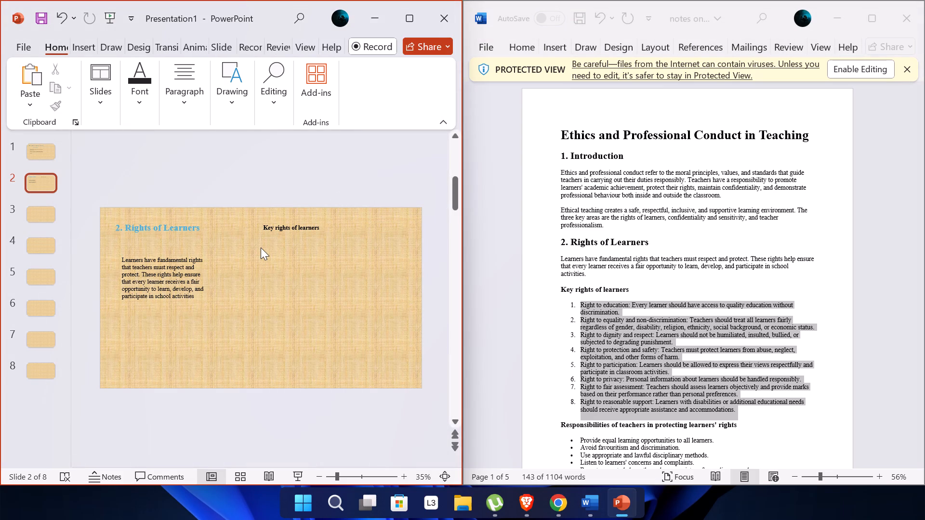
key("ctrl+v")
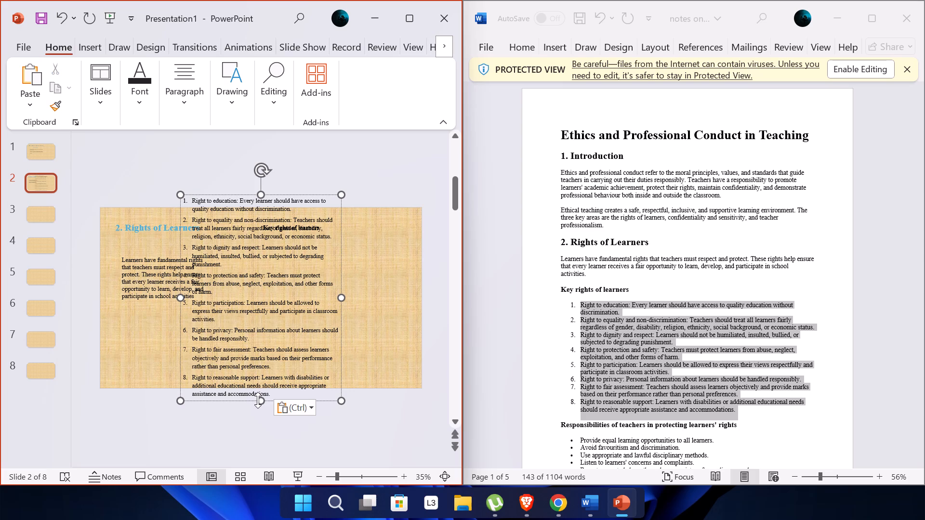
Widen the numbered key rights text box to about three-quarters of the slide's width and move it down below the slide's top edge.
left_click_drag(258, 400, 272, 380)
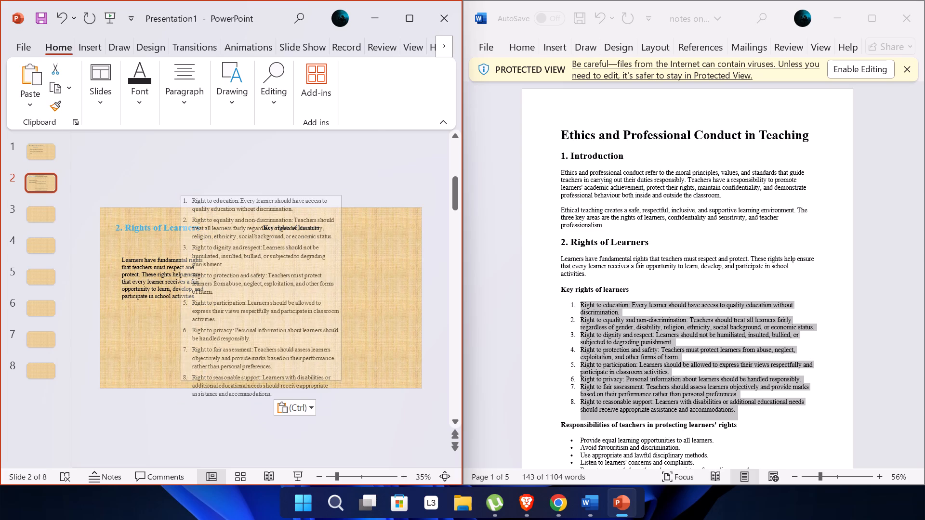
left_click_drag(272, 380, 273, 379)
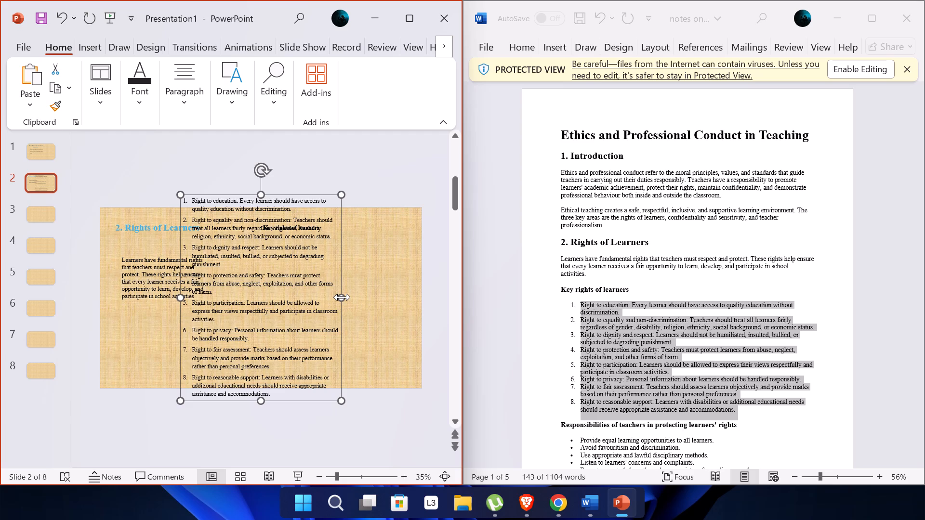
left_click_drag(342, 297, 416, 300)
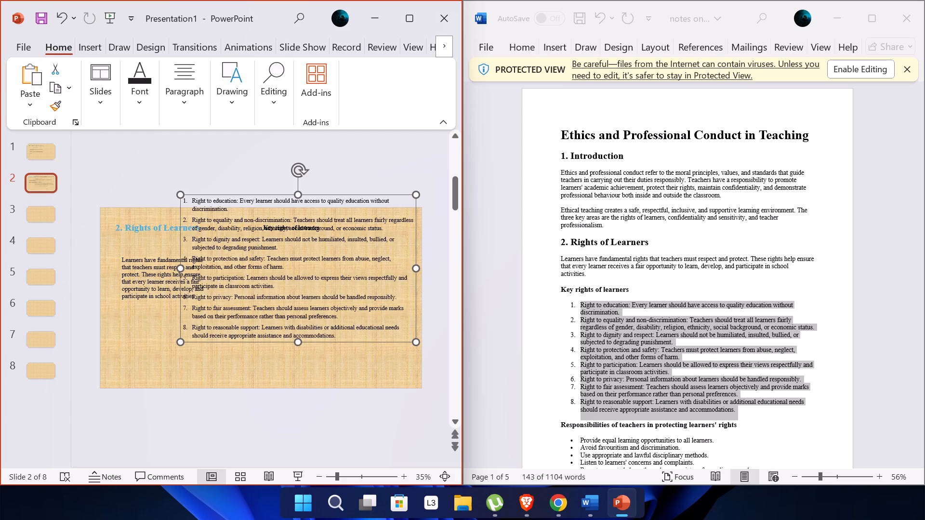
left_click_drag(290, 195, 292, 225)
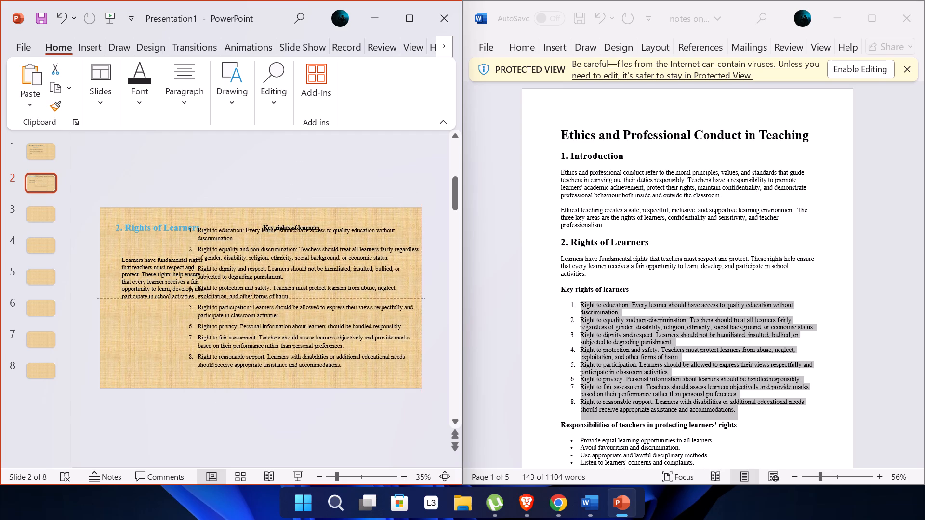
left_click_drag(292, 225, 299, 228)
Move the "Learners have fundamental rights" paragraph toward the slide's left edge, clear of the numbered list.
left_click(155, 267)
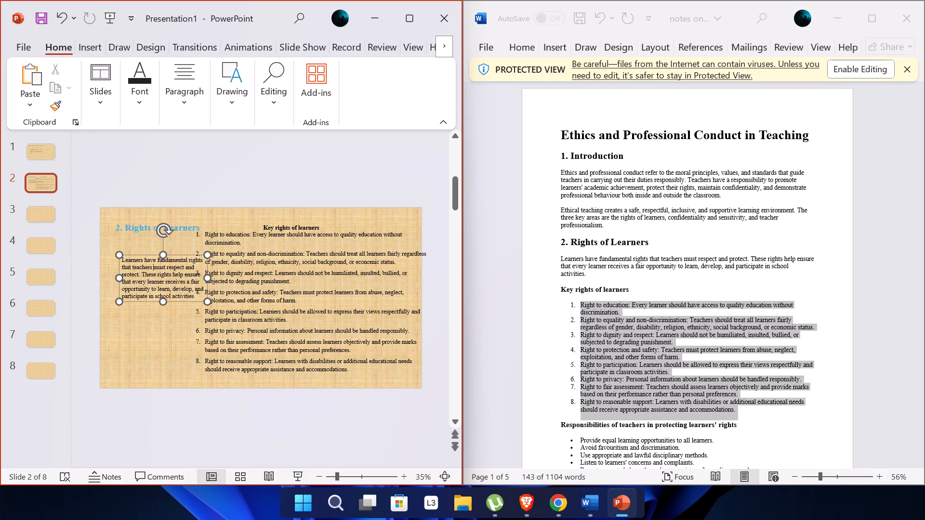
left_click_drag(152, 253, 138, 247)
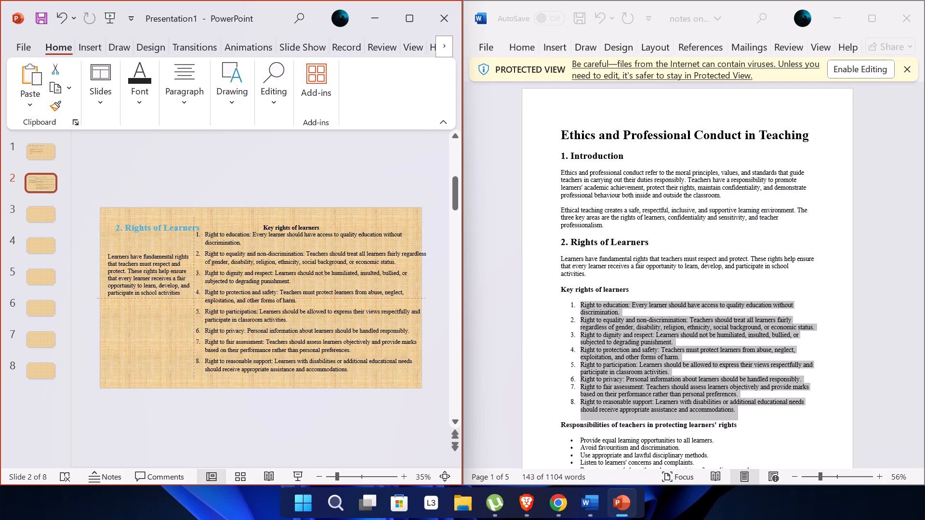
left_click_drag(138, 247, 140, 247)
Narrow the numbered key rights text box from its right side so it fits inside the slide's right edge.
left_click(279, 275)
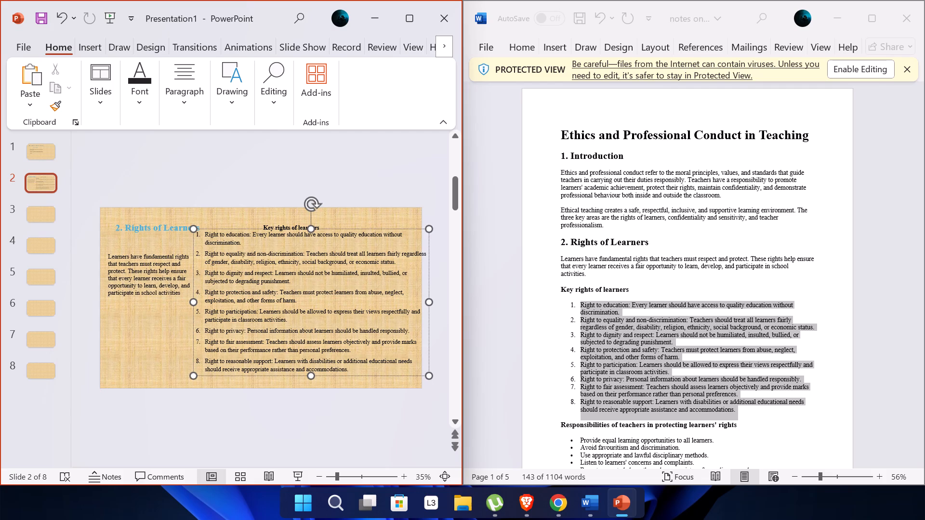
left_click_drag(429, 306, 414, 303)
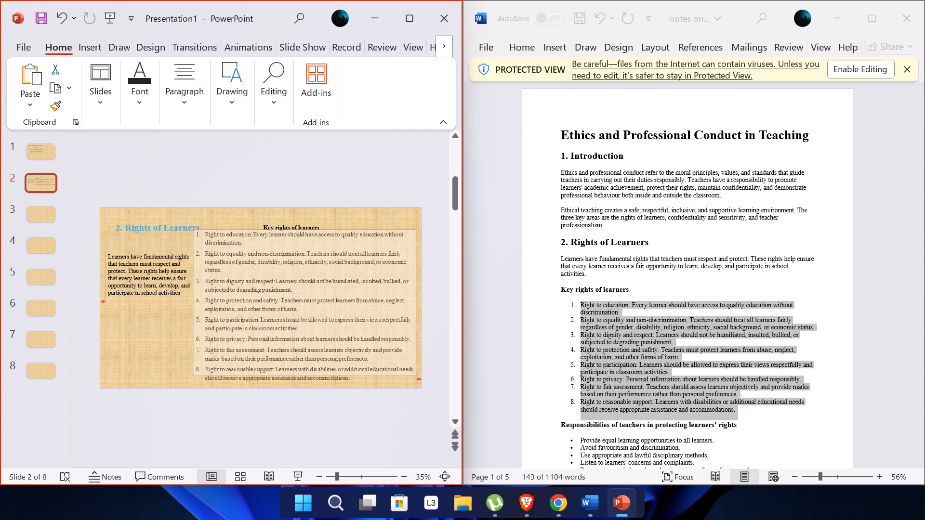
left_click_drag(414, 303, 415, 303)
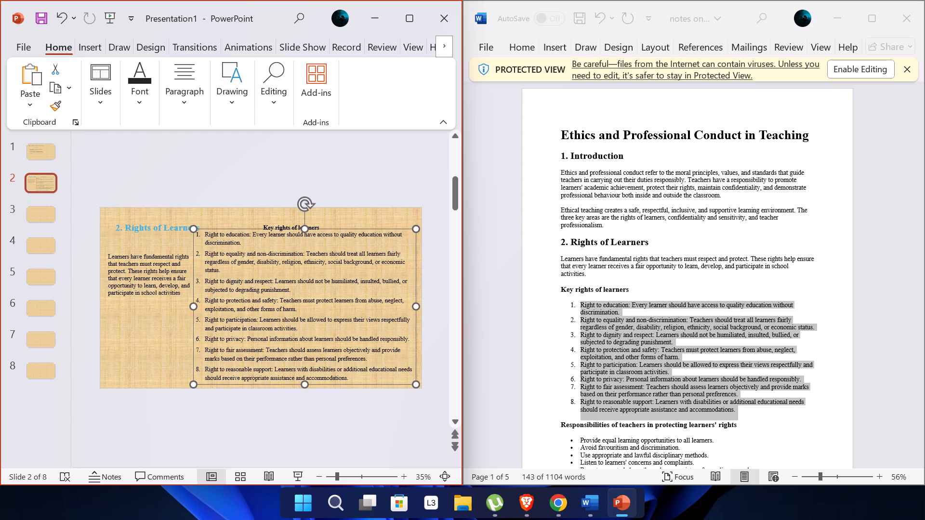
Move the "Key rights of learners" subheading up close to the slide's top edge, above the numbered list.
left_click(301, 224)
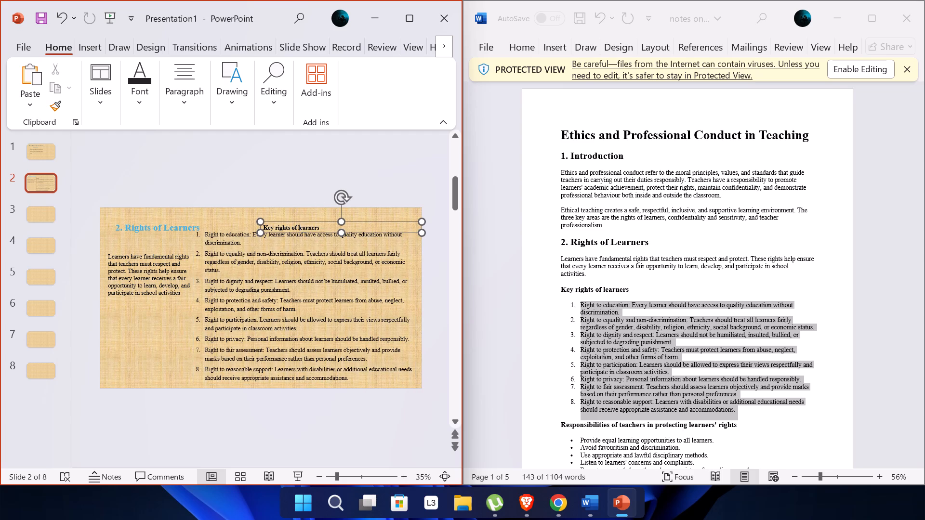
left_click(296, 223)
left_click_drag(296, 223, 292, 213)
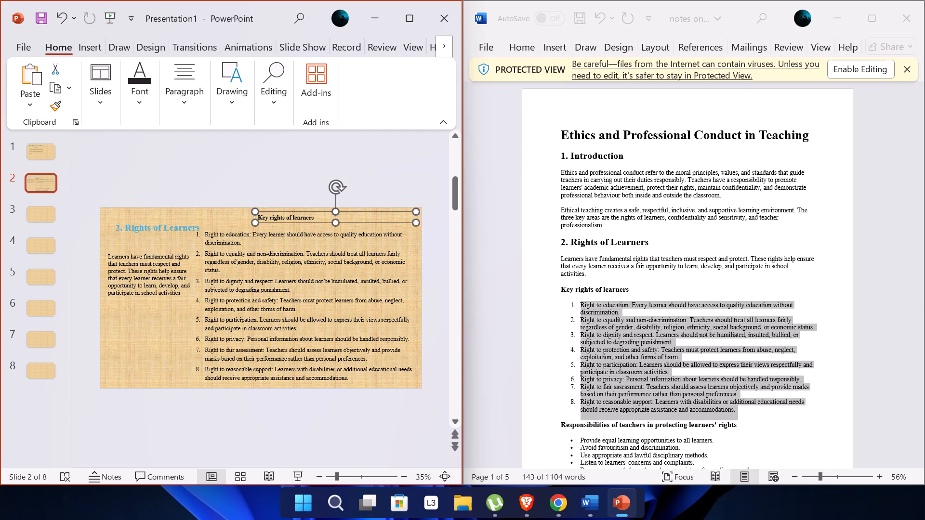
Shift the numbered key rights list slightly right and up, aligning its right side with the slide's right edge.
left_click(283, 231)
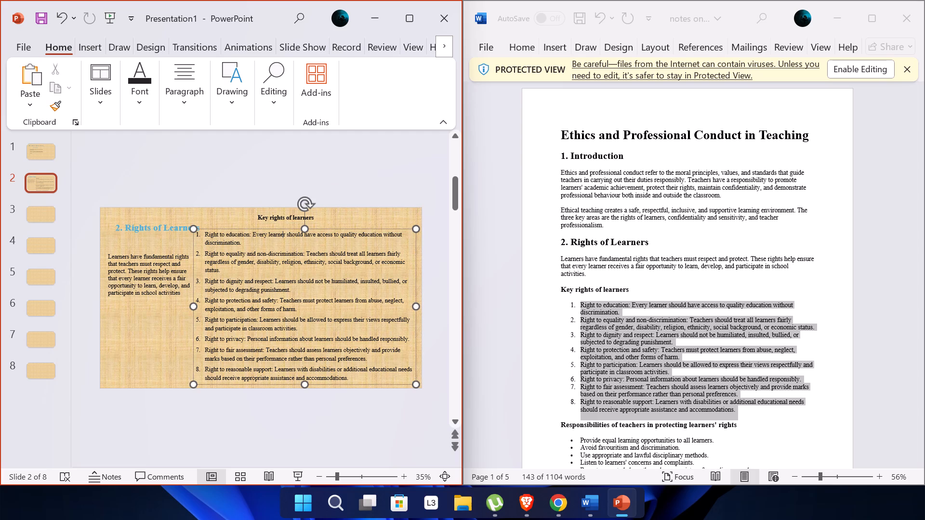
left_click(283, 231)
left_click_drag(287, 229, 297, 223)
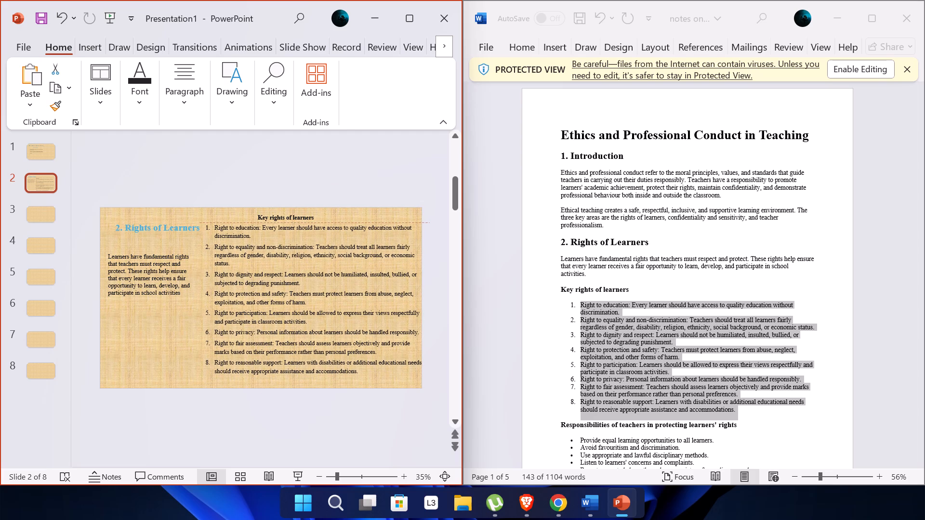
left_click_drag(297, 223, 294, 227)
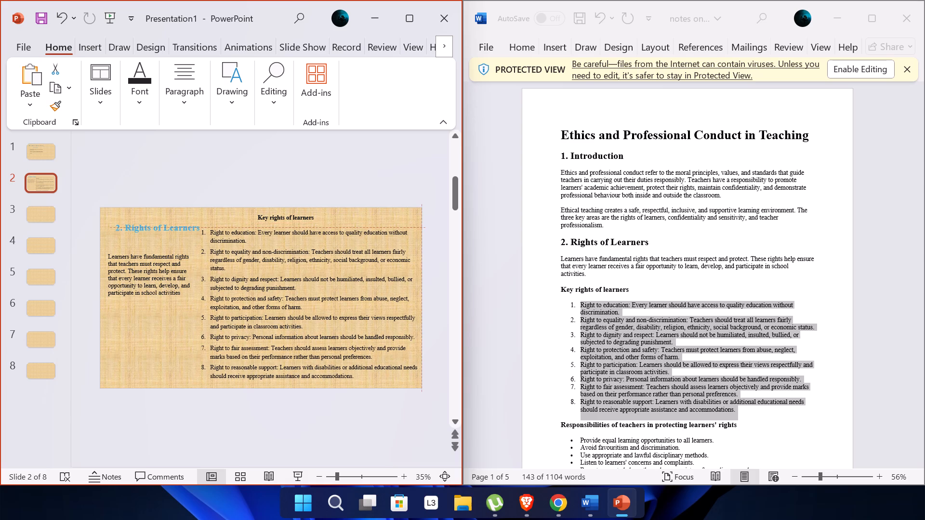
left_click_drag(294, 227, 293, 227)
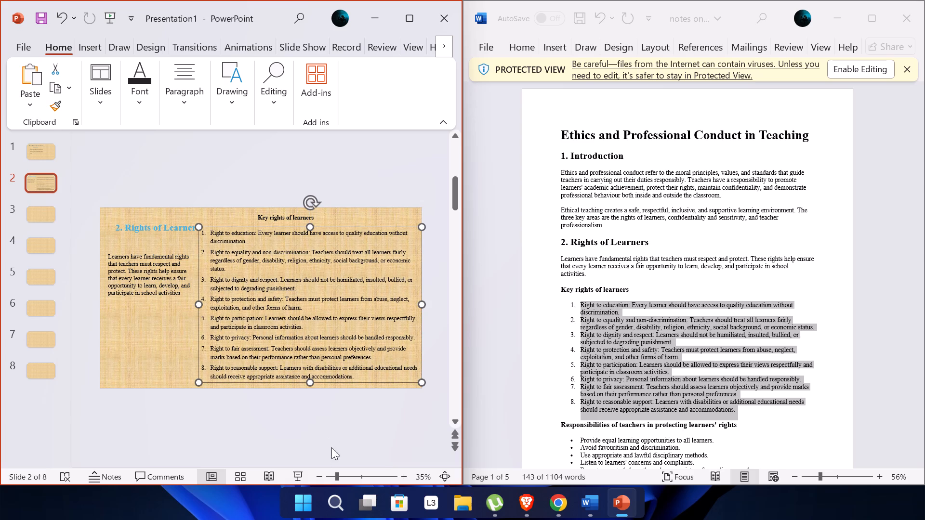
Preview the second slide full screen as a slide show and return to editing.
left_click(292, 478)
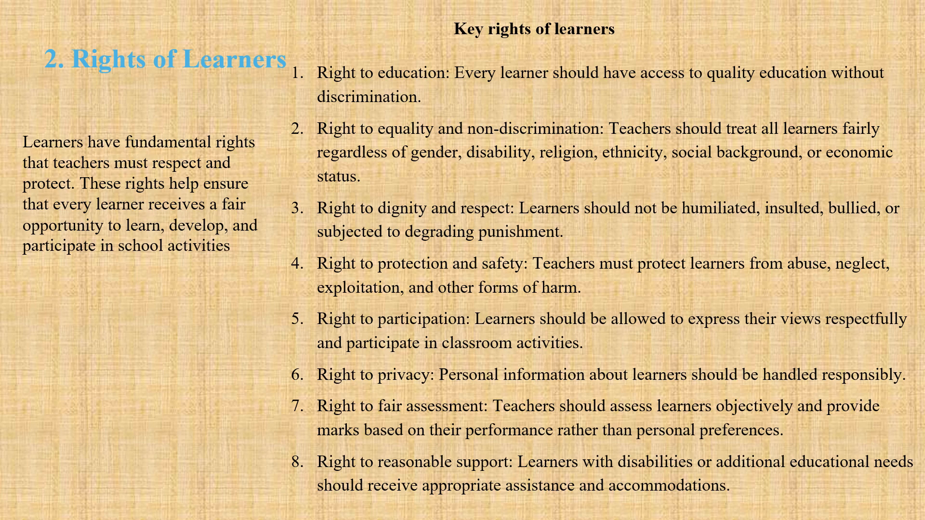
key("Escape")
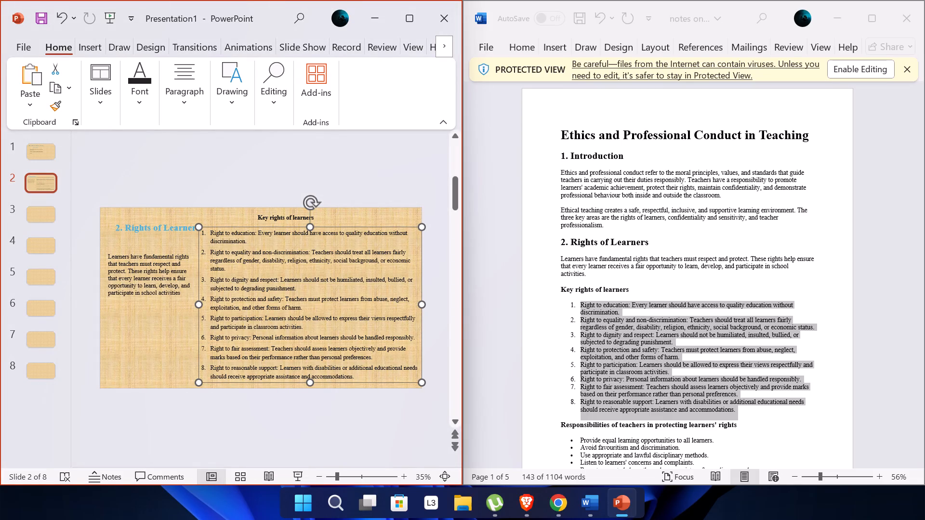
Narrow the numbered key rights text box from its left side to clear the "2. Rights of Learners" heading.
left_click_drag(199, 305, 204, 305)
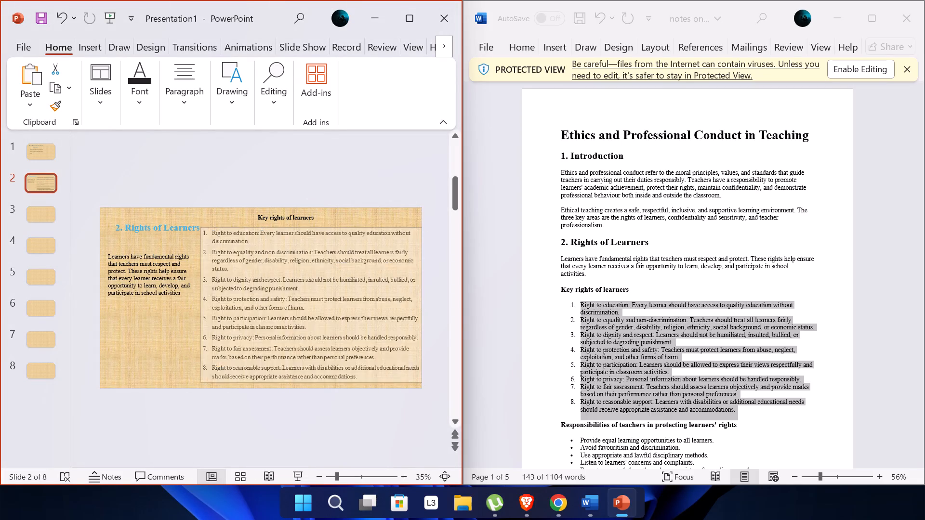
left_click_drag(204, 305, 202, 305)
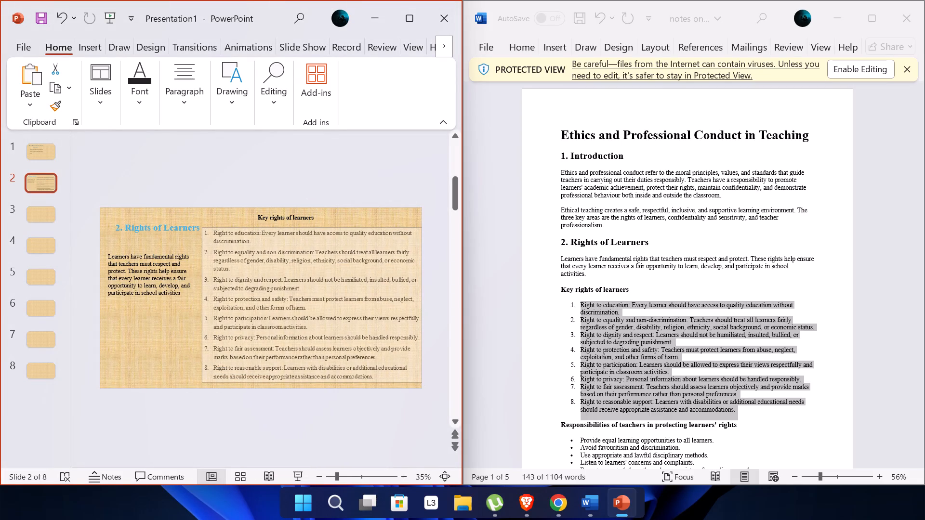
left_click_drag(202, 305, 204, 305)
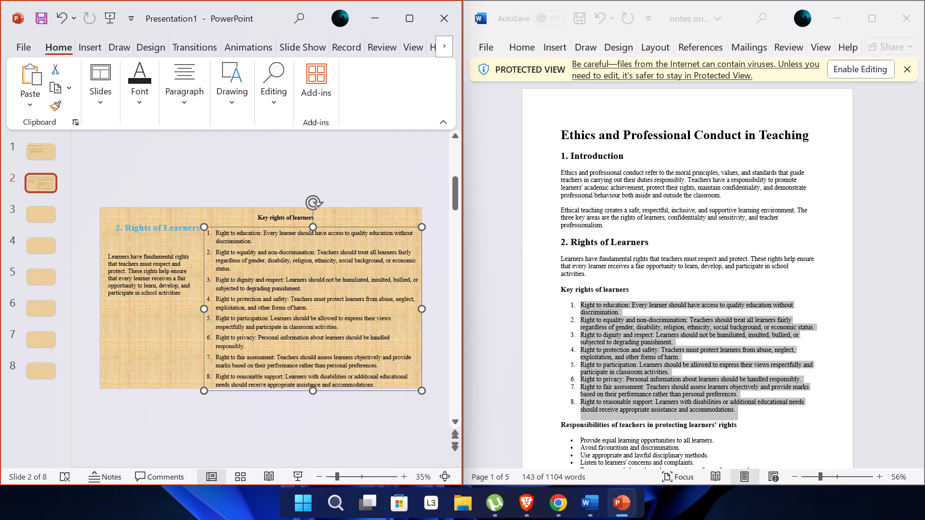
Move the numbered key rights list up to sit directly beneath the "Key rights of learners" subheading, within the slide's bottom edge.
left_click(309, 229)
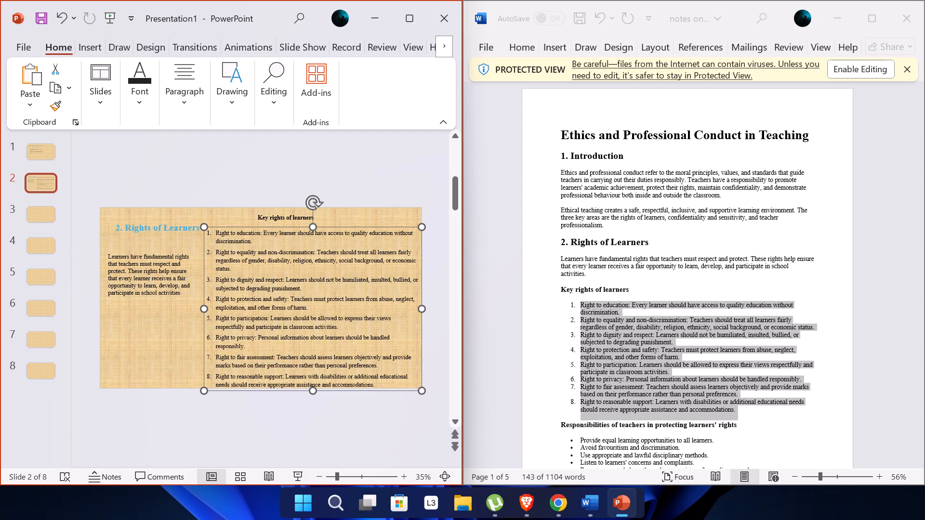
left_click(309, 229)
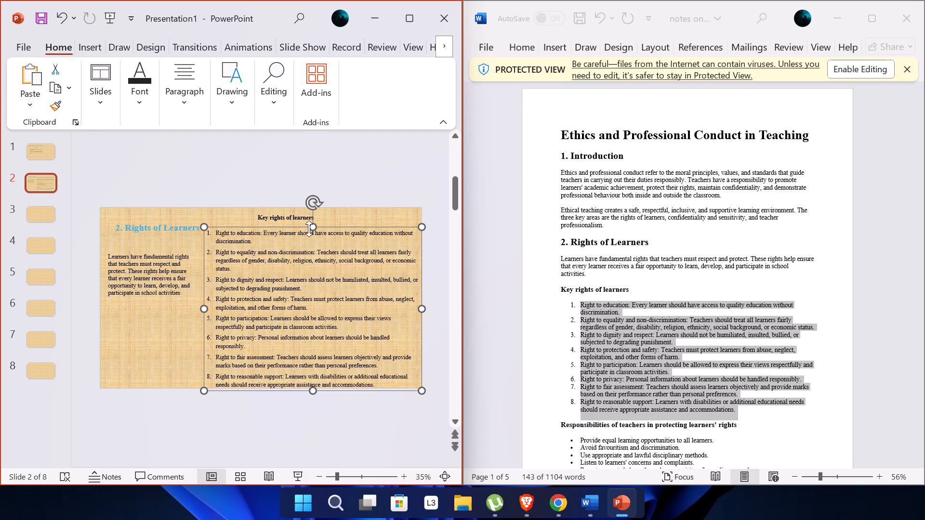
left_click(313, 224)
left_click_drag(311, 226, 311, 219)
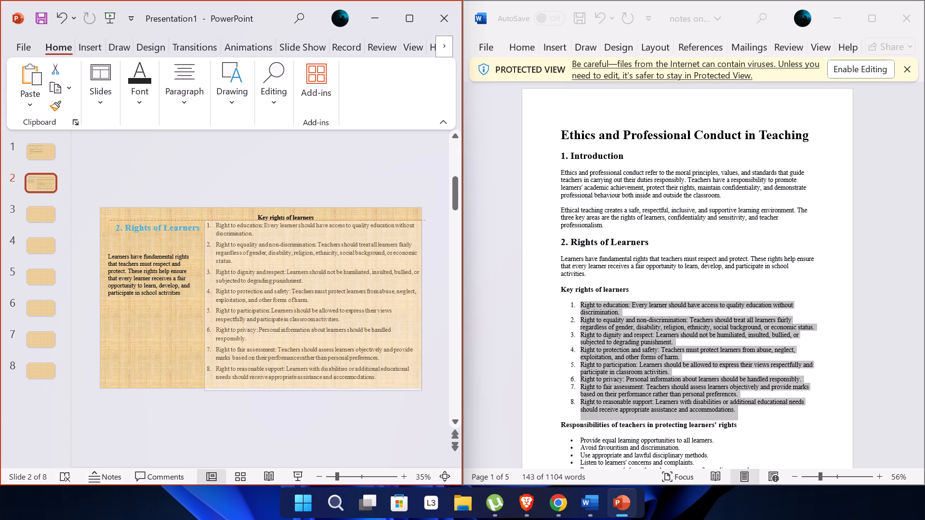
left_click_drag(311, 219, 311, 220)
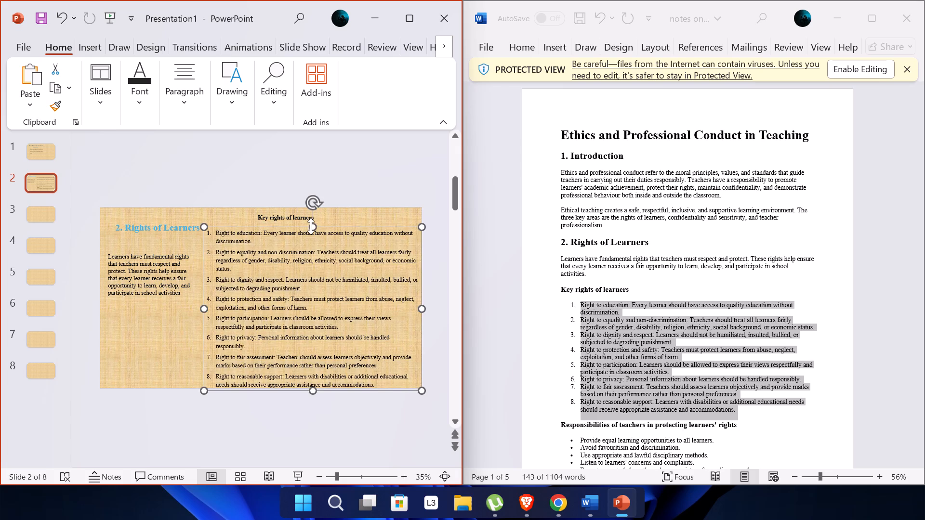
left_click(311, 226)
left_click_drag(305, 227, 305, 222)
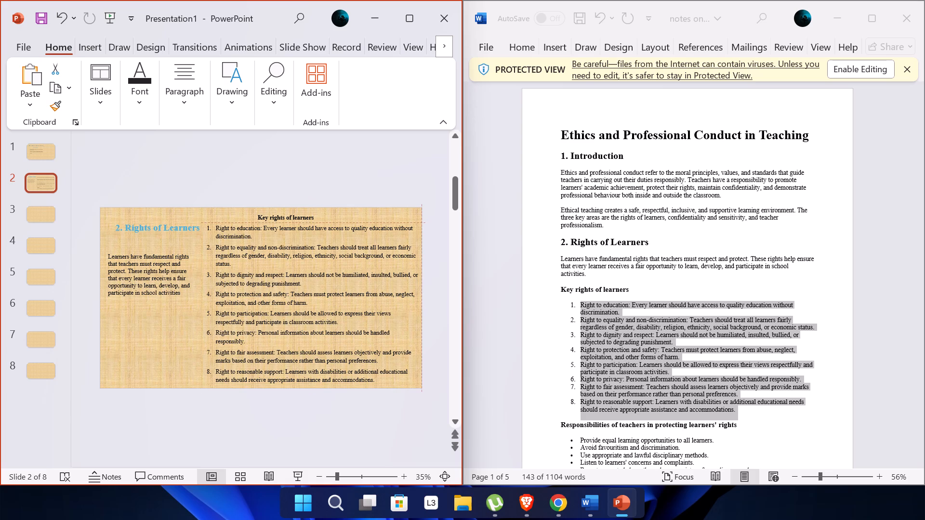
left_click_drag(305, 222, 305, 222)
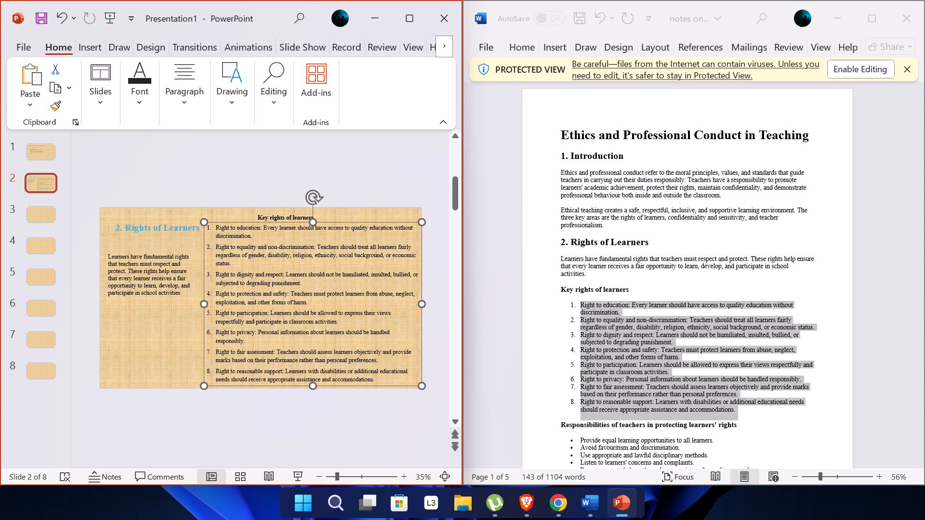
left_click(381, 169)
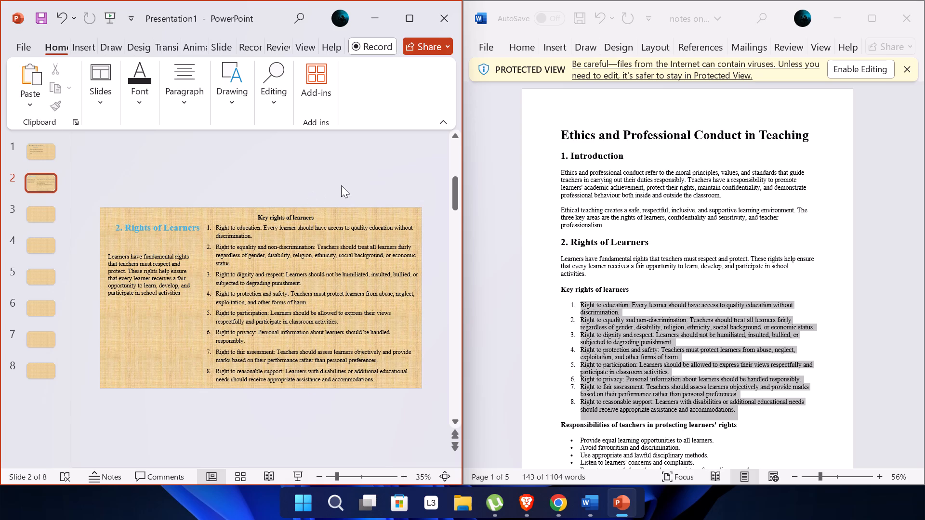
Nudge the numbered key rights list slightly farther up, closer to the "Key rights of learners" subheading.
left_click_drag(320, 224, 318, 217)
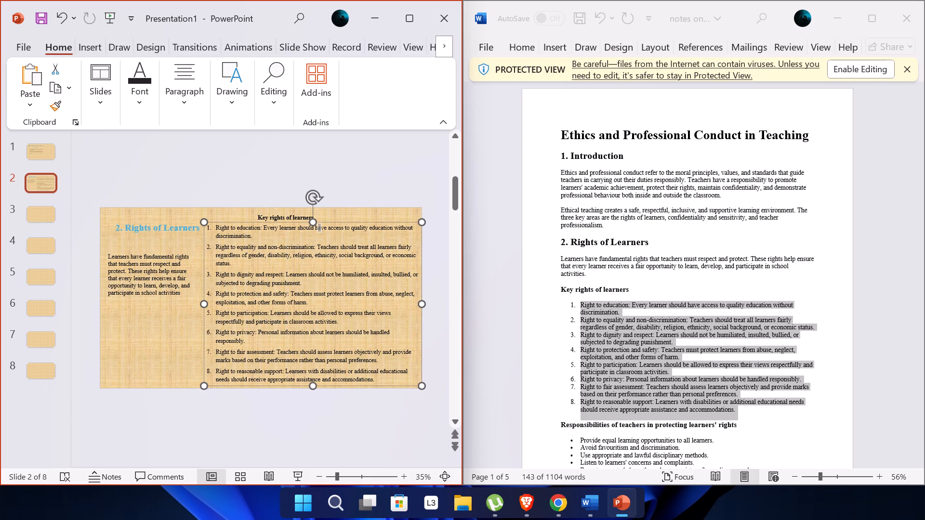
left_click_drag(318, 217, 359, 207)
left_click(359, 207)
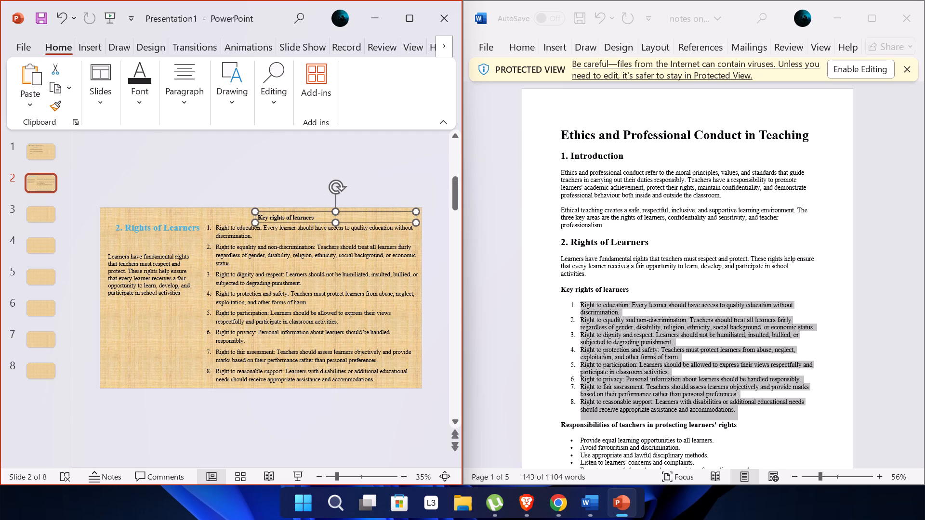
left_click_drag(375, 374, 274, 255)
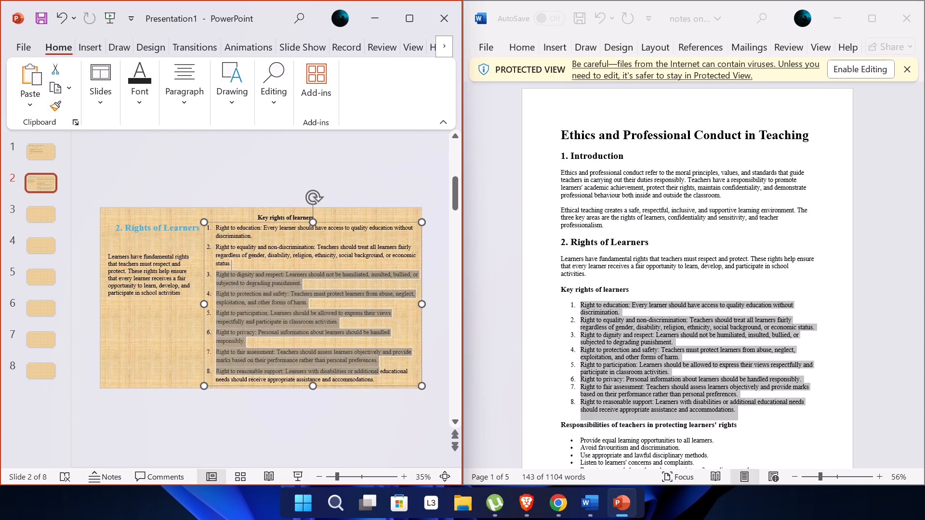
left_click_drag(274, 255, 346, 368)
left_click(378, 390)
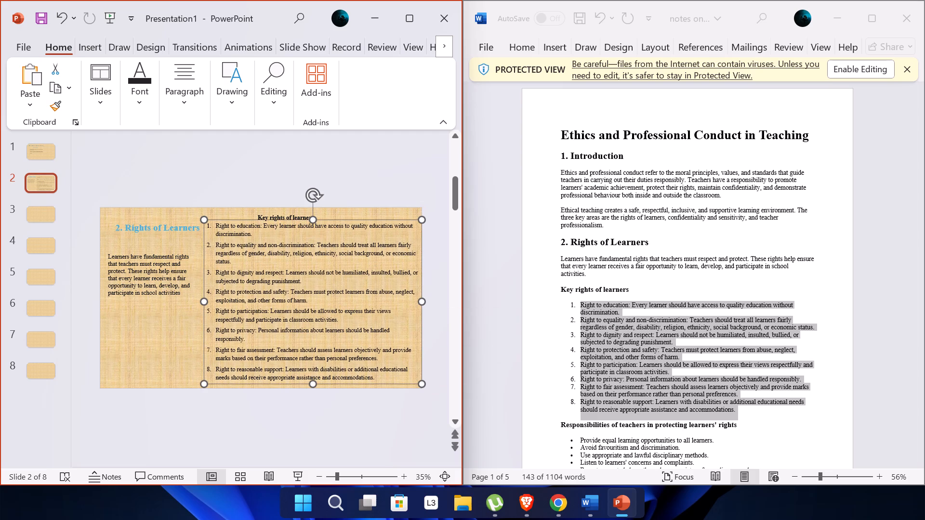
Select the whole numbered key rights list and try font size 20, settling on size 19.
left_click(381, 377)
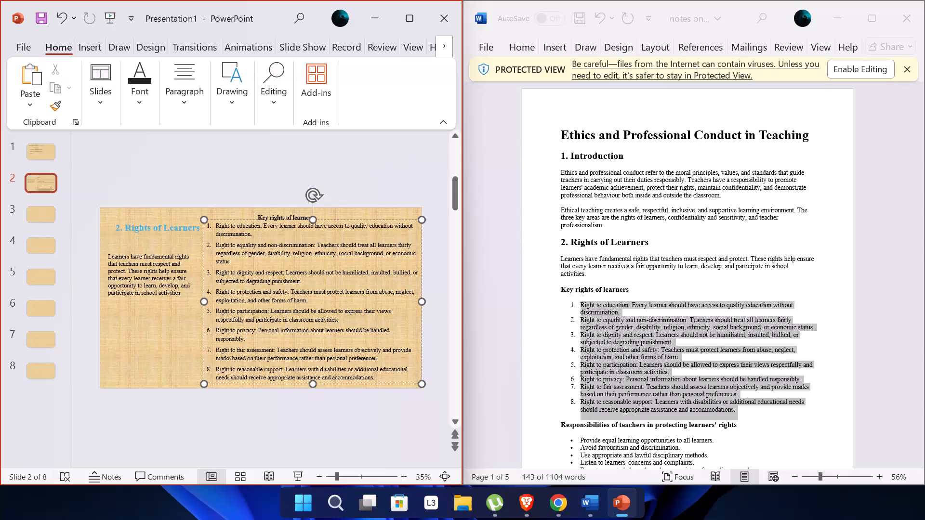
left_click_drag(373, 375, 289, 303)
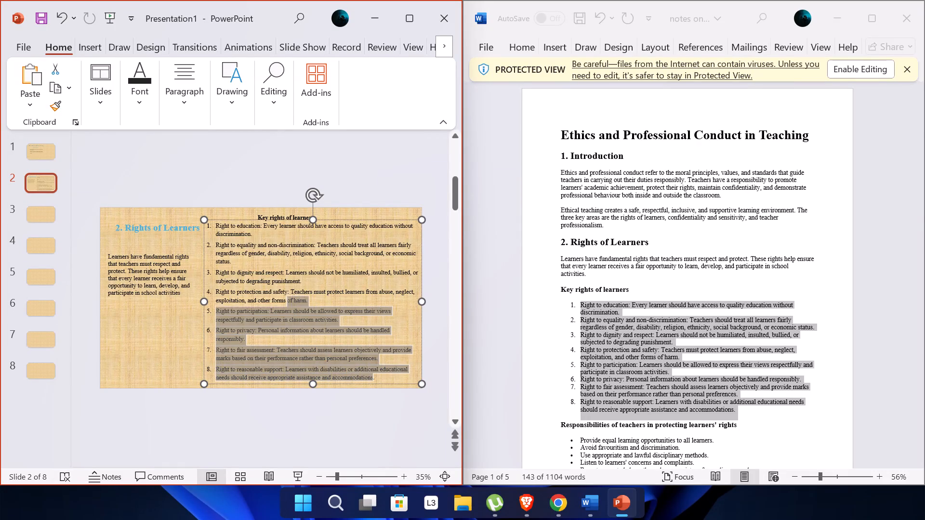
left_click_drag(289, 303, 215, 221)
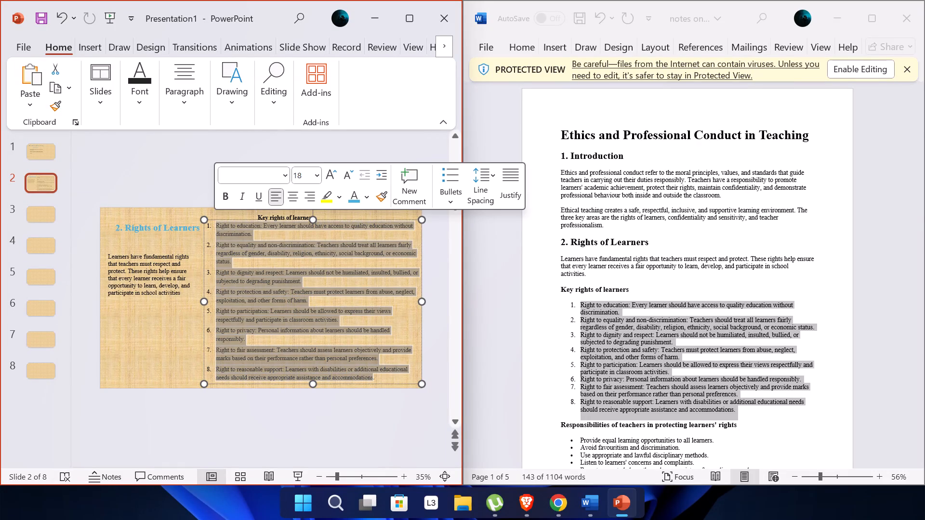
left_click(304, 178)
key("2")
key("0")
key("BackSpace")
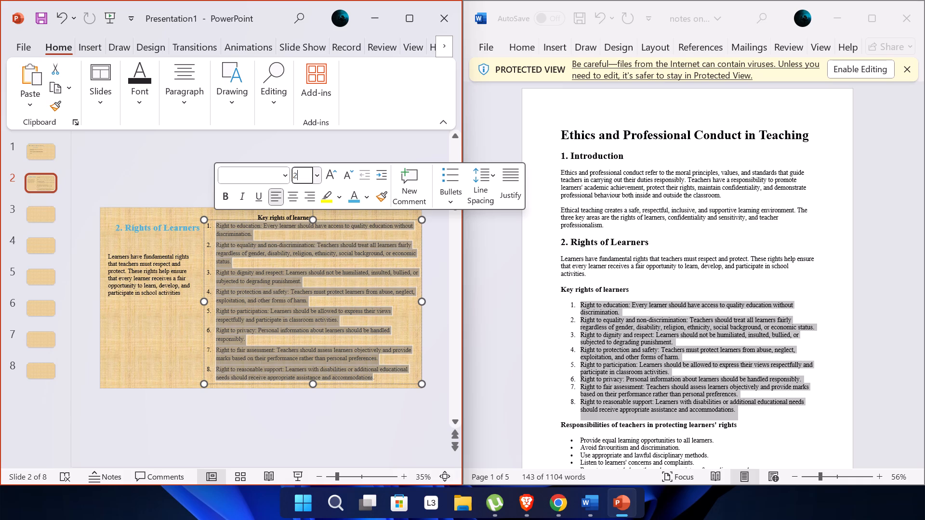
key("0")
key("Return")
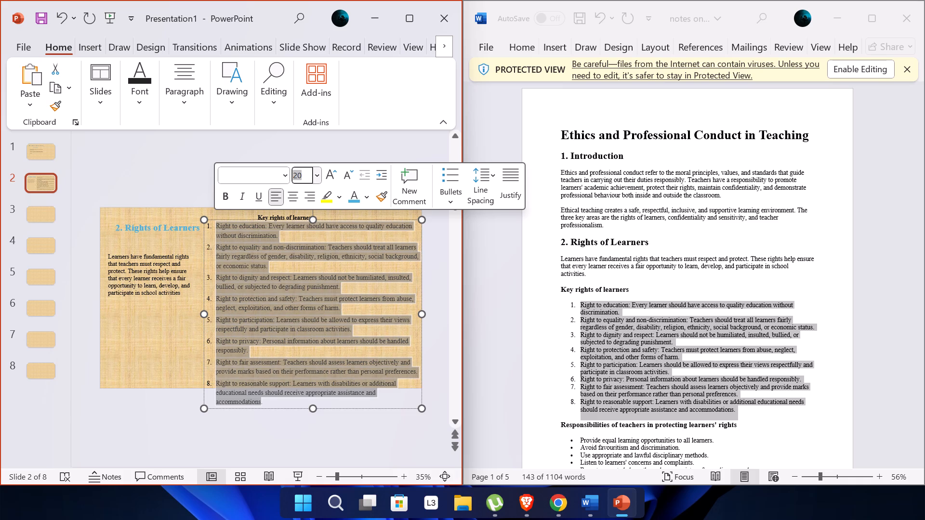
key("1")
key("9")
key("Return")
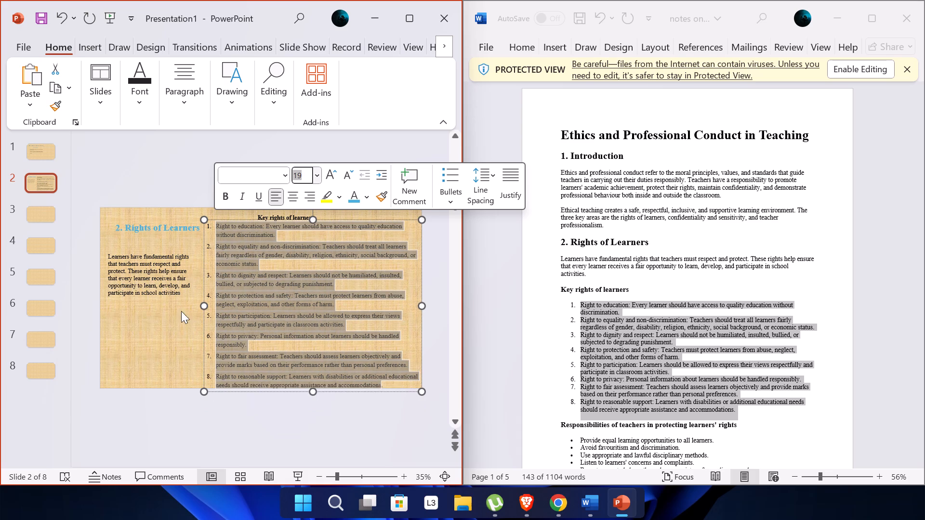
Try a pattern fill as the second slide's background, settling on a gradient fill.
left_click(167, 330)
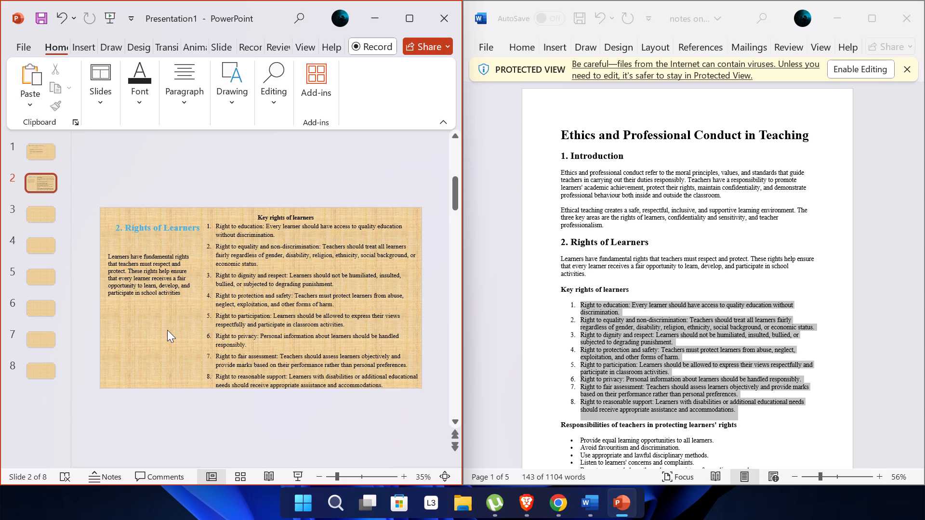
right_click(167, 330)
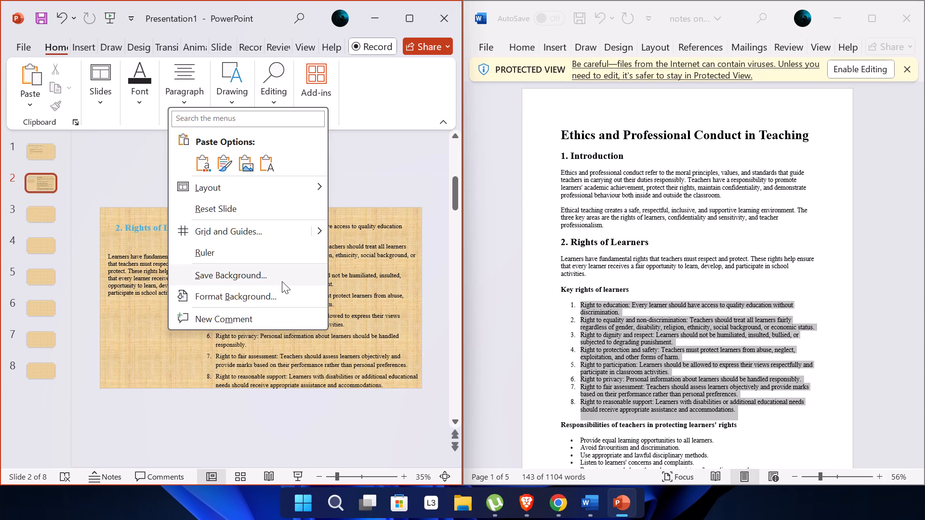
left_click(244, 299)
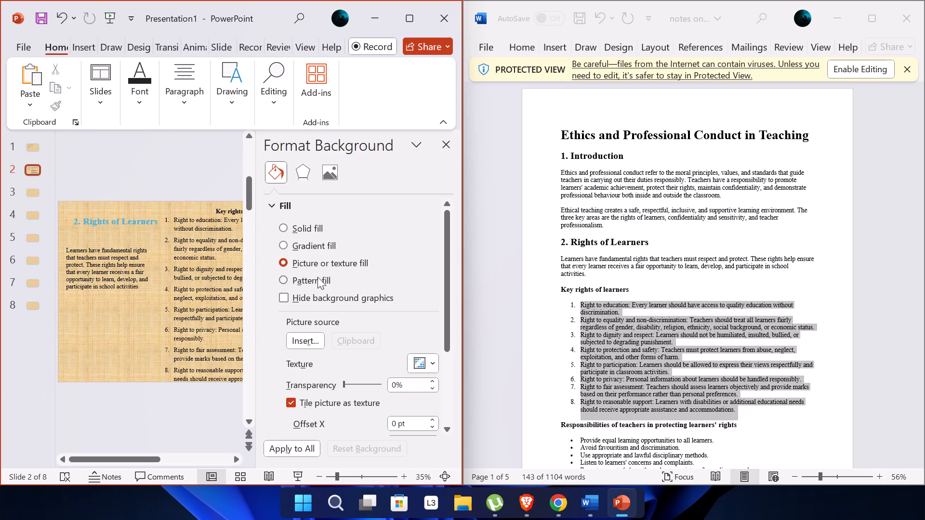
left_click(303, 277)
left_click(289, 245)
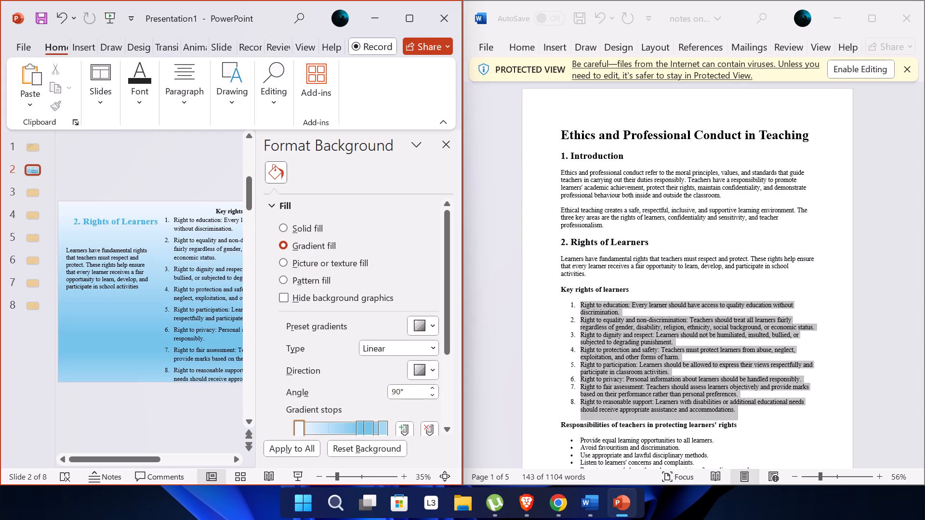
left_click(155, 397)
Add a gradient stop around the middle of the second slide's background gradient and close the background formatting.
left_click(345, 422)
left_click(344, 427)
left_click(193, 424)
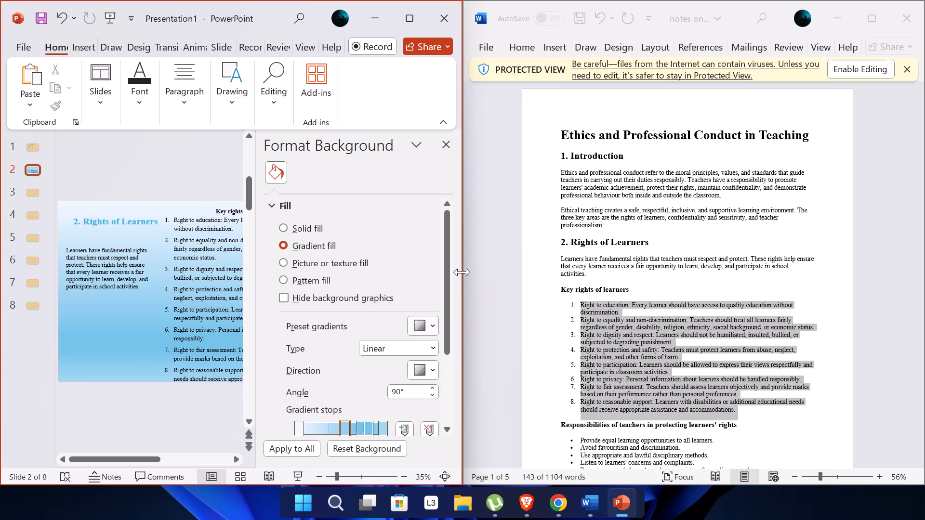
left_click(446, 143)
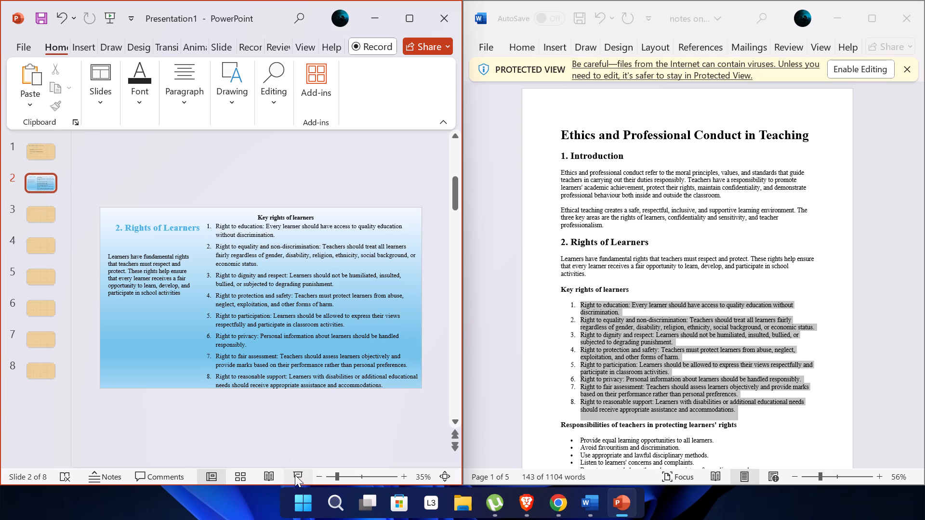
Preview the second slide full screen as a slide show and return to editing.
left_click(296, 475)
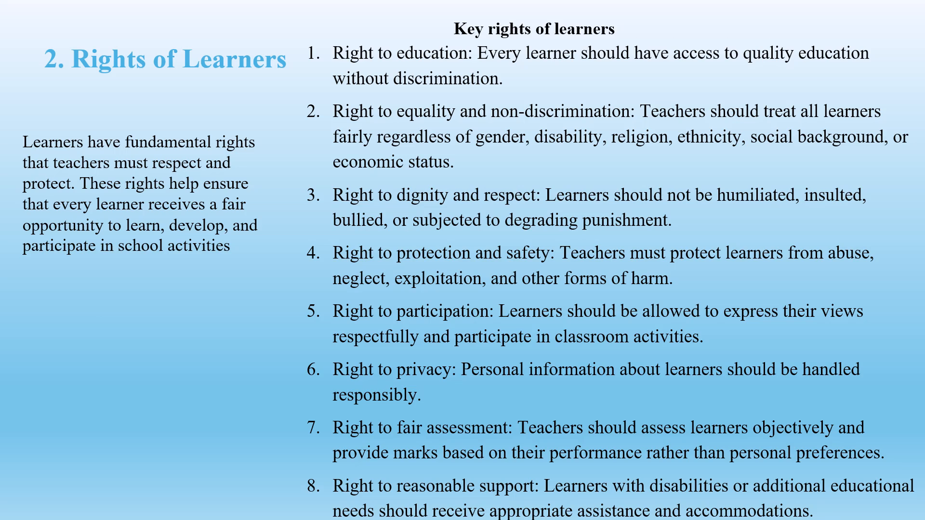
key("Escape")
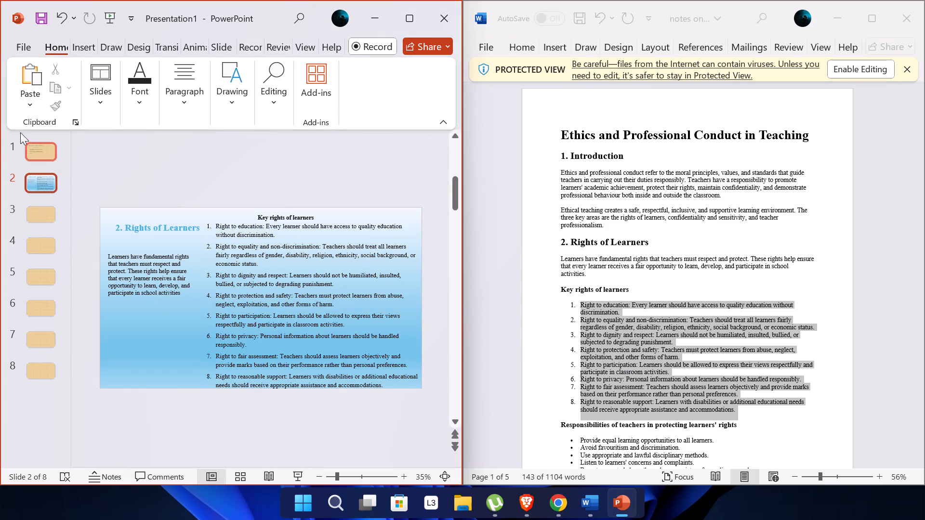
Copy the "Responsibilities of teachers in protecting learners' rights" subheading from the Word notes and paste it onto slide 3.
left_click(36, 215)
left_click(37, 151)
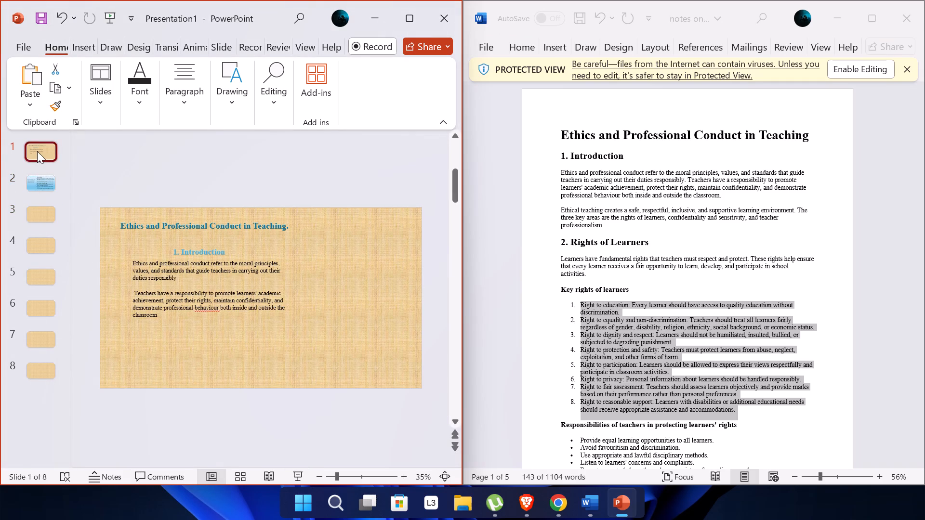
left_click(42, 213)
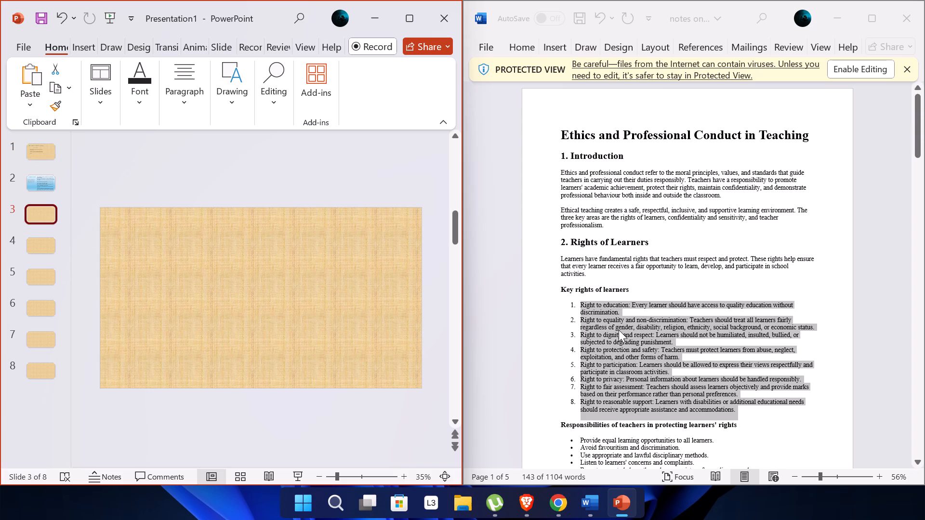
scroll(619, 330, "down", 1)
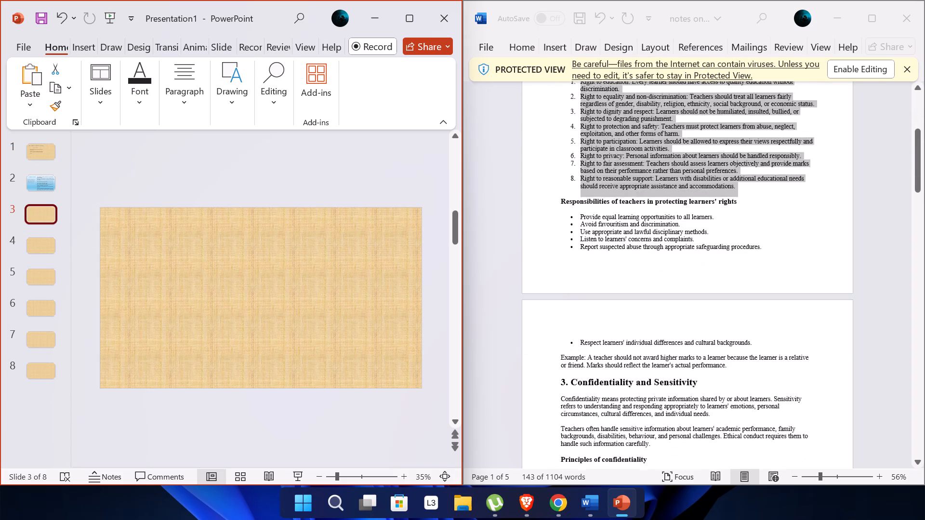
scroll(619, 330, "down", 2)
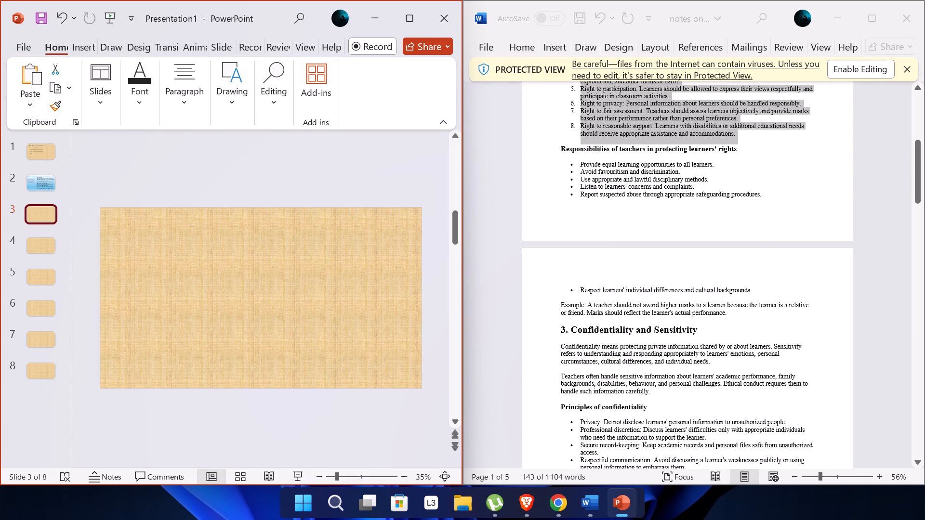
left_click_drag(737, 150, 556, 149)
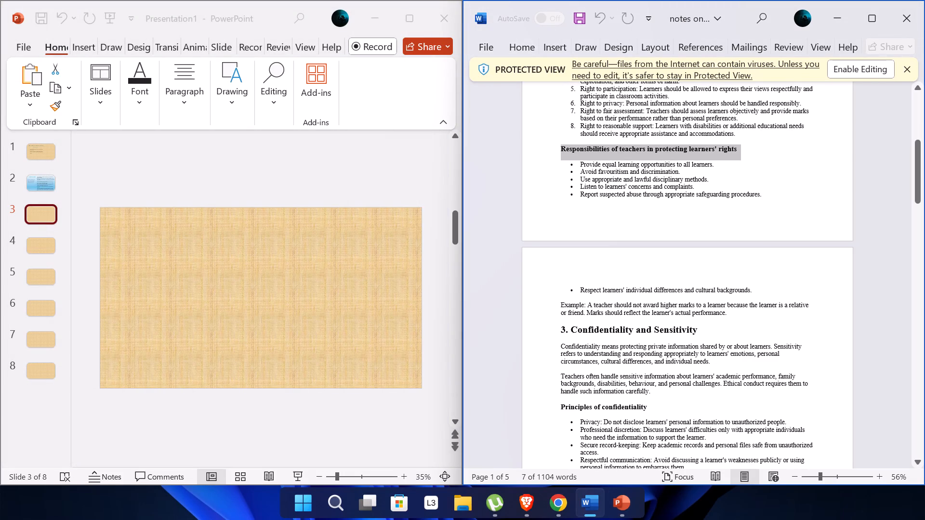
key("ctrl+c")
left_click(176, 234)
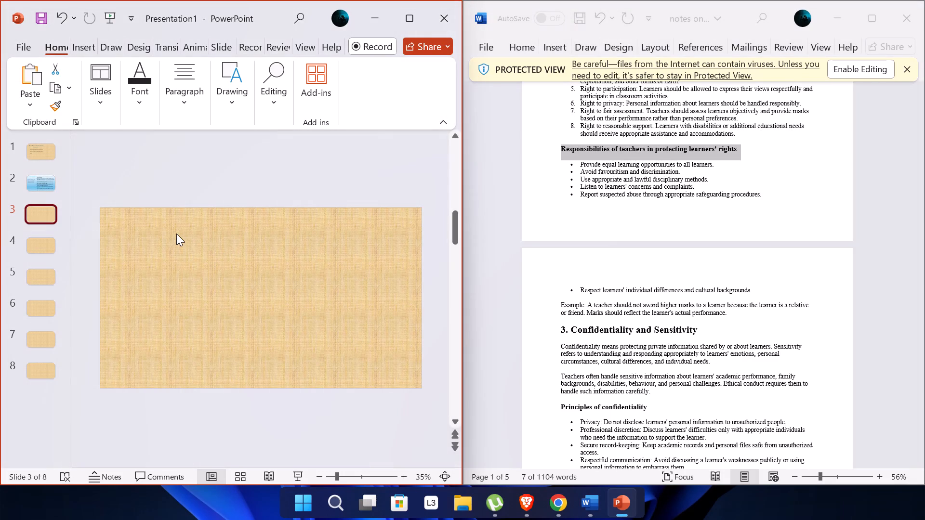
double_click(145, 226)
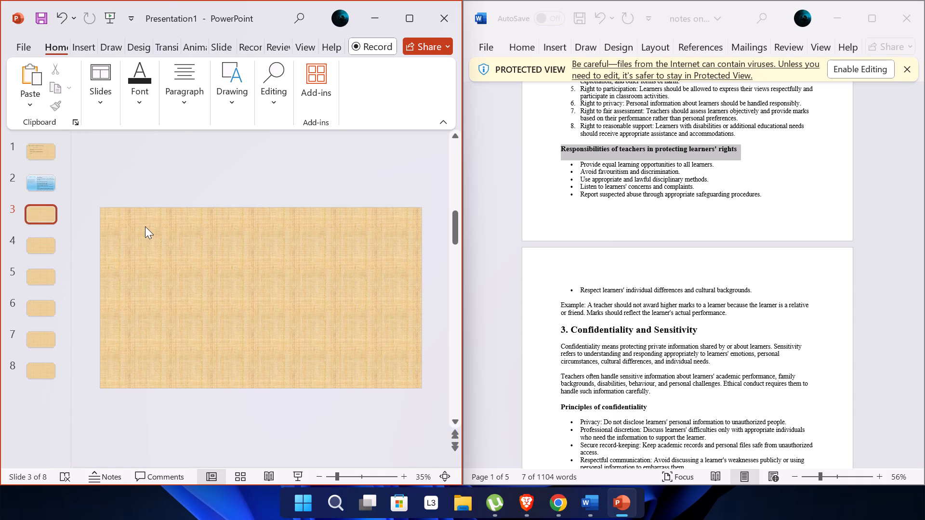
key("ctrl+v")
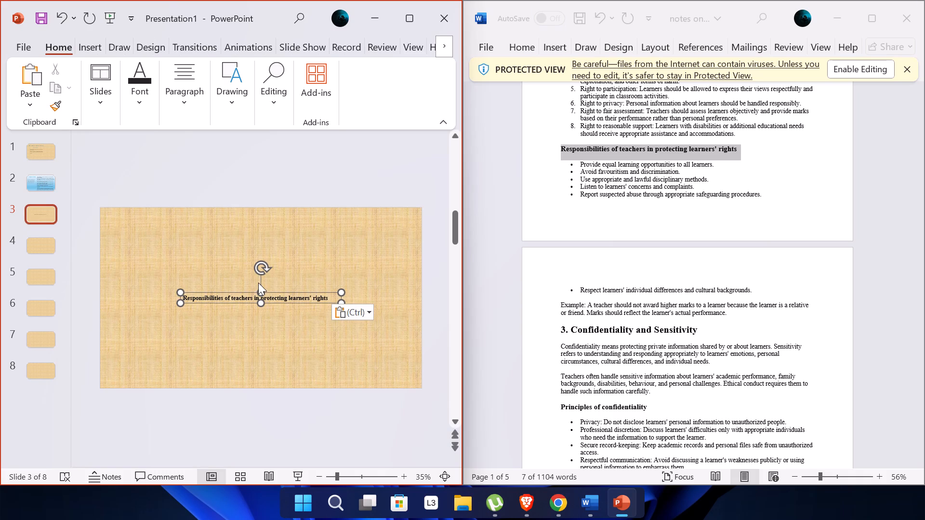
Move the pasted responsibilities subheading up to the upper part of slide 3, slightly toward the slide's left.
left_click_drag(250, 291, 211, 223)
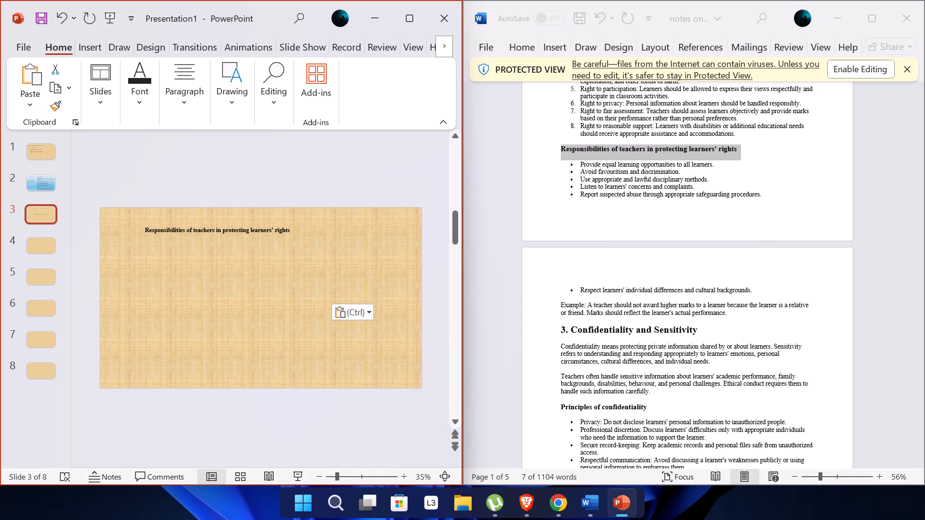
left_click_drag(211, 223, 208, 221)
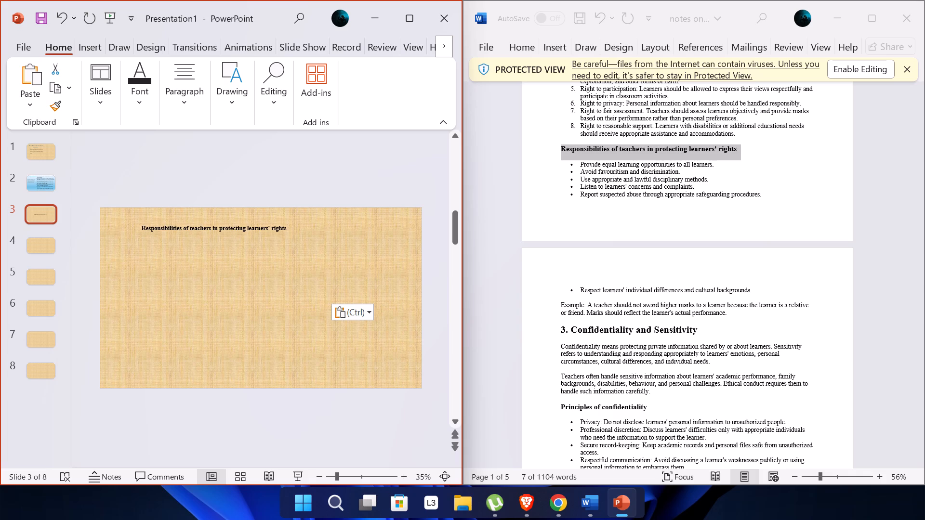
left_click_drag(208, 221, 220, 222)
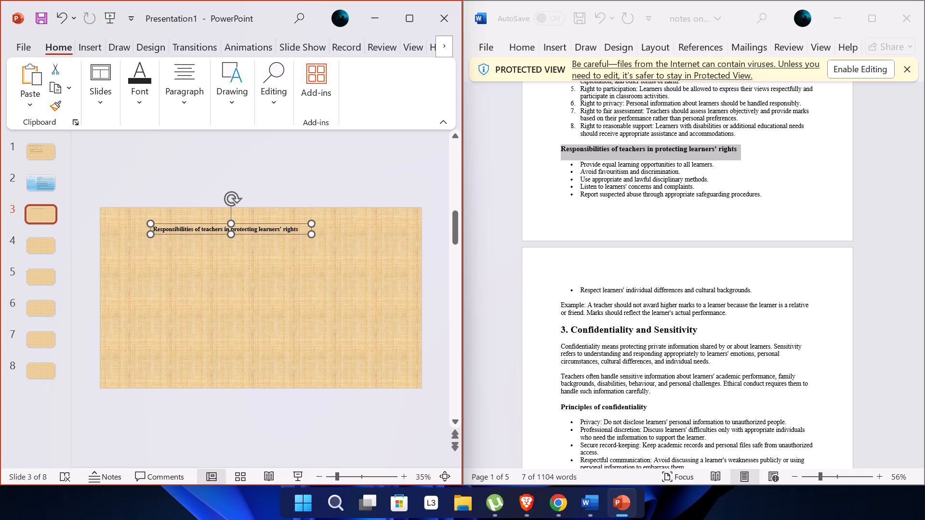
left_click(298, 229)
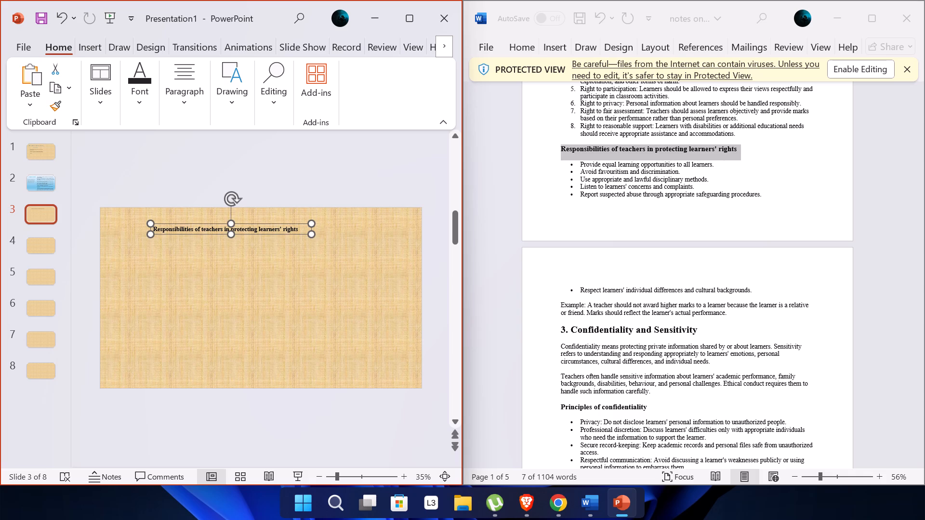
left_click(296, 229)
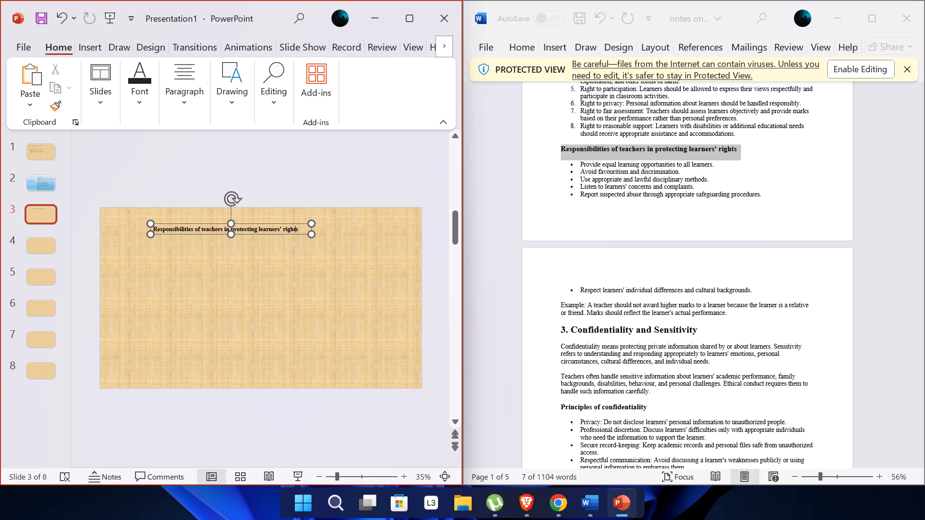
left_click(299, 230)
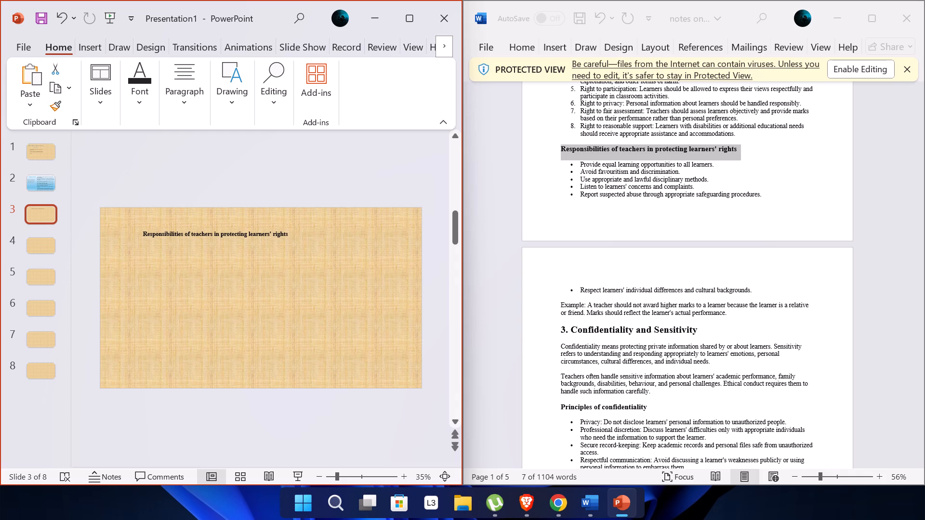
left_click(295, 233)
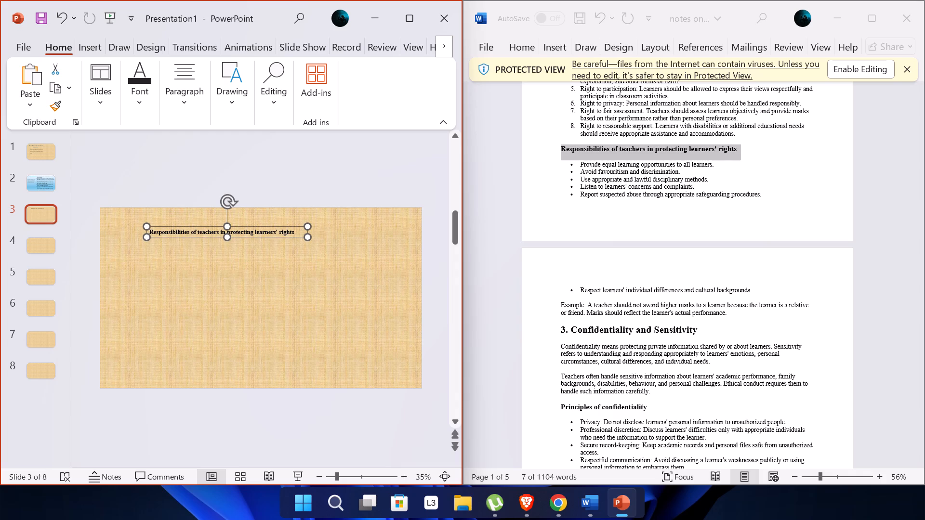
Format the whole subheading on slide 3 at 26 pt in light blue, undoing any accidental replacement of its text.
left_click(293, 232)
left_click_drag(293, 232, 274, 232)
left_click_drag(274, 232, 151, 235)
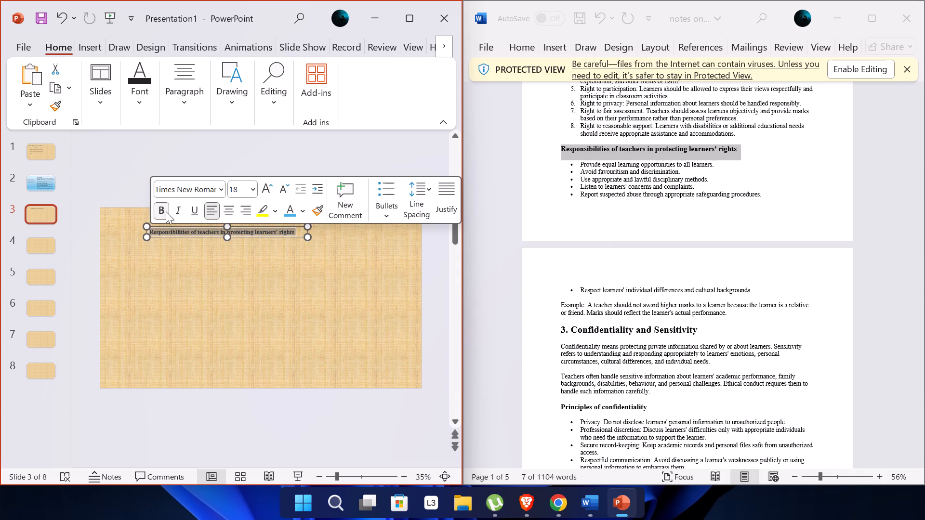
left_click(236, 191)
type("26")
left_click(293, 209)
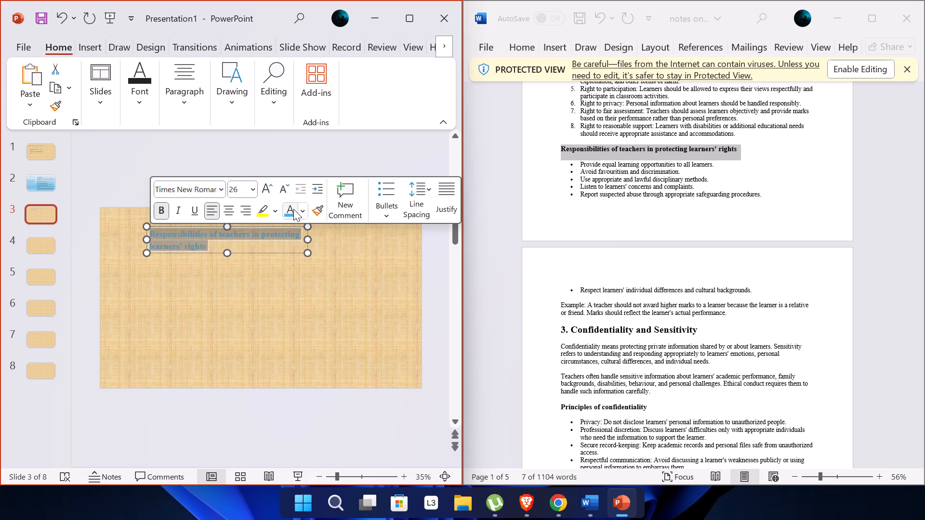
key("Return")
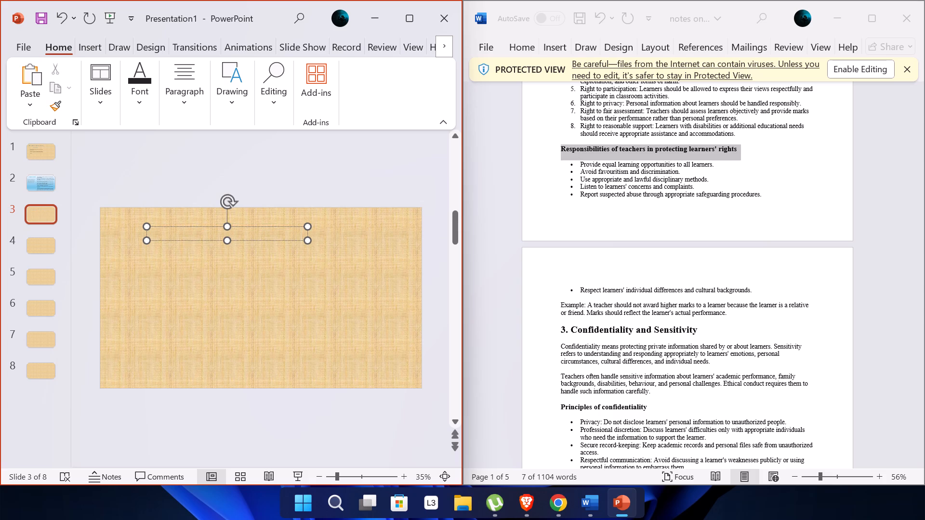
left_click(58, 14)
left_click(238, 274)
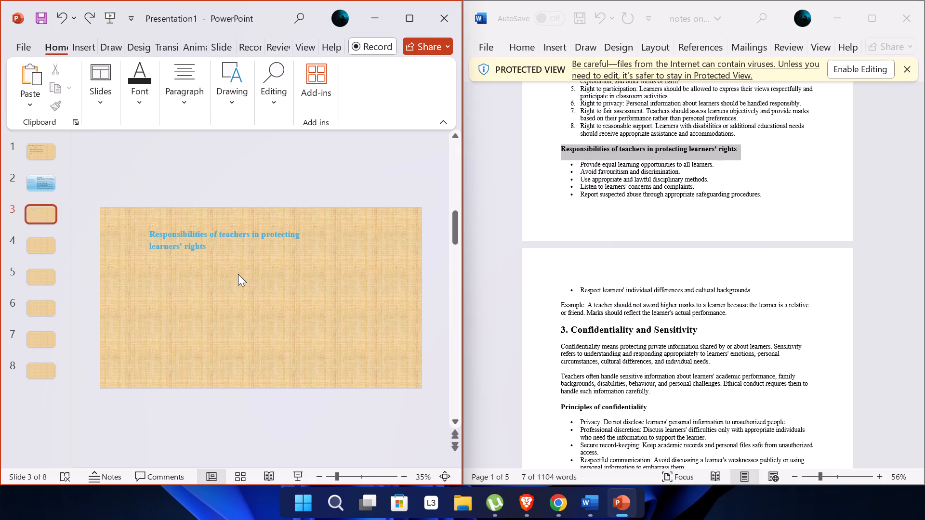
Widen the subheading's text box on slide 3 so the text fits on one line.
left_click(214, 241)
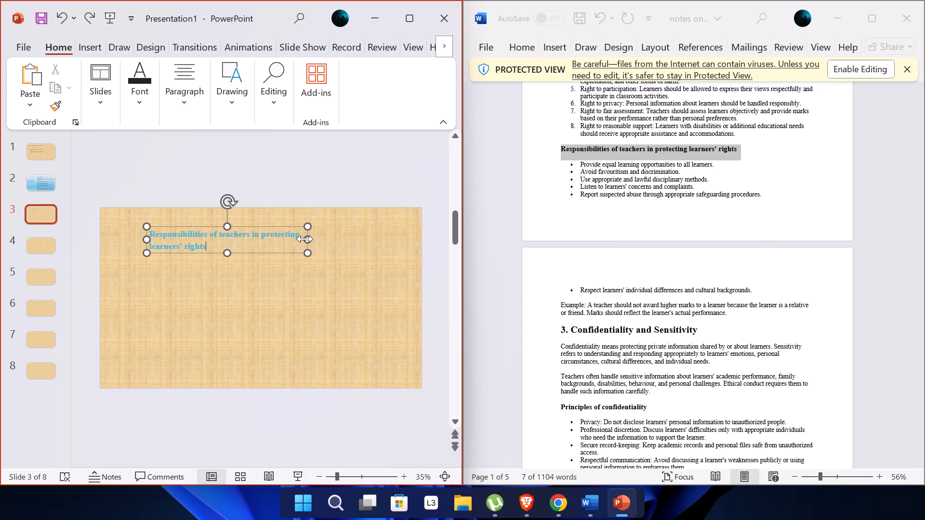
left_click_drag(305, 239, 426, 237)
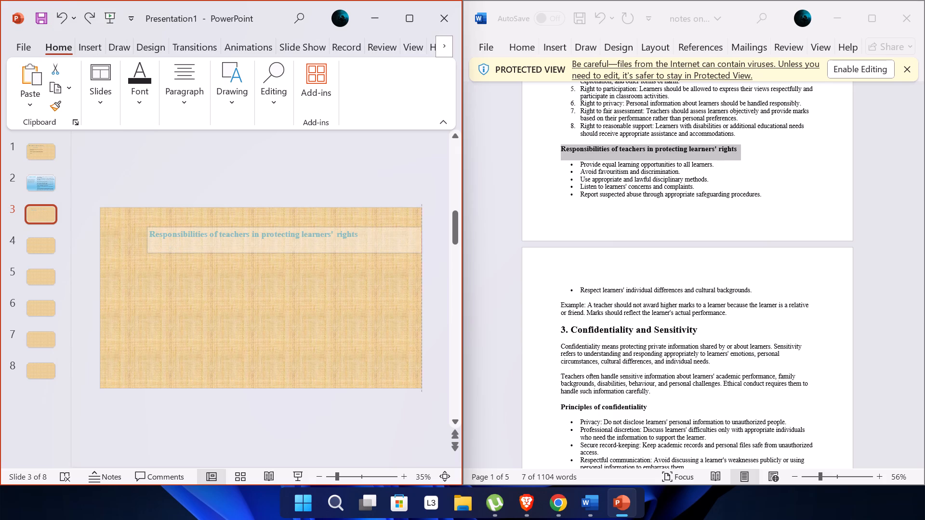
left_click_drag(426, 237, 384, 234)
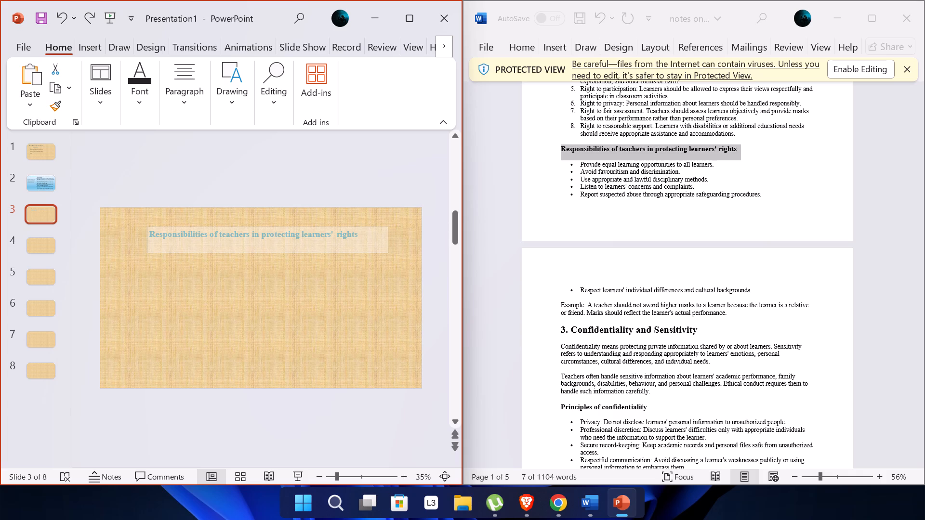
left_click_drag(384, 234, 377, 234)
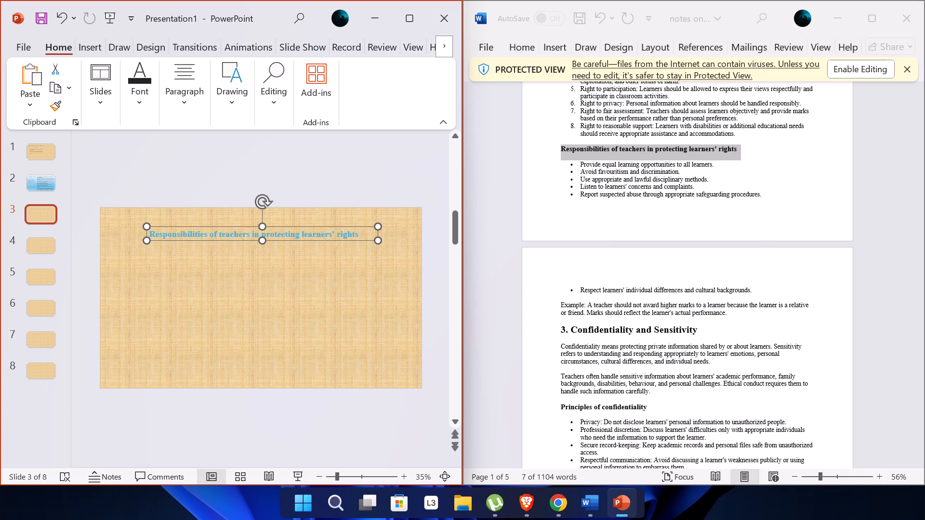
Check the text formatting of the "Ethics and Professional Conduct in Teaching." title on slide 1 and return to slide 3.
left_click(41, 155)
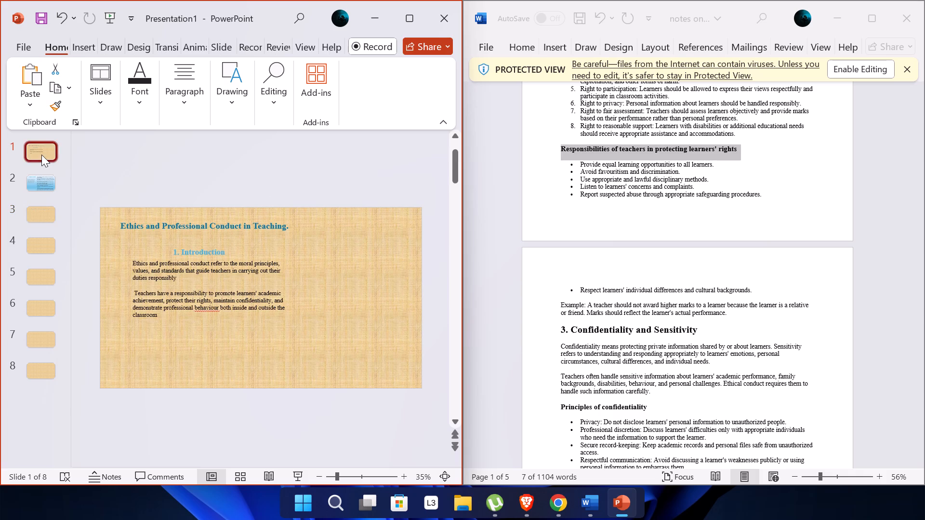
left_click(184, 225)
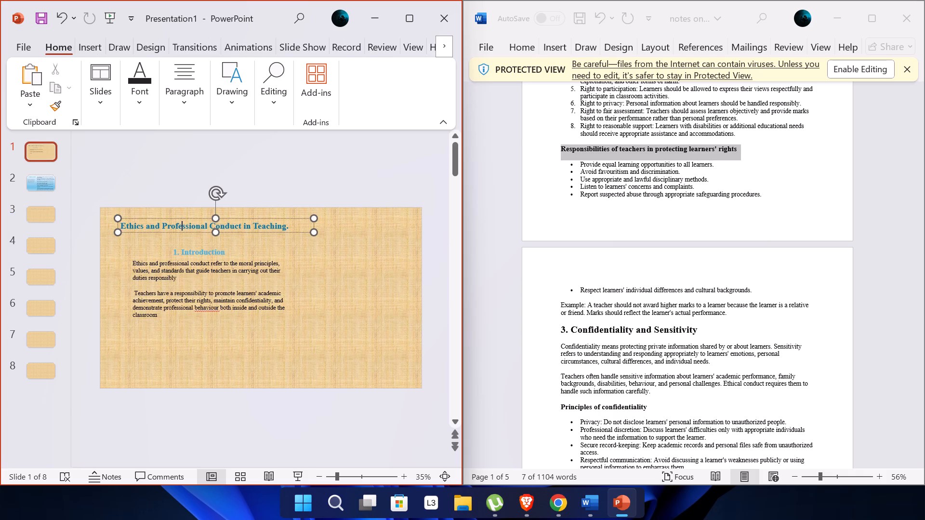
double_click(184, 225)
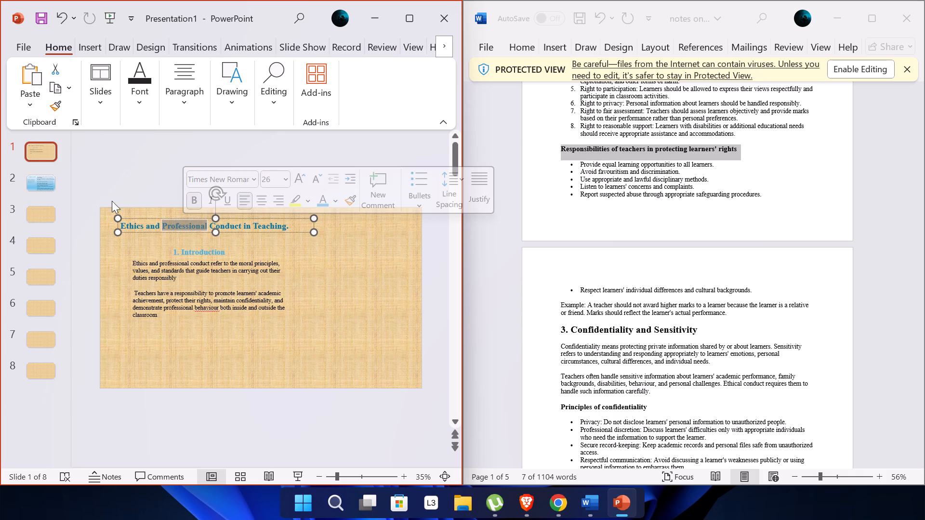
left_click(38, 208)
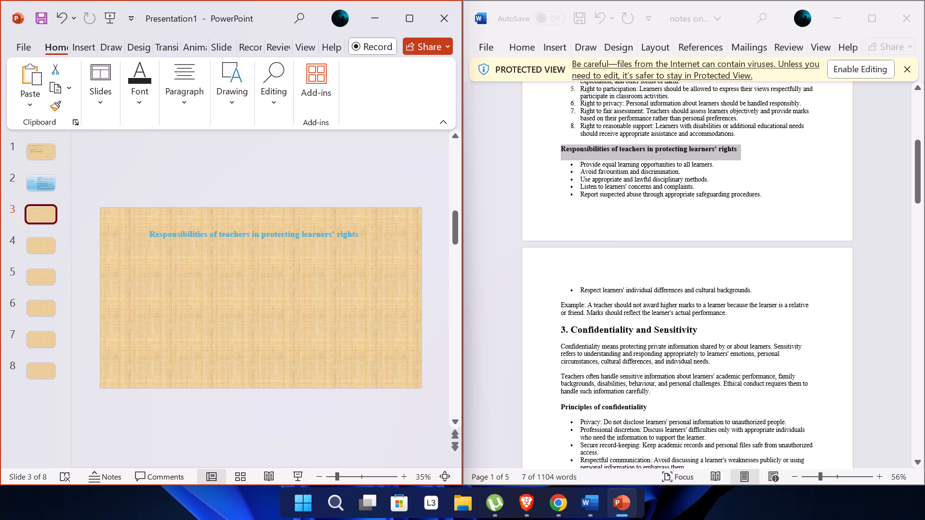
Copy the six teacher-responsibility bullets from the Word notes onto slide 3 and position them below the subheading, toward the slide's left.
left_click_drag(756, 293, 548, 192)
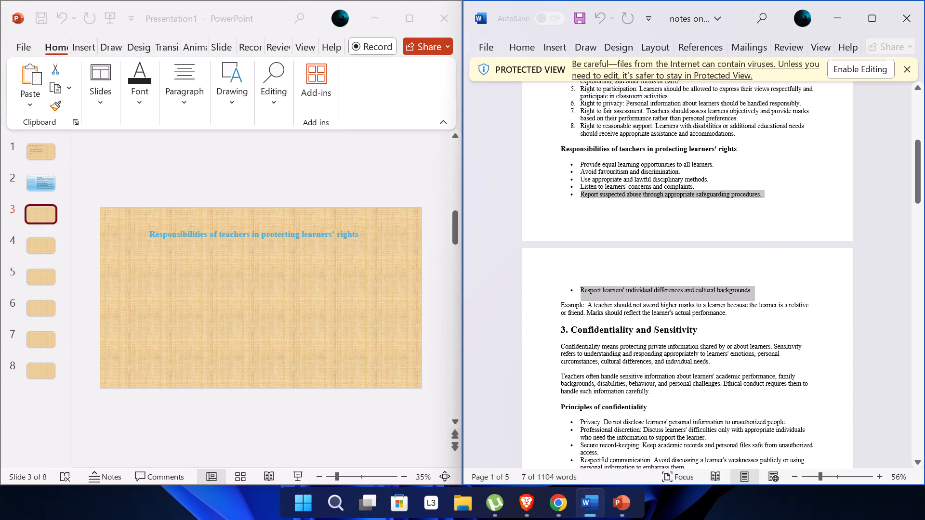
left_click_drag(548, 192, 542, 165)
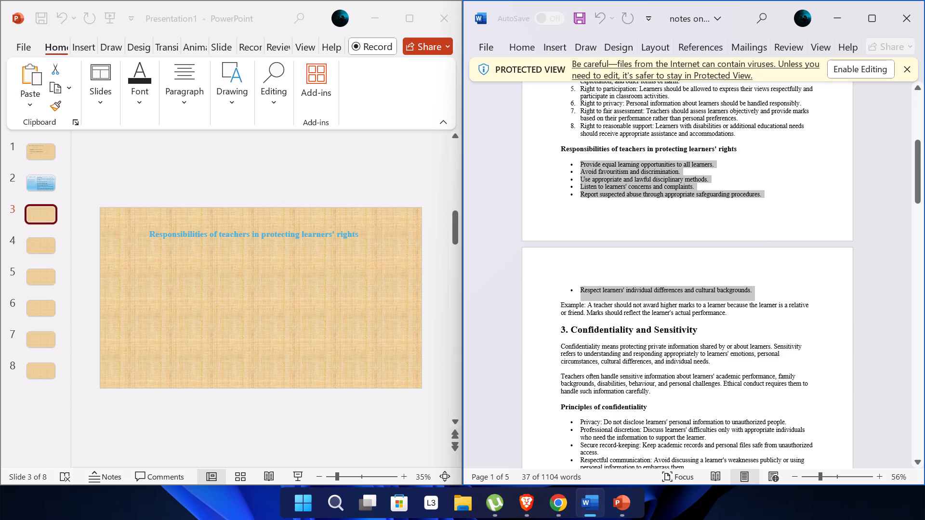
key("ctrl+c")
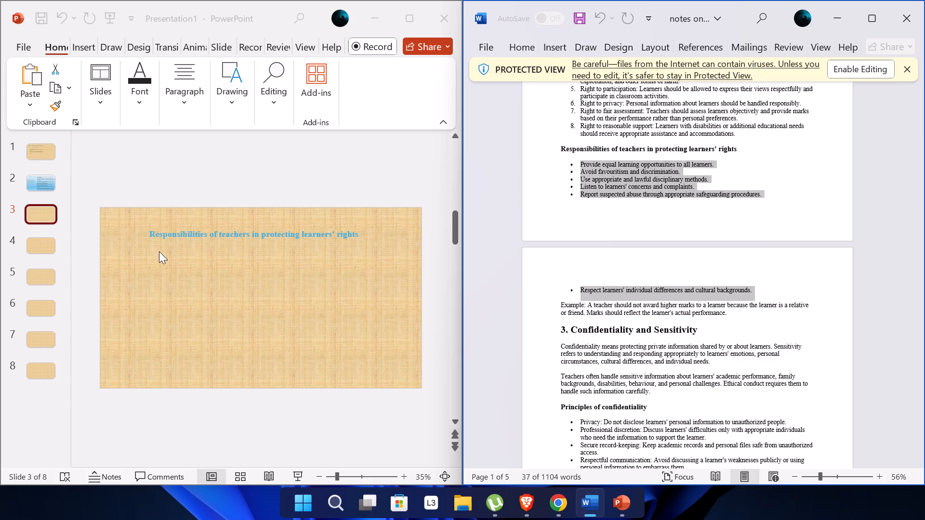
left_click(159, 251)
left_click(159, 251)
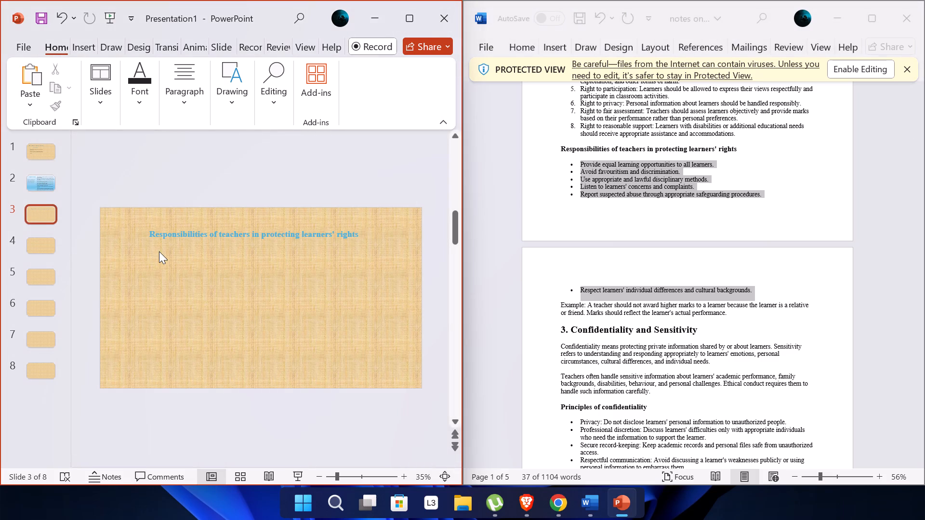
key("ctrl+v")
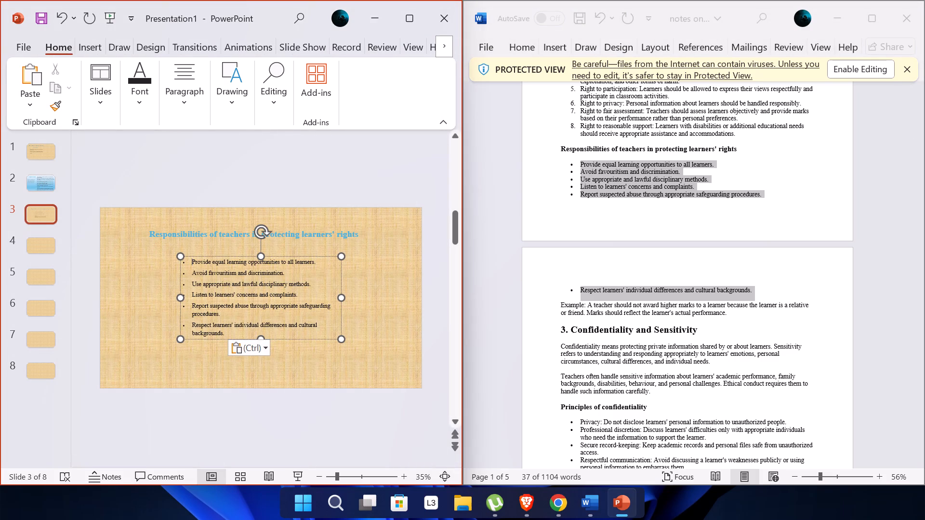
left_click_drag(202, 257, 157, 251)
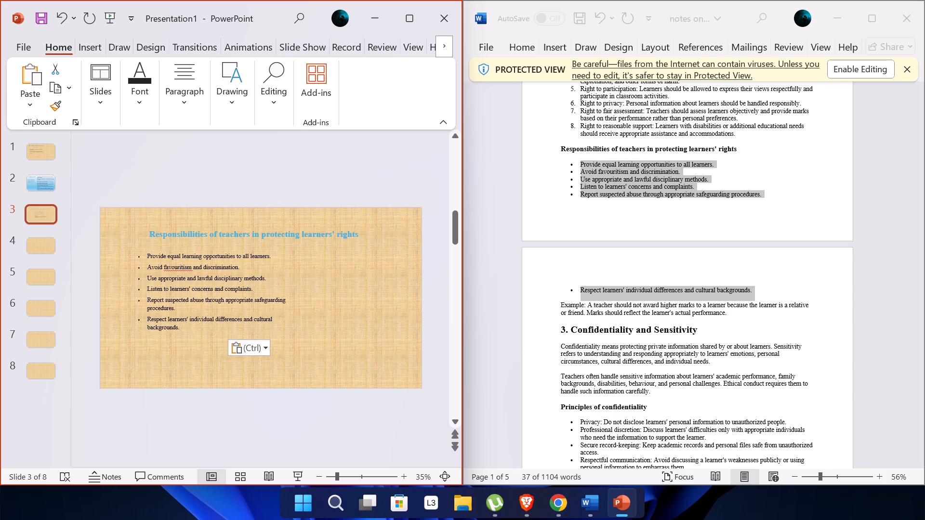
left_click_drag(157, 251, 147, 251)
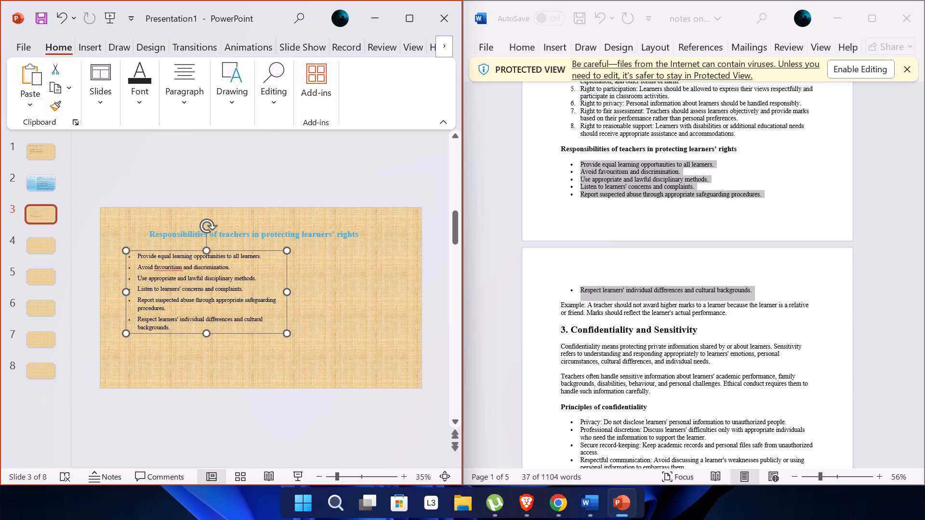
left_click(318, 283)
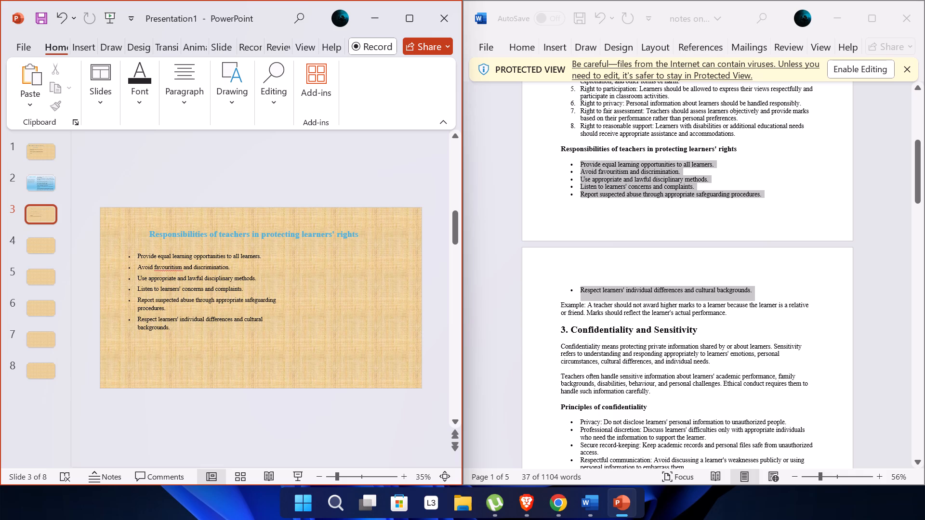
Copy the "Example:" label from the Word notes onto slide 3 and position it beside the bullets, toward the slide's right.
left_click_drag(585, 306, 548, 304)
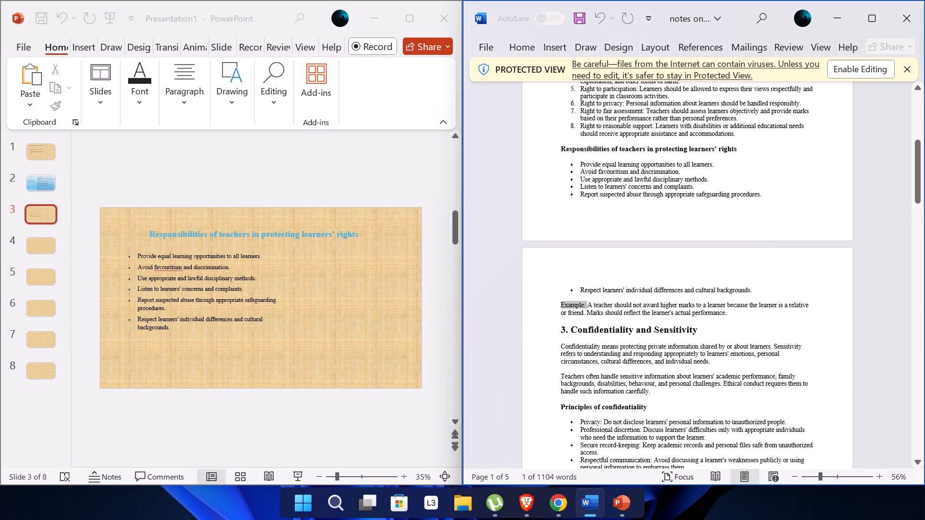
key("ctrl+c")
left_click(318, 262)
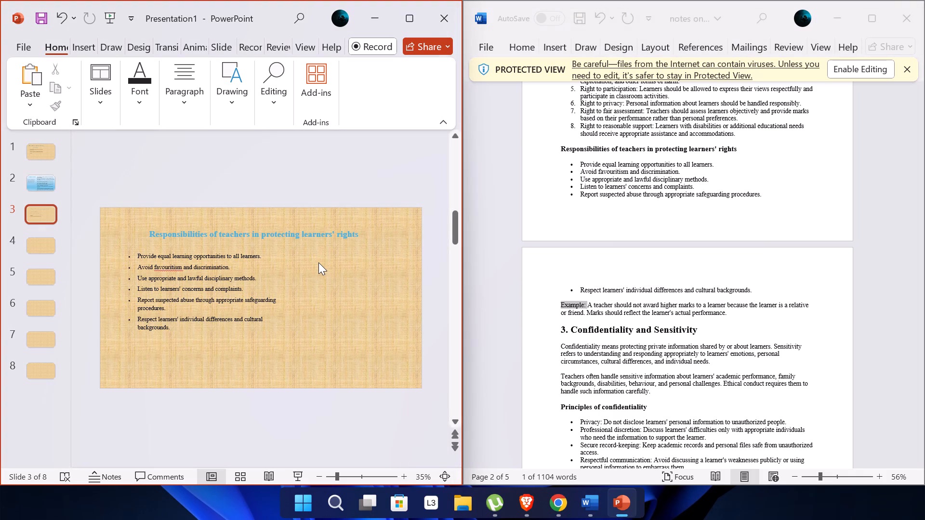
key("ctrl+v")
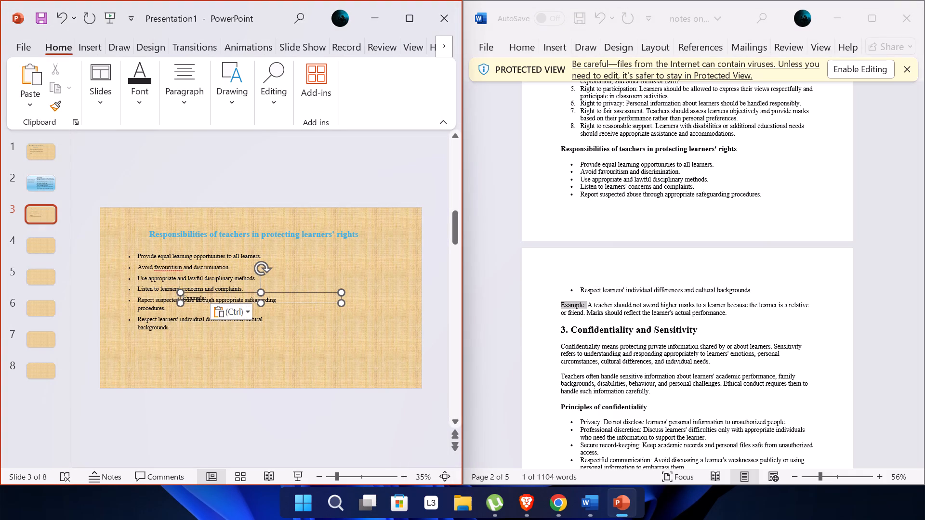
left_click_drag(274, 296, 326, 269)
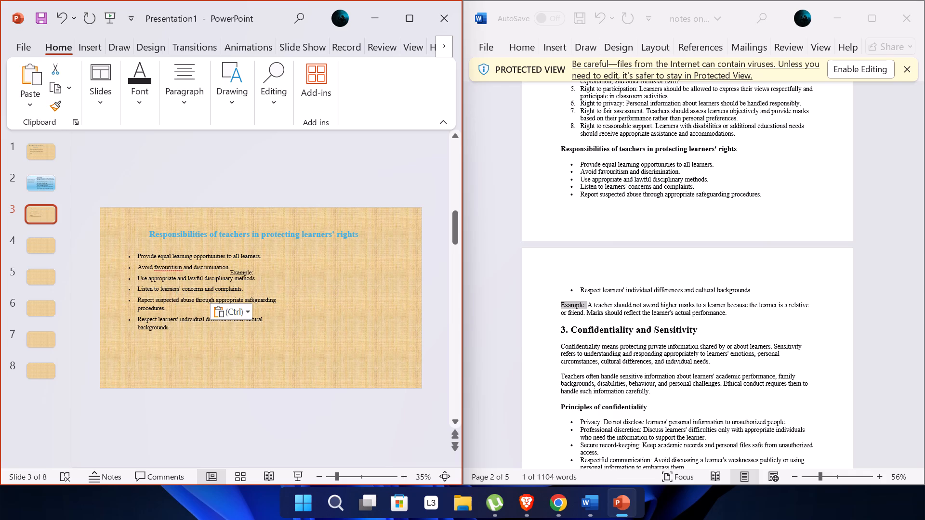
left_click_drag(326, 269, 365, 221)
left_click_drag(365, 221, 386, 256)
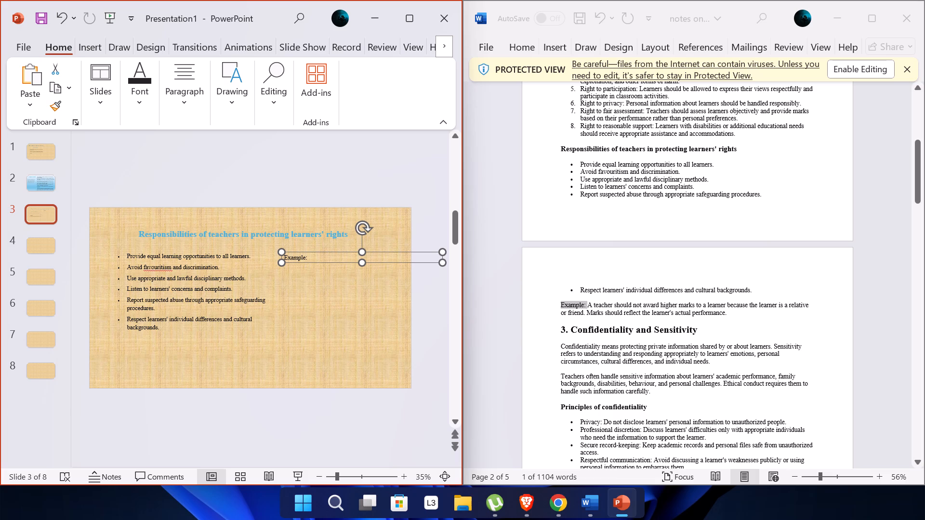
Copy the example sentences about awarding marks to a relative or friend from the Word notes and add them directly after "Example:" on slide 3.
left_click_drag(727, 312, 600, 308)
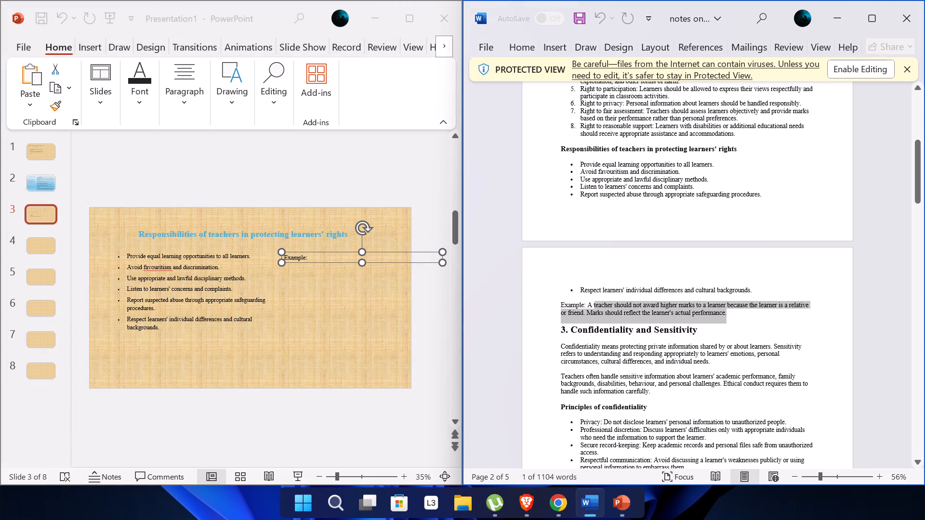
left_click_drag(600, 308, 587, 308)
key("ctrl+c")
left_click(315, 256)
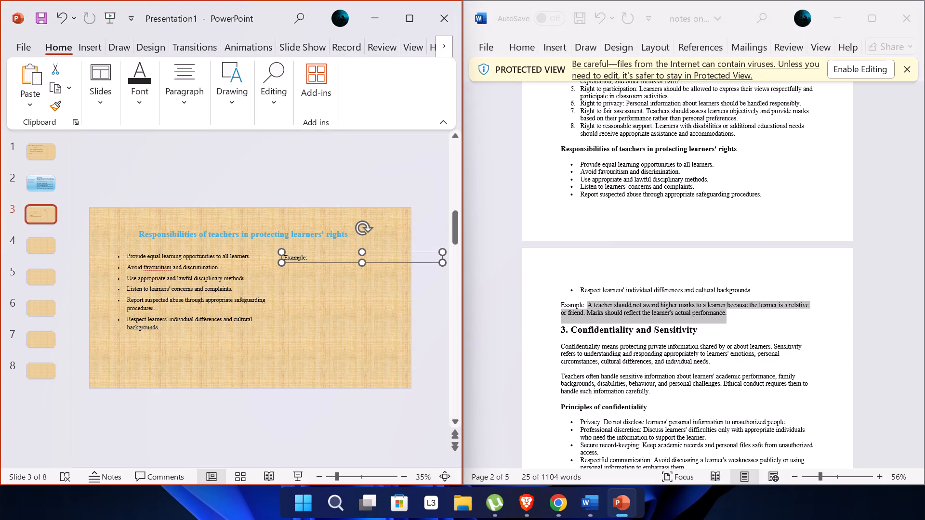
left_click(307, 259)
key("ctrl+v")
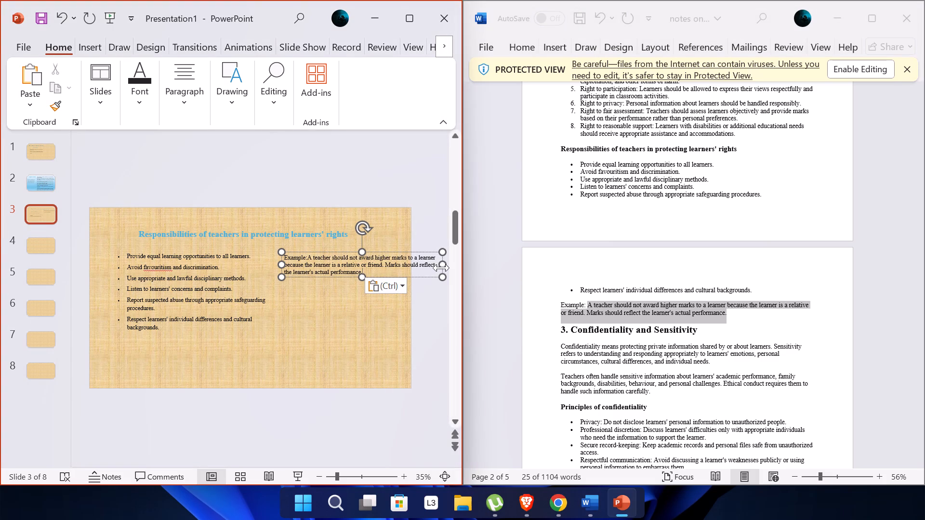
Narrow the example text box so that it fits inside slide 3's right edge.
left_click_drag(442, 267, 403, 275)
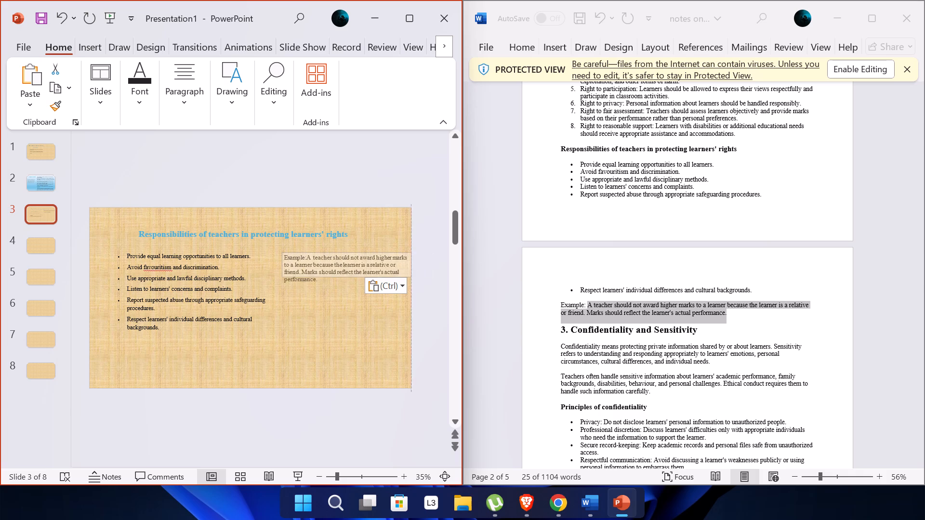
left_click_drag(403, 275, 395, 276)
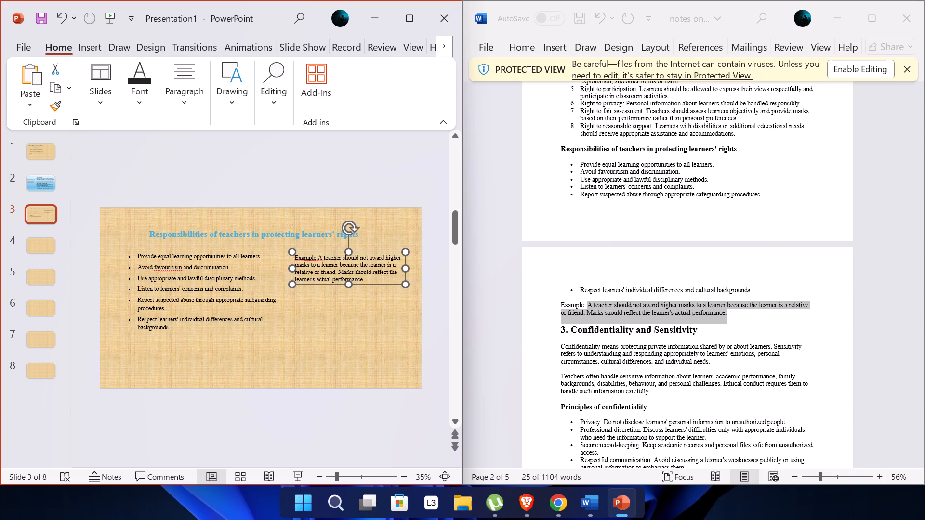
Preview slide 3 as a full-screen slide show and return to editing.
left_click(293, 475)
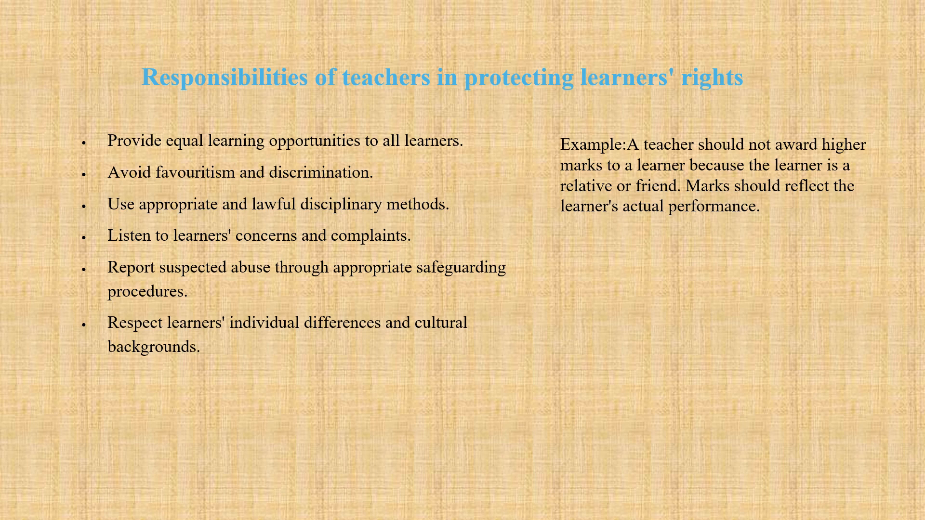
key("Escape")
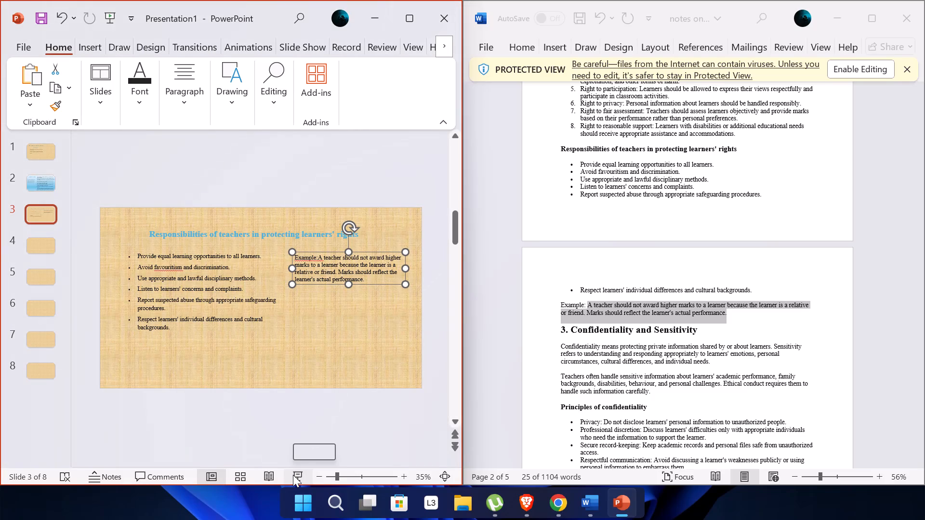
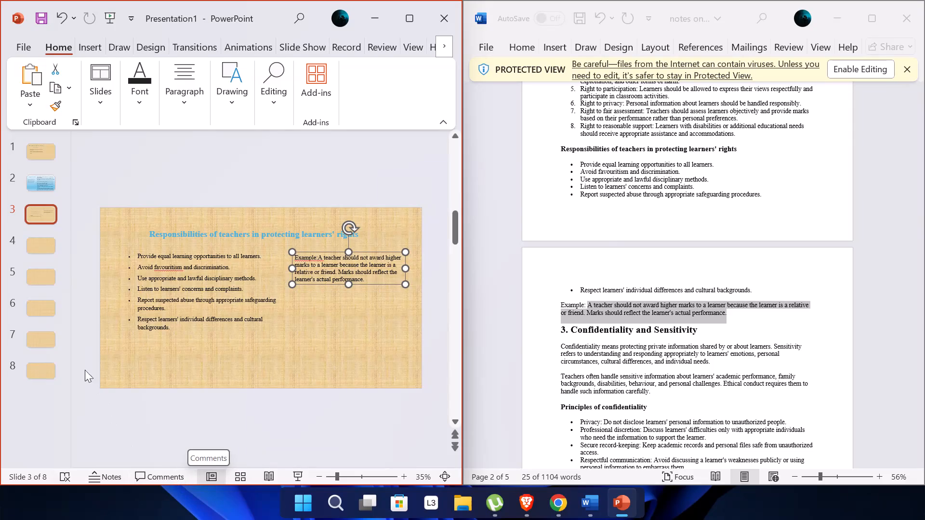
Copy the heading "3. Confidentiality and Sensitivity" from the Word notes onto blank slide 4 and position it near the slide's top.
left_click(40, 241)
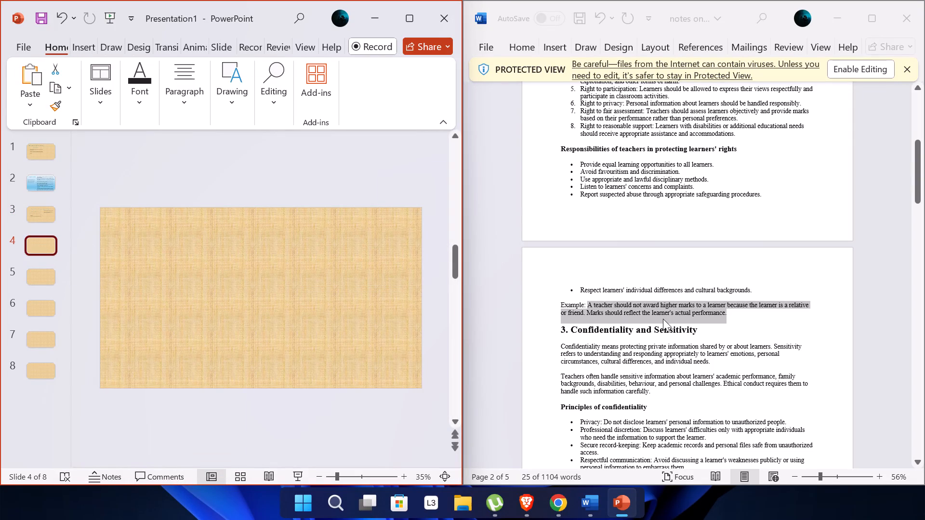
left_click(702, 330)
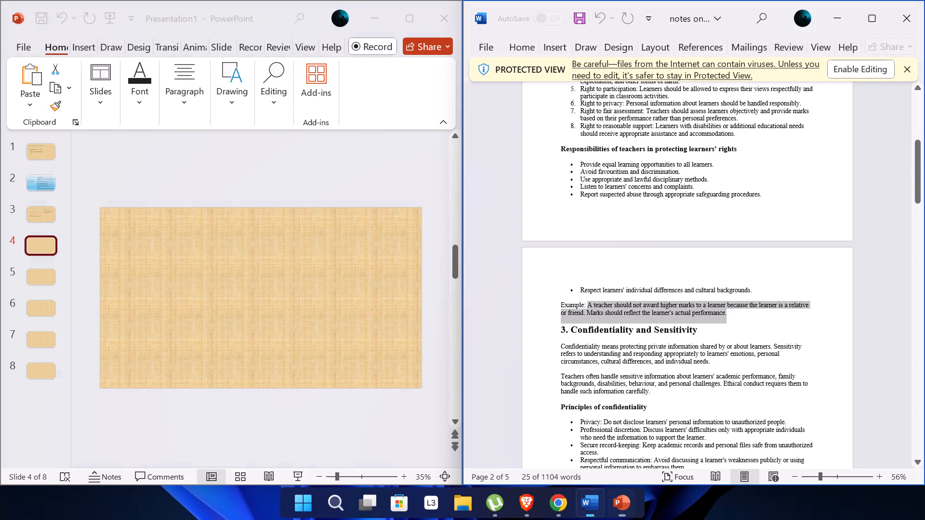
left_click_drag(702, 330, 581, 328)
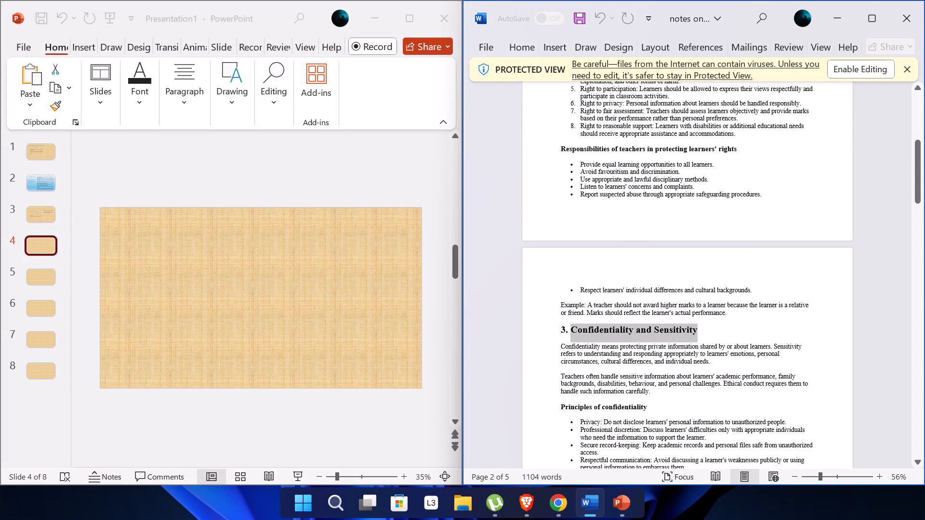
left_click_drag(581, 328, 549, 330)
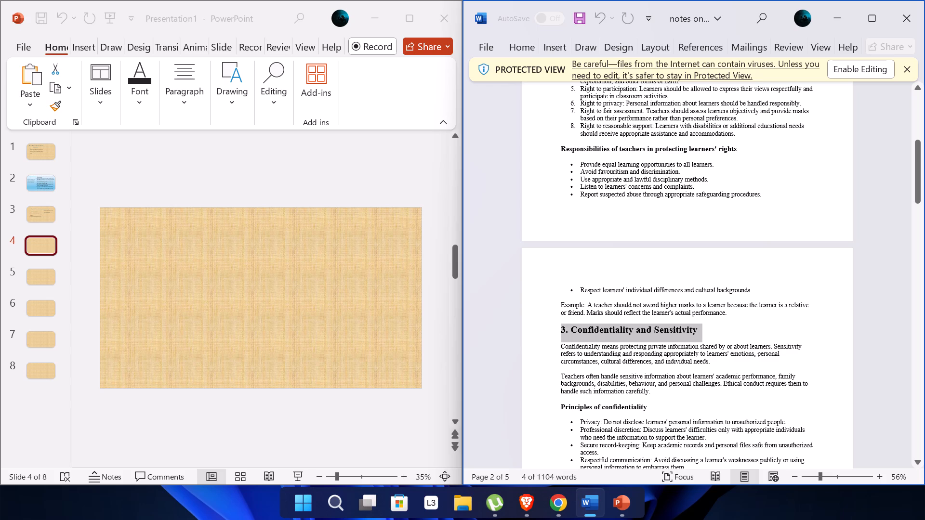
key("ctrl+c")
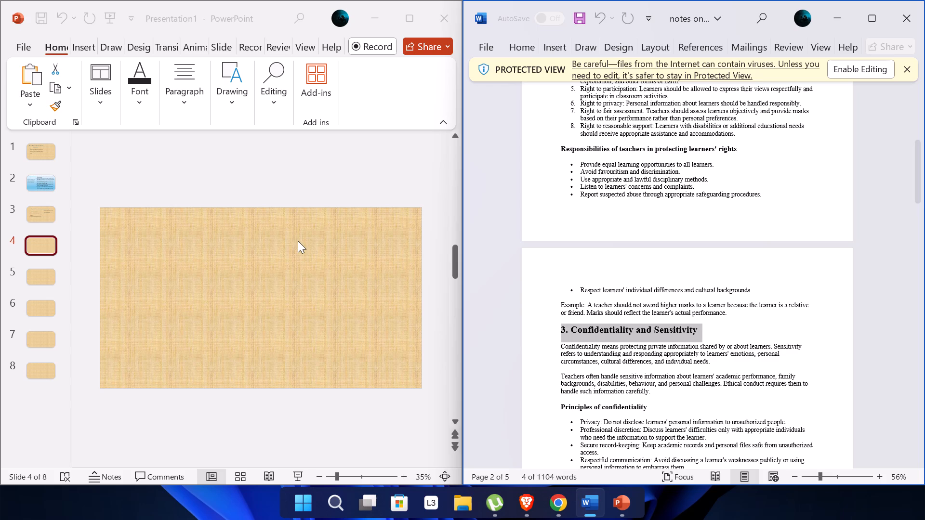
left_click(204, 249)
left_click(204, 249)
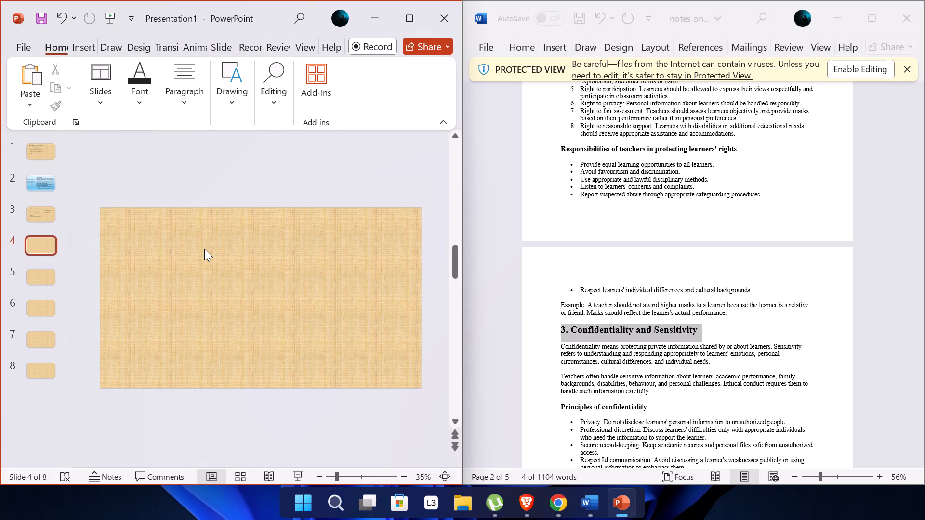
key("ctrl+v")
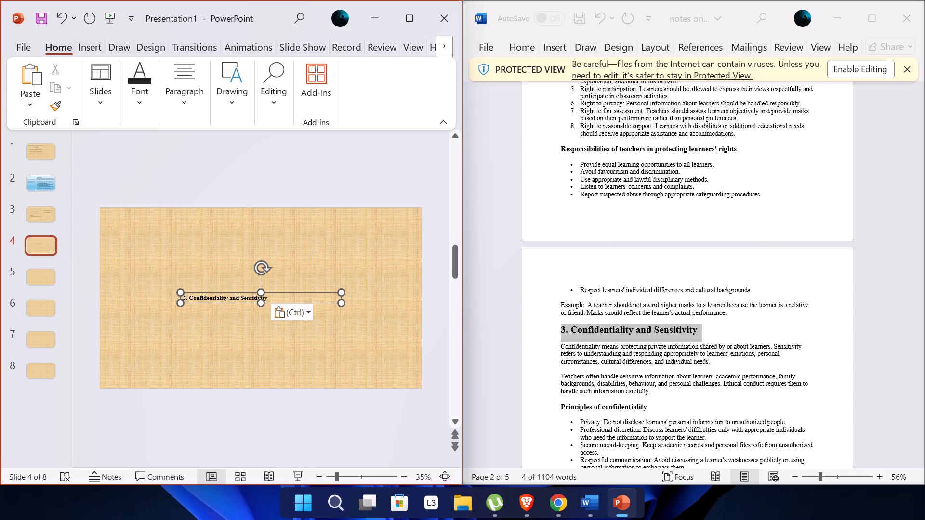
left_click_drag(249, 292, 233, 231)
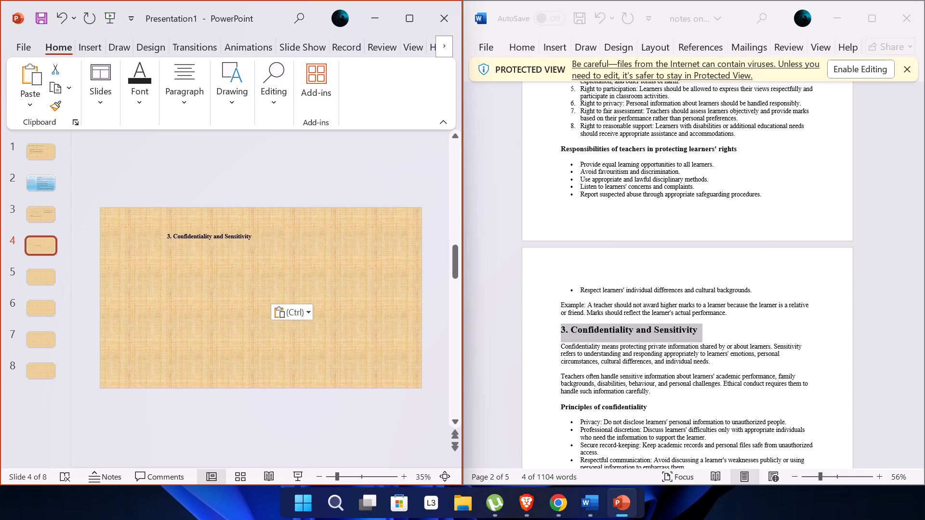
left_click_drag(233, 231, 227, 230)
left_click_drag(227, 230, 228, 230)
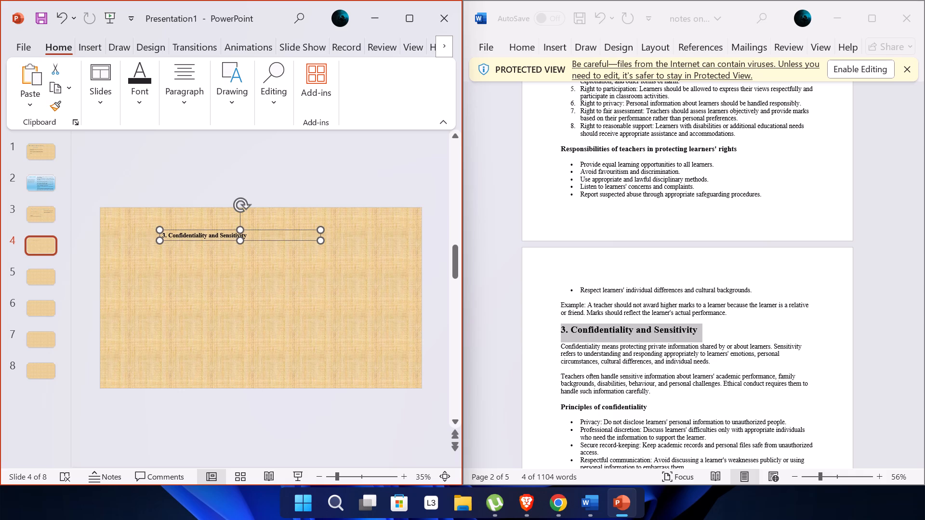
Format the words "Confidentiality and Sensitivity" in slide 4's heading with font size 26 and light blue text.
left_click(247, 235)
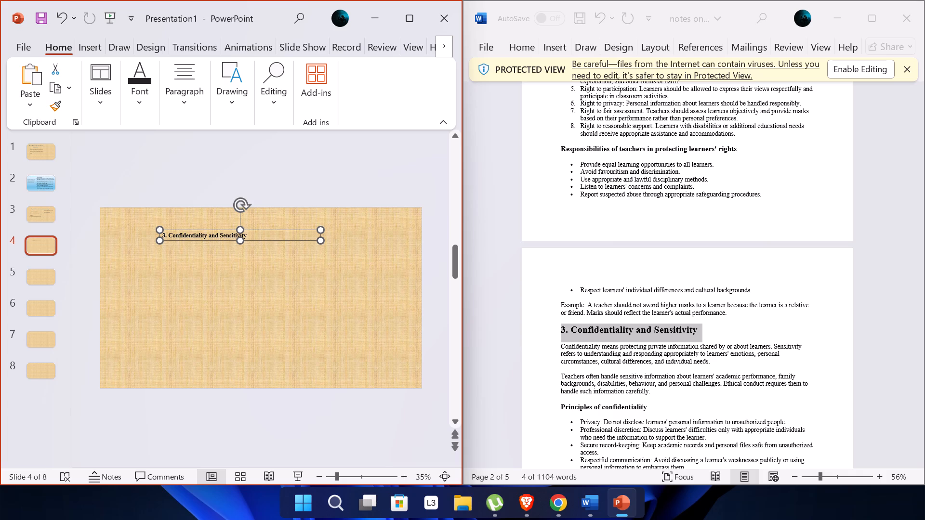
left_click(245, 235)
left_click_drag(245, 235, 180, 233)
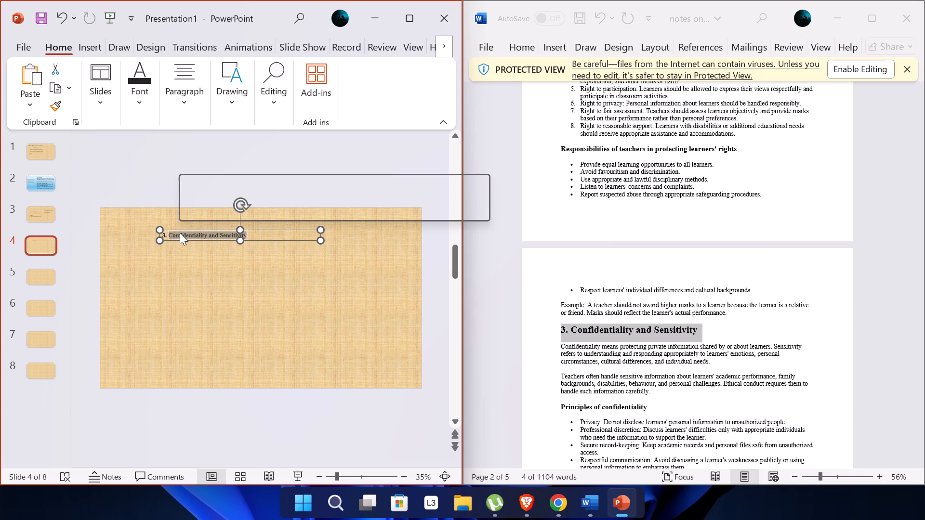
left_click(267, 191)
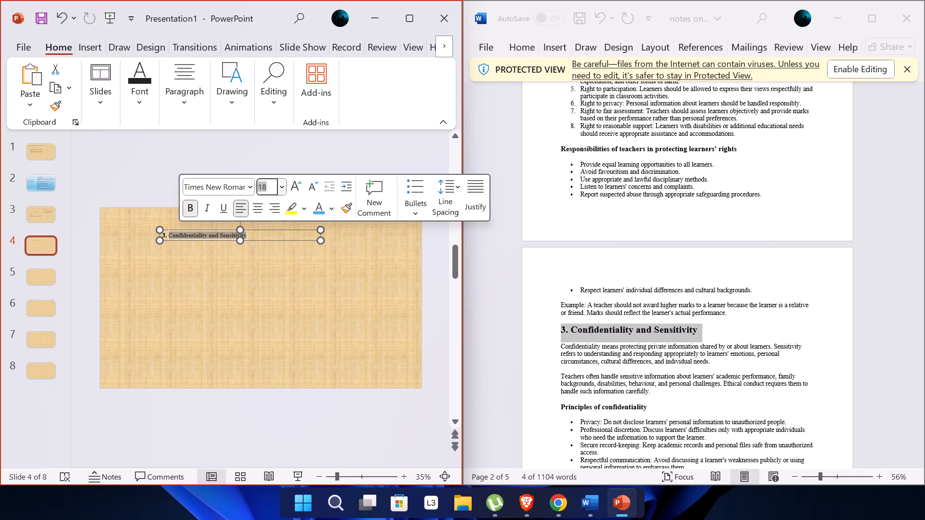
key("2")
key("6")
left_click(317, 209)
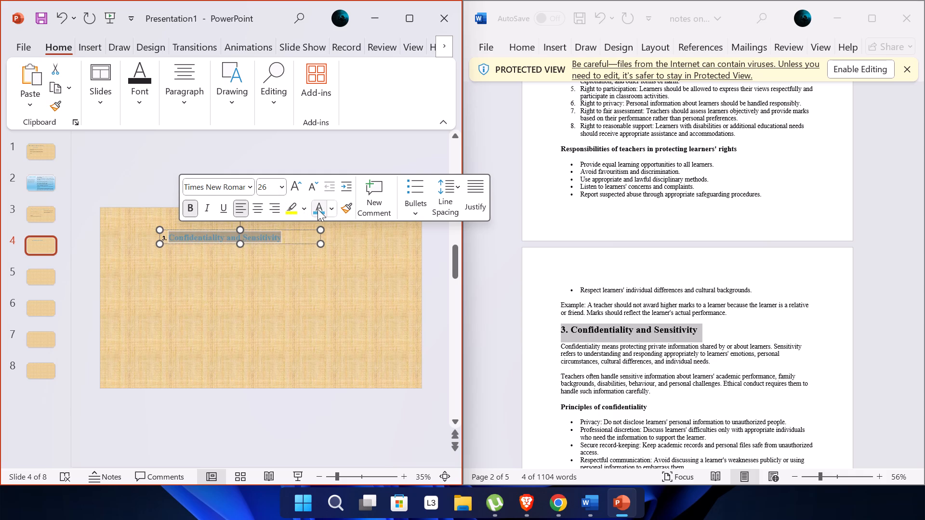
Apply the light blue font colour and size 26 to slide 4's entire heading, including the number "3.".
left_click(280, 238)
left_click_drag(280, 238, 152, 234)
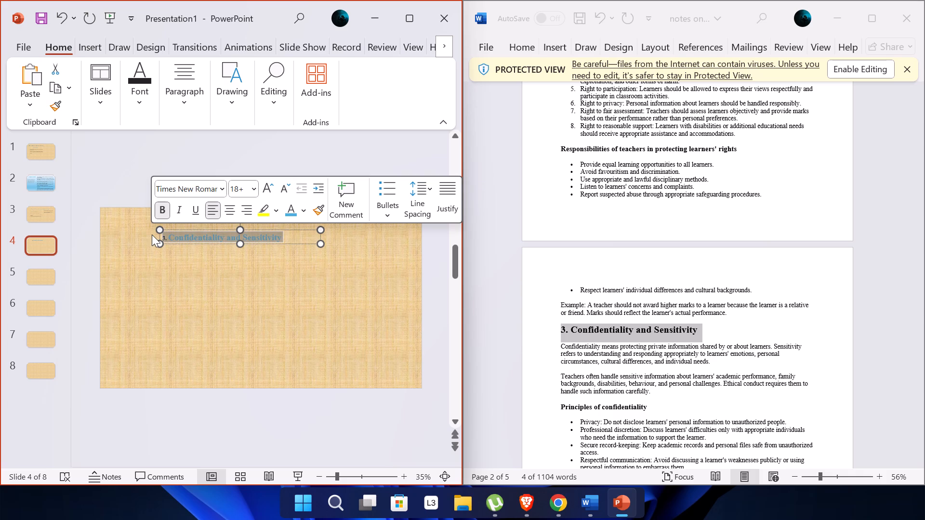
left_click(290, 212)
left_click(238, 190)
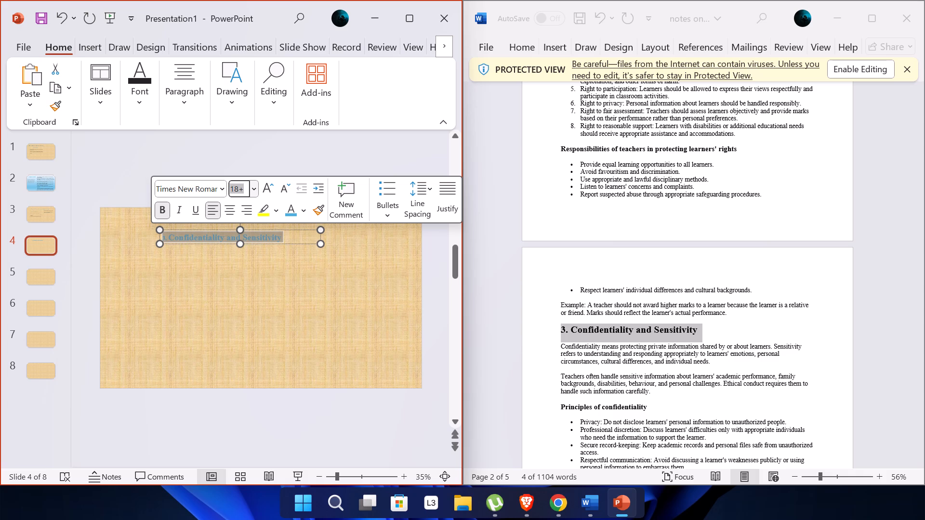
left_click(238, 190)
left_click(238, 190)
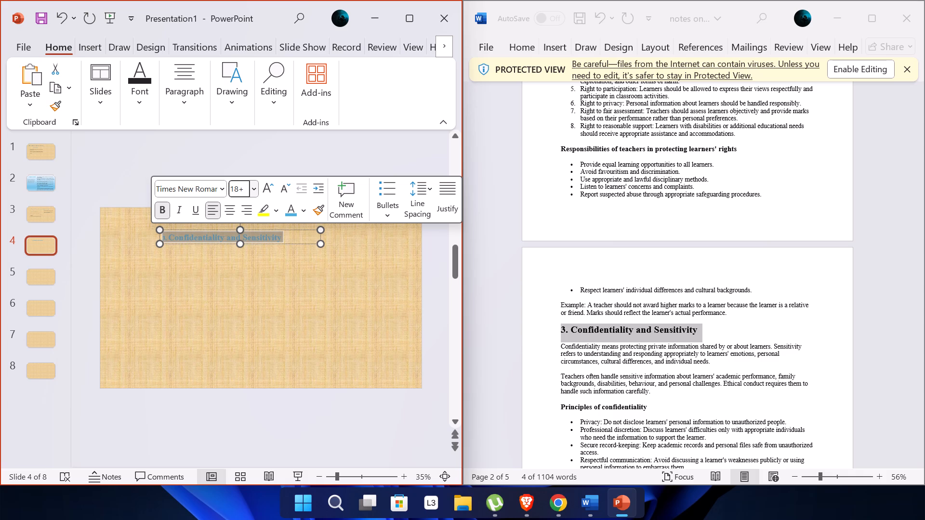
left_click(238, 190)
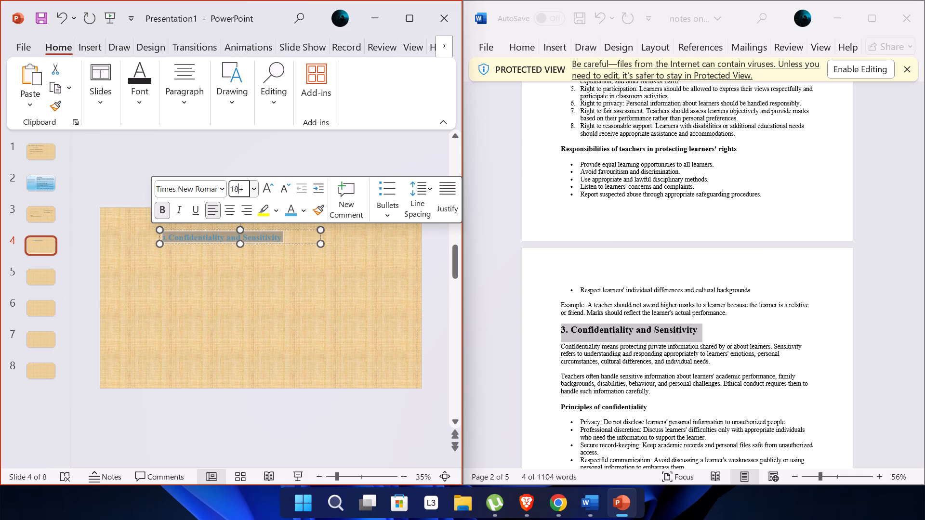
left_click(237, 191)
left_click(243, 191)
key("BackSpace")
key("BackSpace")
key("BackSpace")
key("2")
key("6")
key("Return")
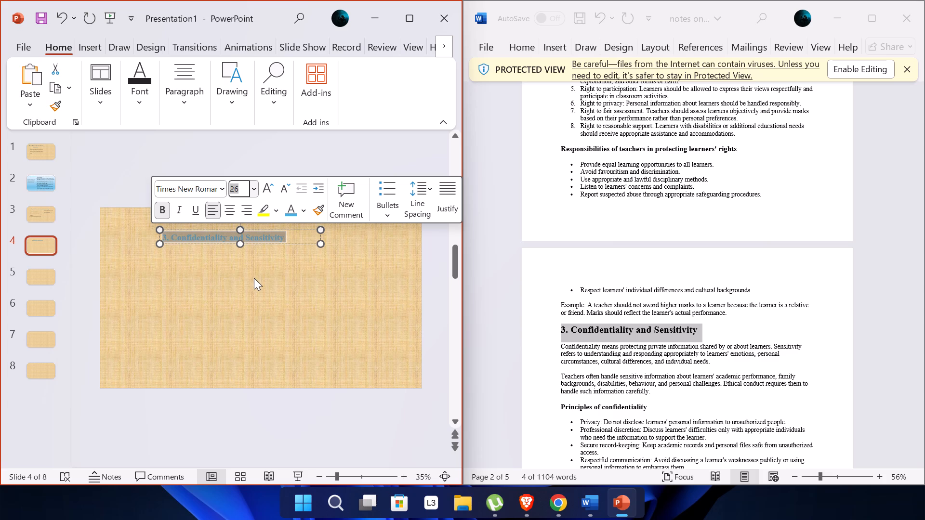
left_click(254, 278)
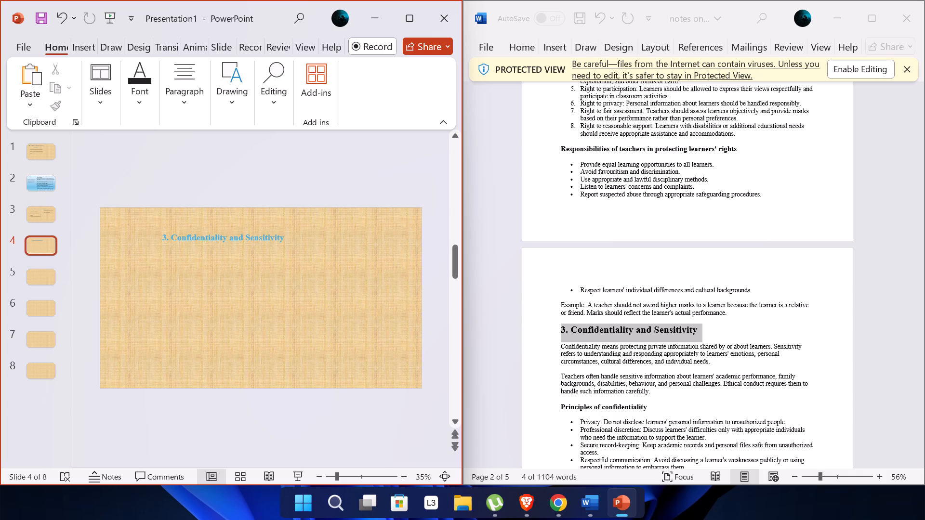
Recolour the whole "3. Confidentiality and Sensitivity" heading on slide 4 with a dark orange theme colour.
left_click_drag(284, 236, 208, 231)
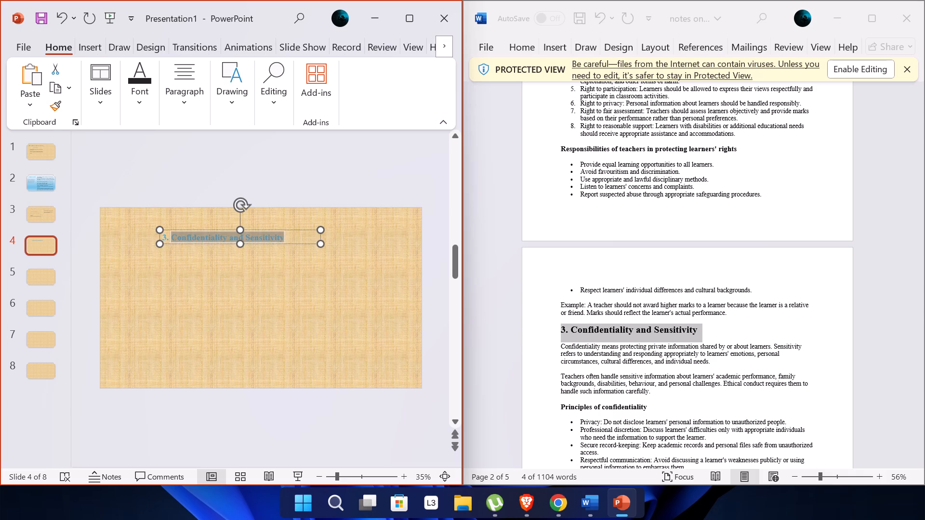
left_click_drag(208, 231, 152, 235)
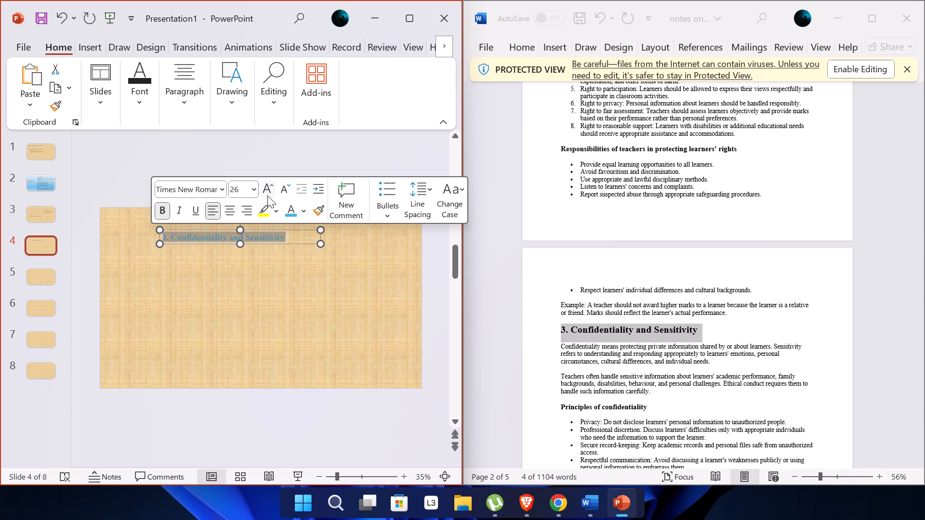
left_click(302, 210)
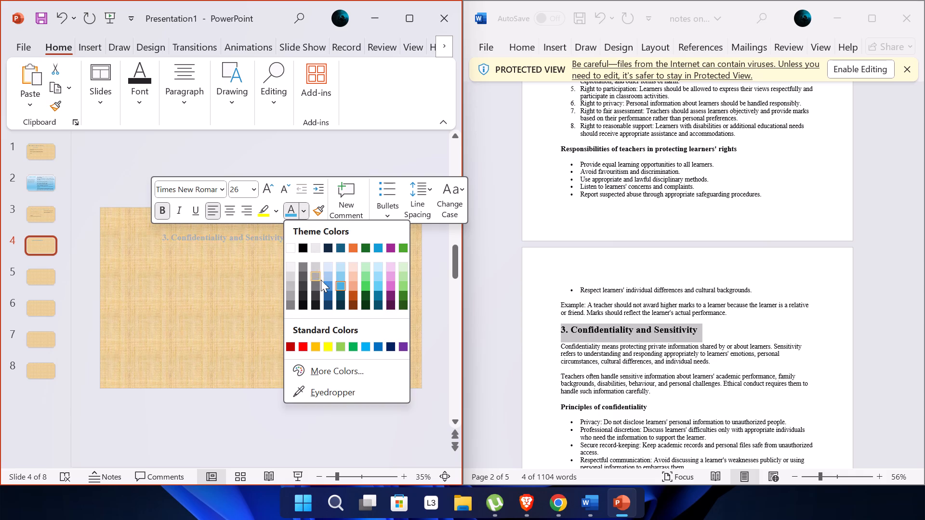
left_click(351, 294)
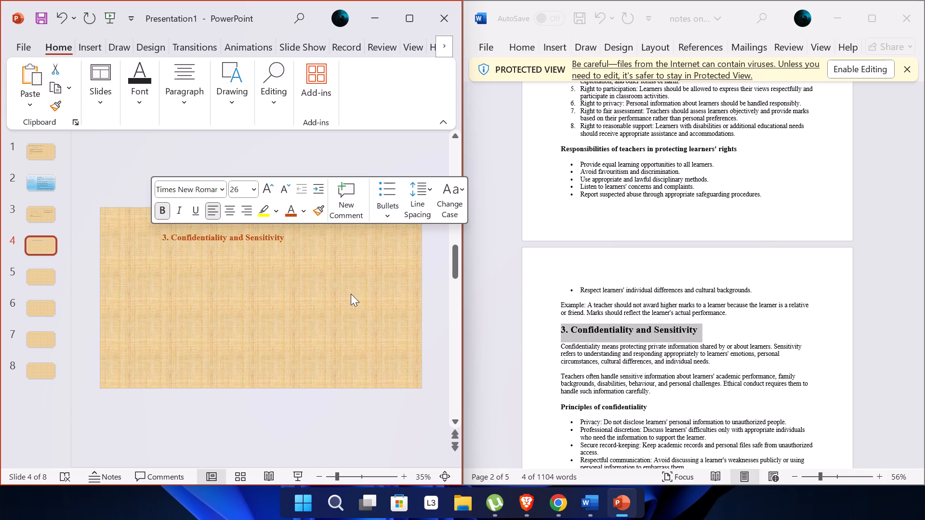
left_click(302, 282)
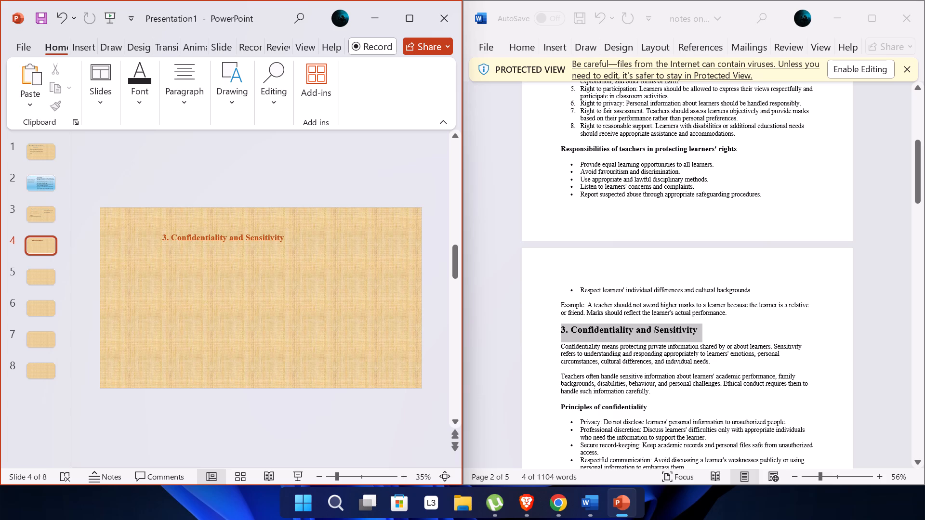
Switch to the Word notes and enable editing of the protected document.
left_click(847, 66)
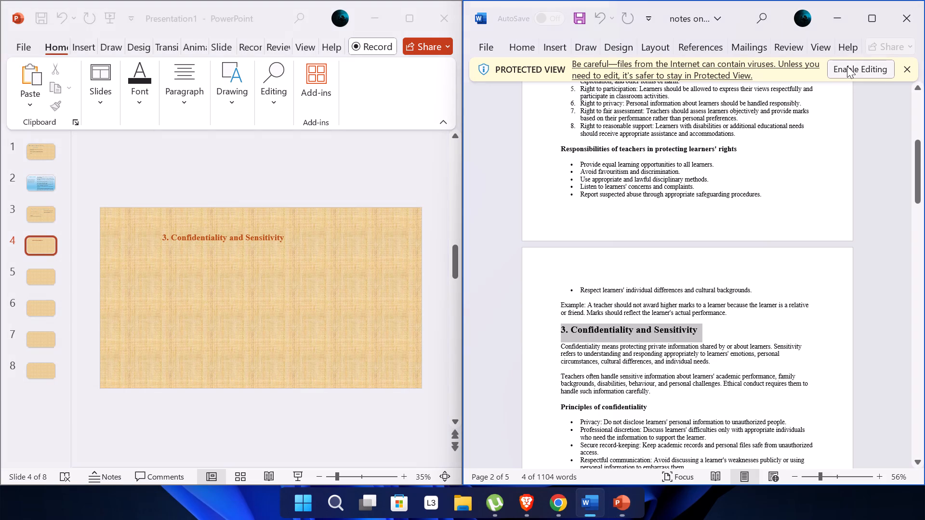
left_click(852, 67)
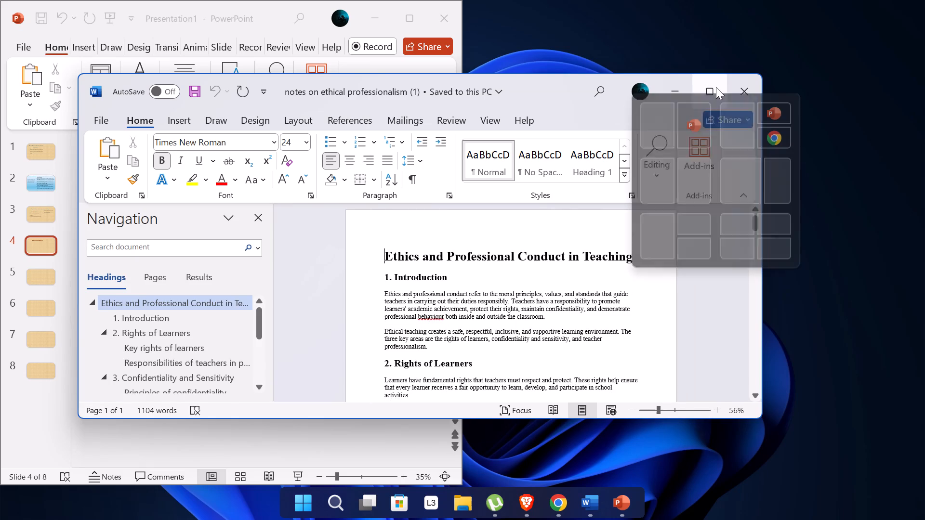
Snap the Word notes window beside PowerPoint and close its Navigation pane.
left_click(661, 124)
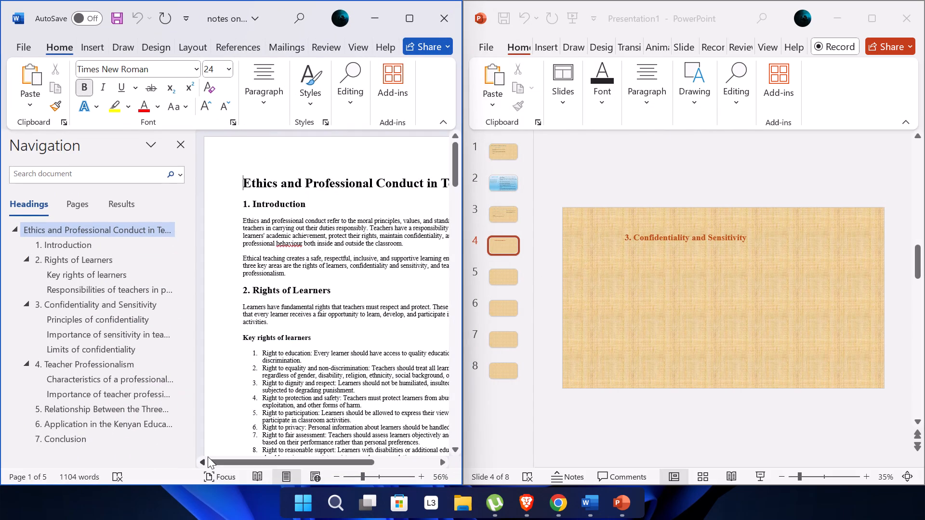
left_click(181, 144)
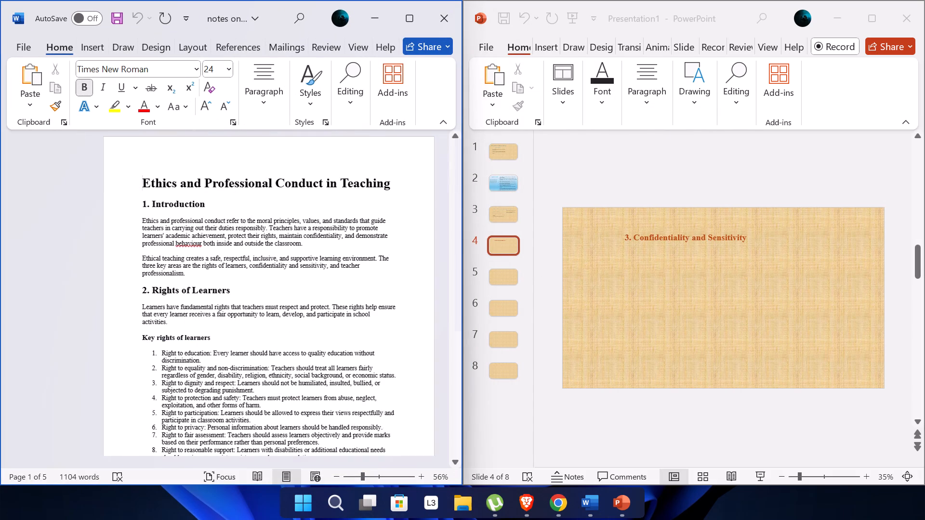
scroll(191, 229, "up", 1)
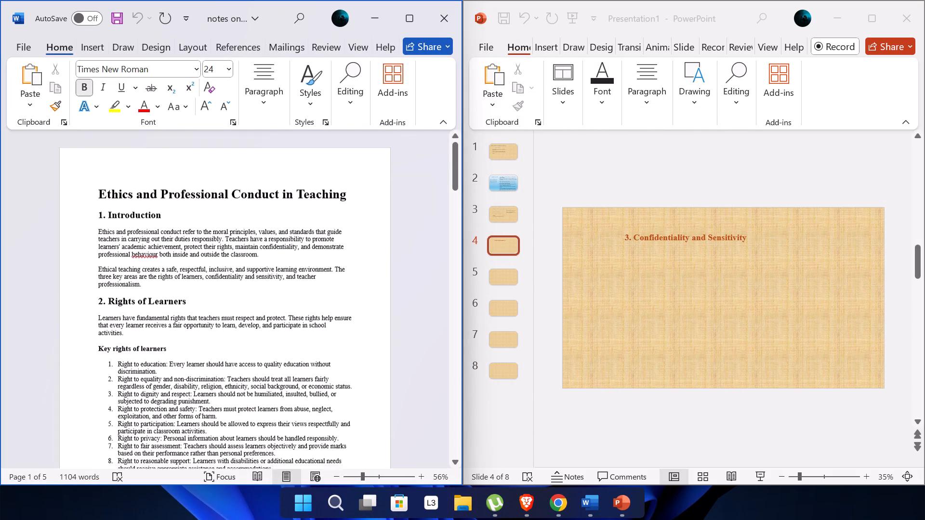
Bold the words "Confidentiality" and "Sensitivity" in the first paragraph of section 3 in the Word notes.
scroll(191, 229, "down", 4)
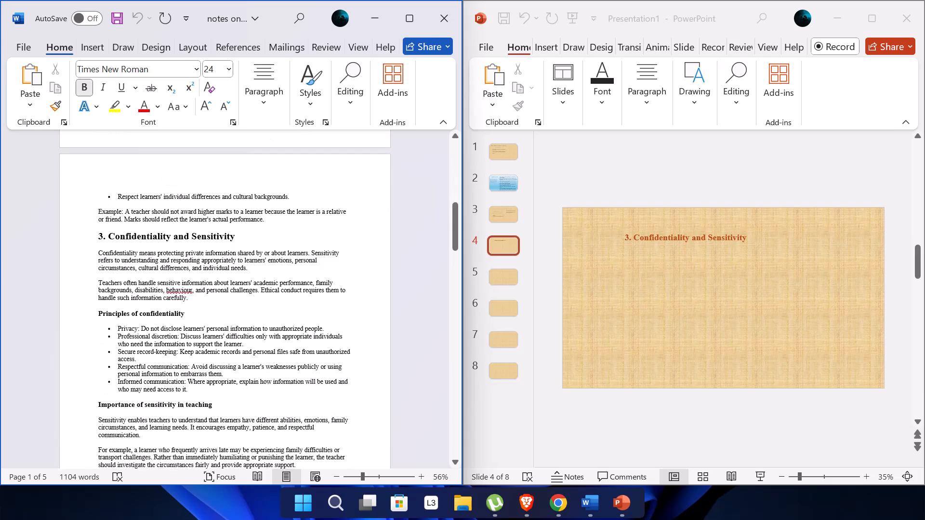
scroll(191, 229, "down", 2)
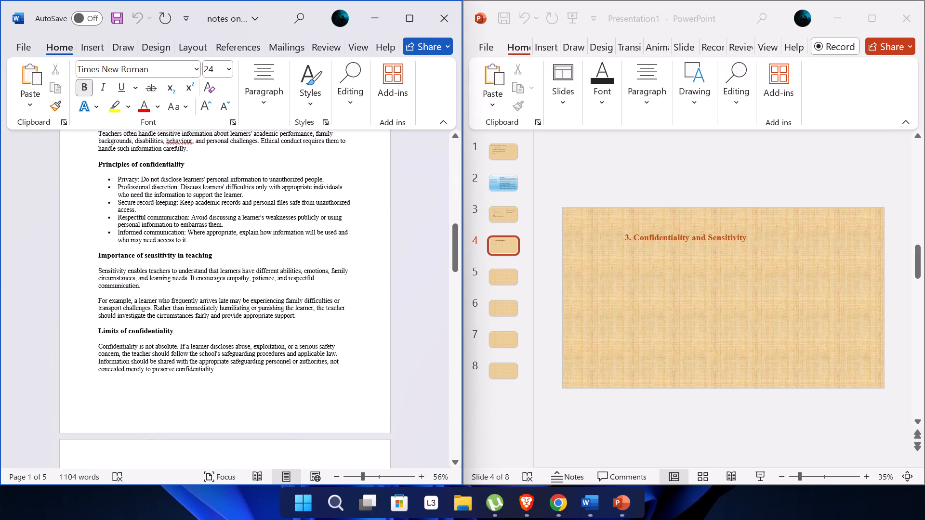
scroll(191, 229, "up", 1)
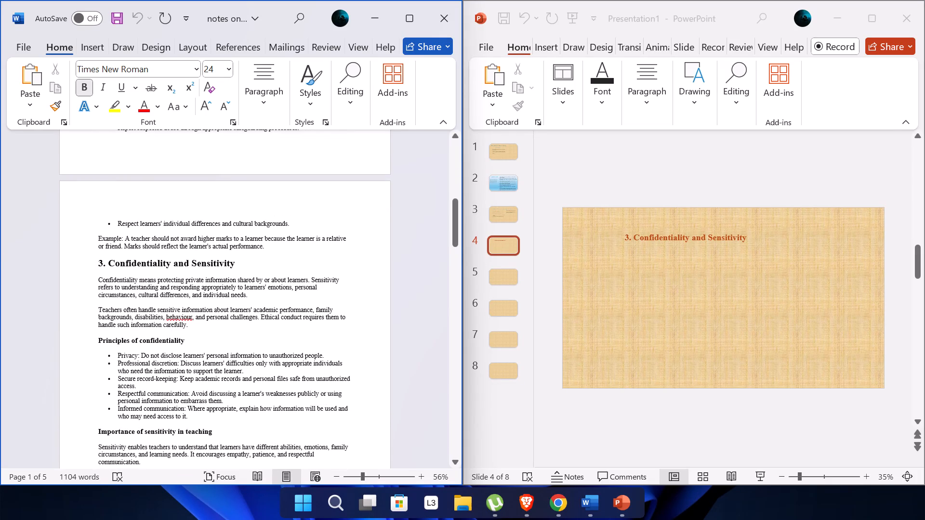
left_click_drag(137, 280, 129, 277)
left_click_drag(129, 277, 92, 276)
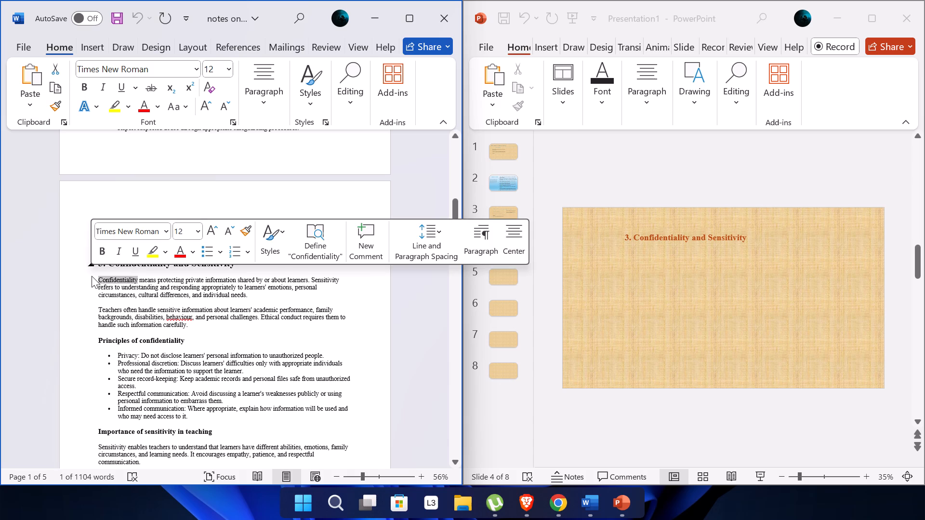
left_click(104, 253)
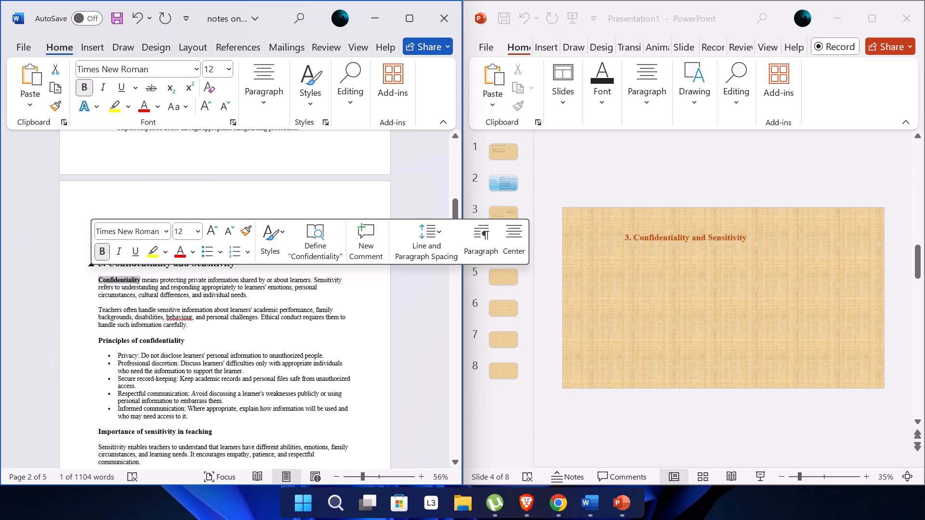
left_click(344, 281)
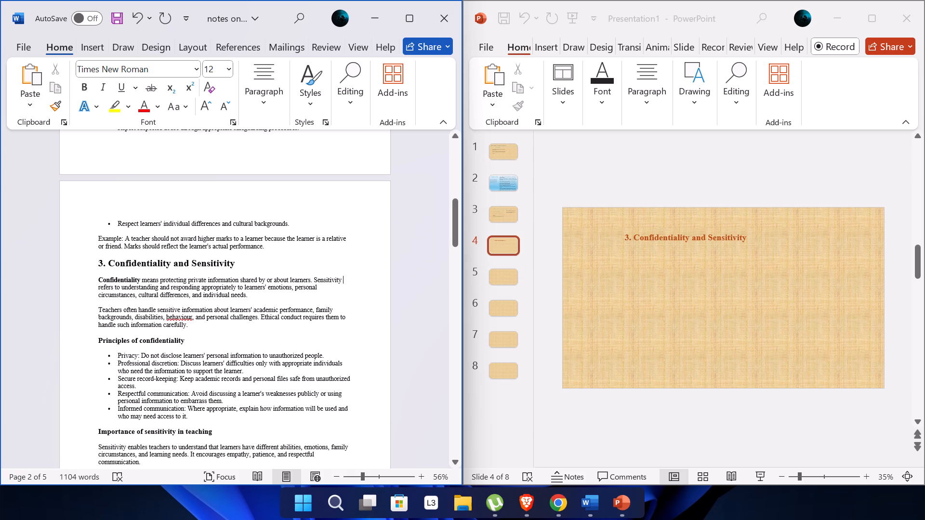
left_click_drag(344, 281, 307, 277)
left_click_drag(307, 277, 315, 277)
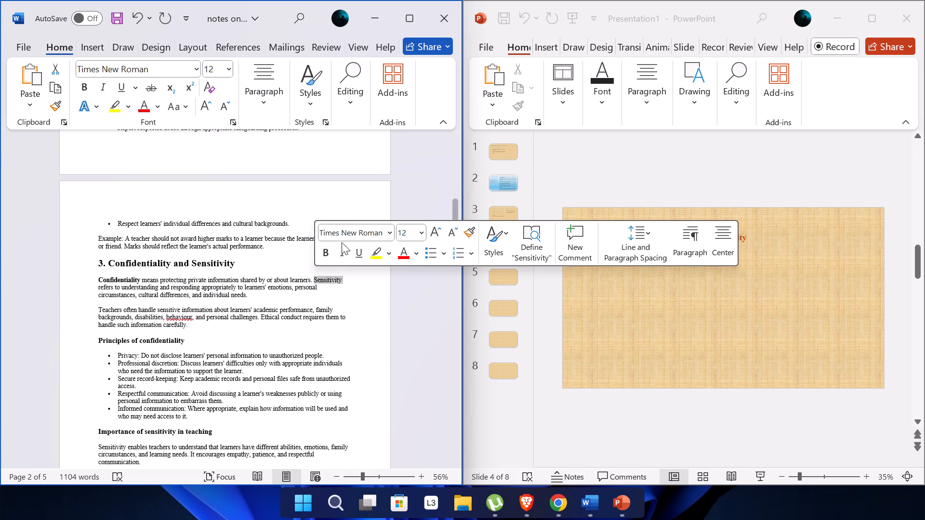
left_click(327, 249)
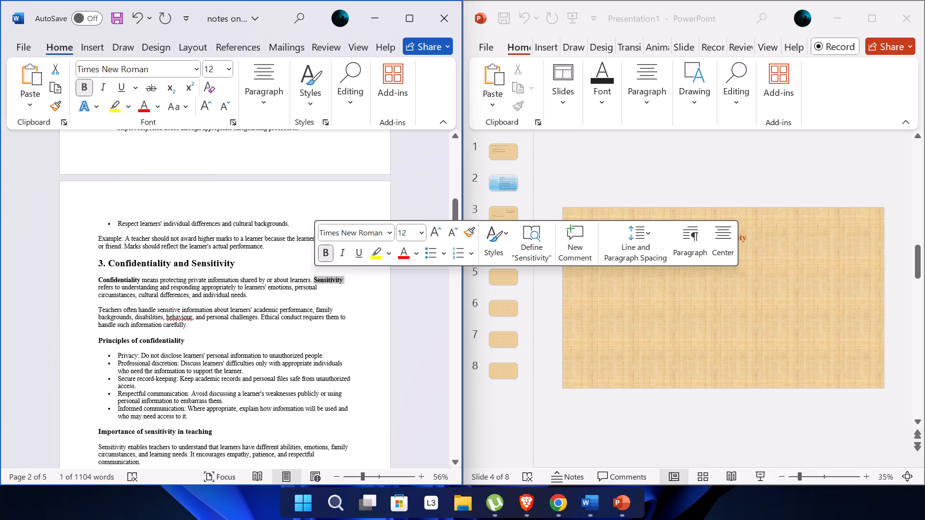
Copy section 3's opening paragraph defining confidentiality and sensitivity from Word and paste it onto slide 4 in PowerPoint.
left_click(247, 294)
left_click_drag(247, 294, 92, 271)
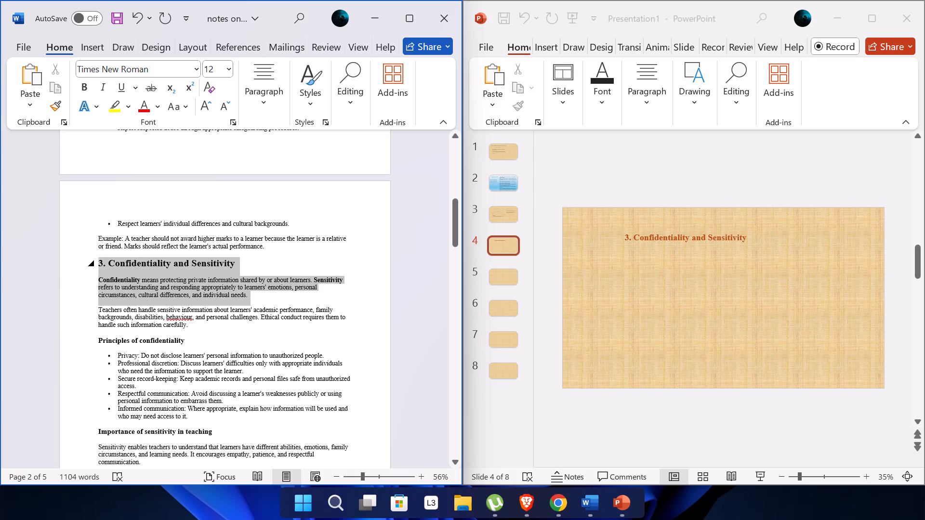
left_click_drag(92, 271, 86, 279)
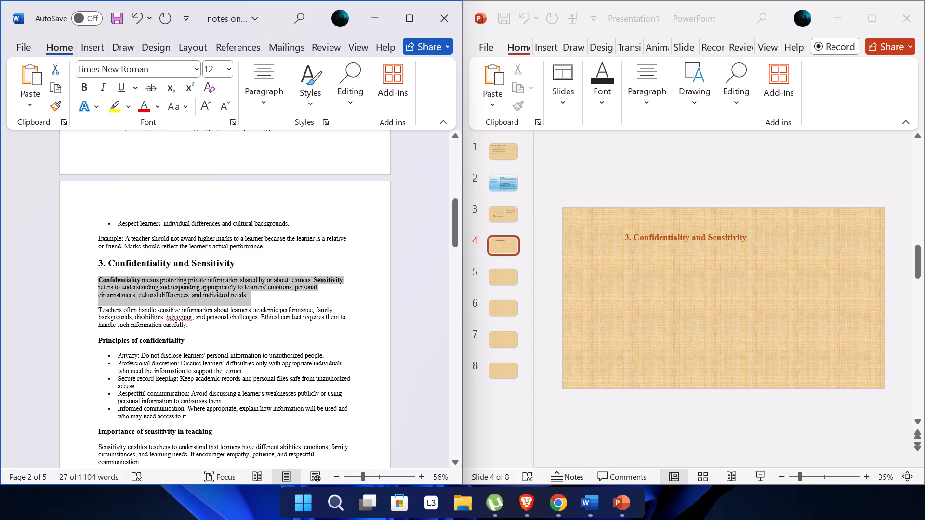
key("ctrl+c")
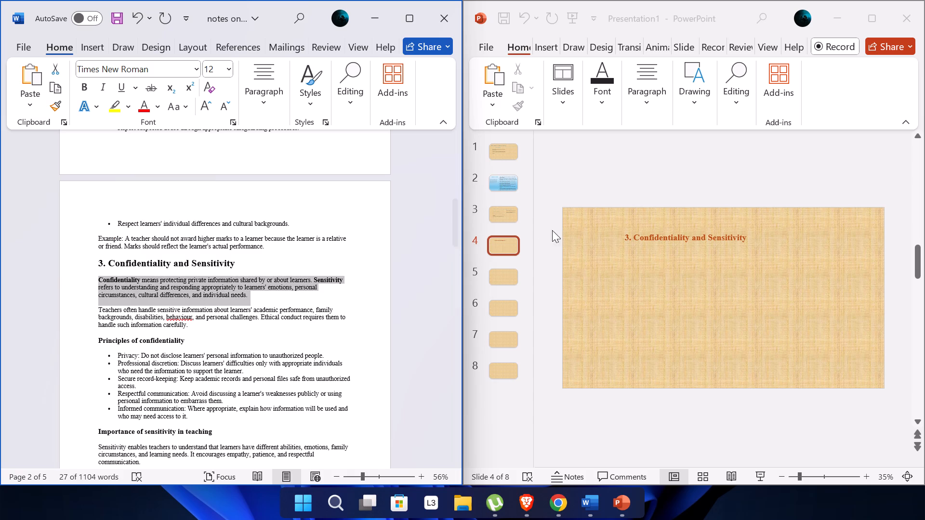
left_click(587, 257)
left_click(619, 257)
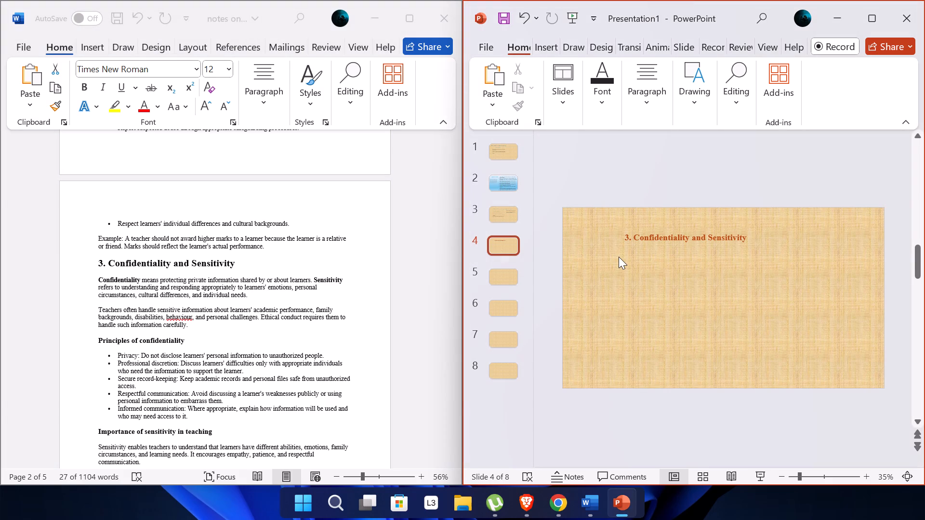
key("ctrl+v")
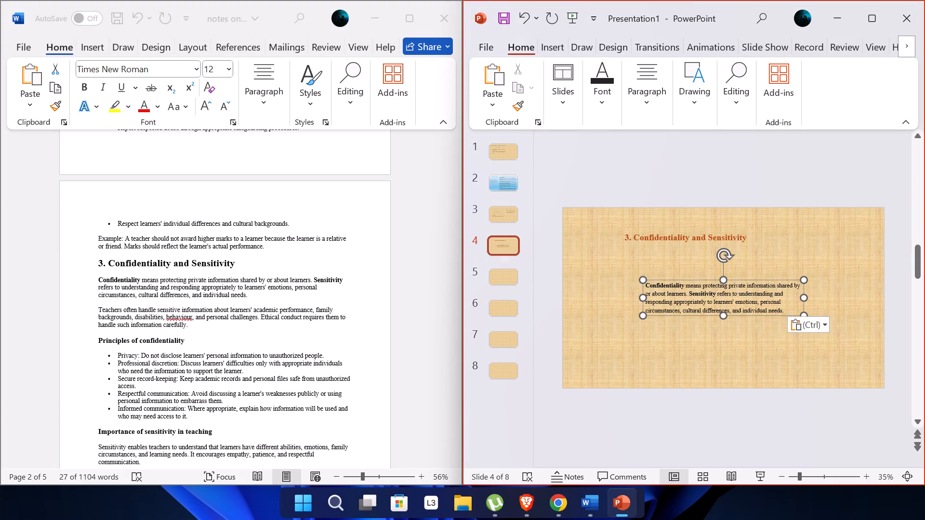
Move the pasted definition paragraph up and toward slide 4's left edge, just below the heading's level.
left_click_drag(717, 280, 674, 267)
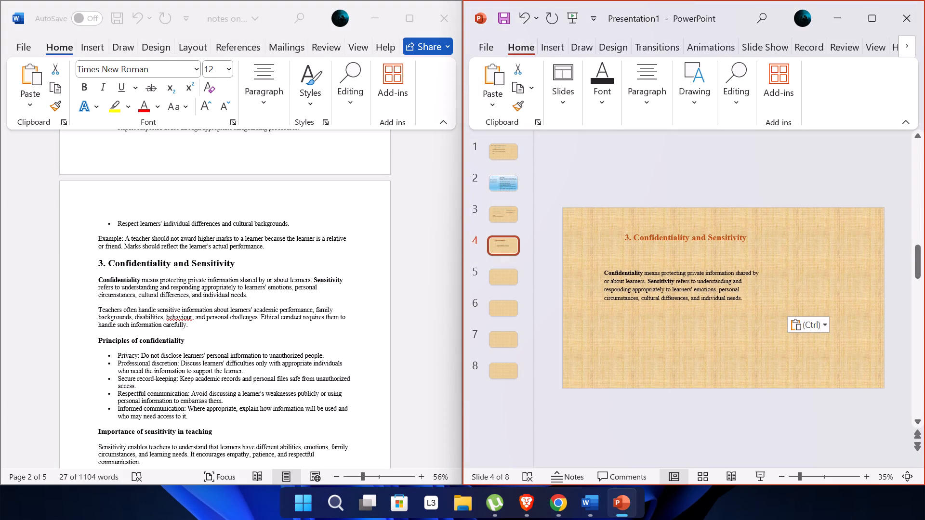
left_click_drag(674, 267, 673, 252)
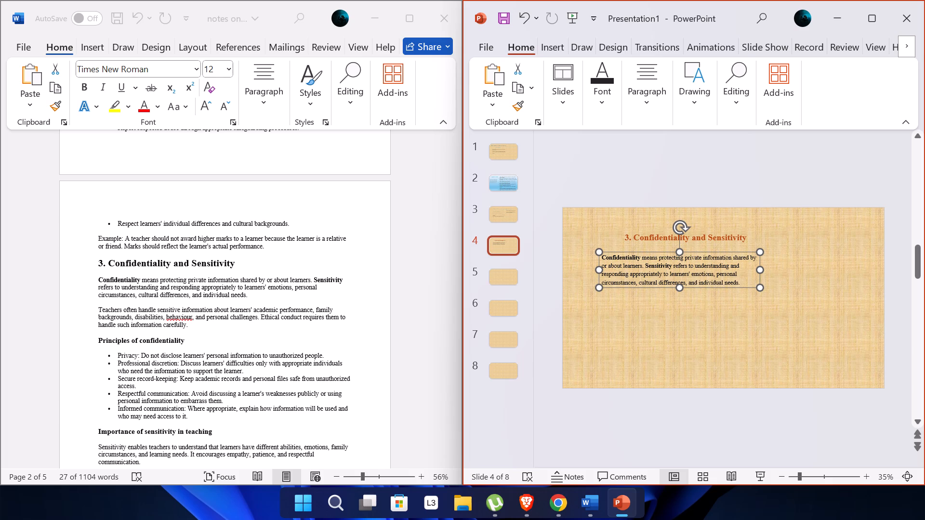
left_click_drag(666, 251, 644, 250)
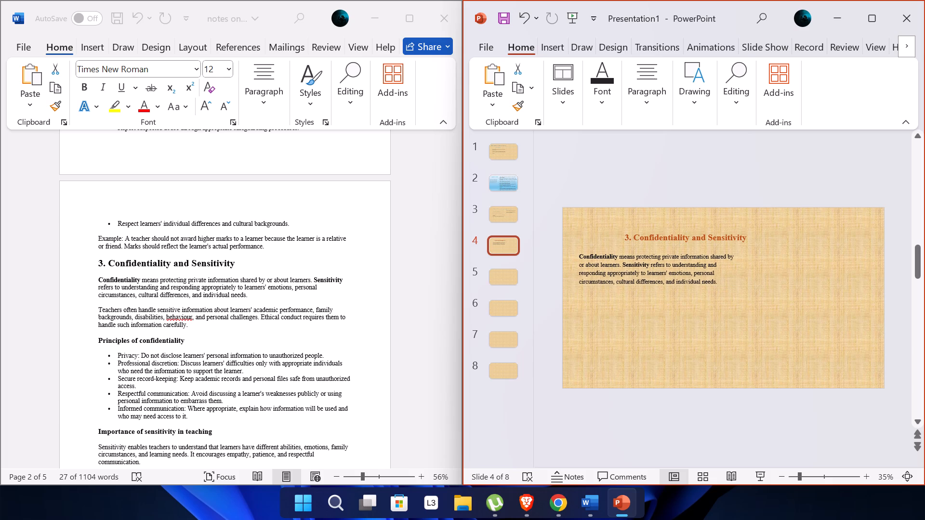
left_click_drag(644, 250, 637, 243)
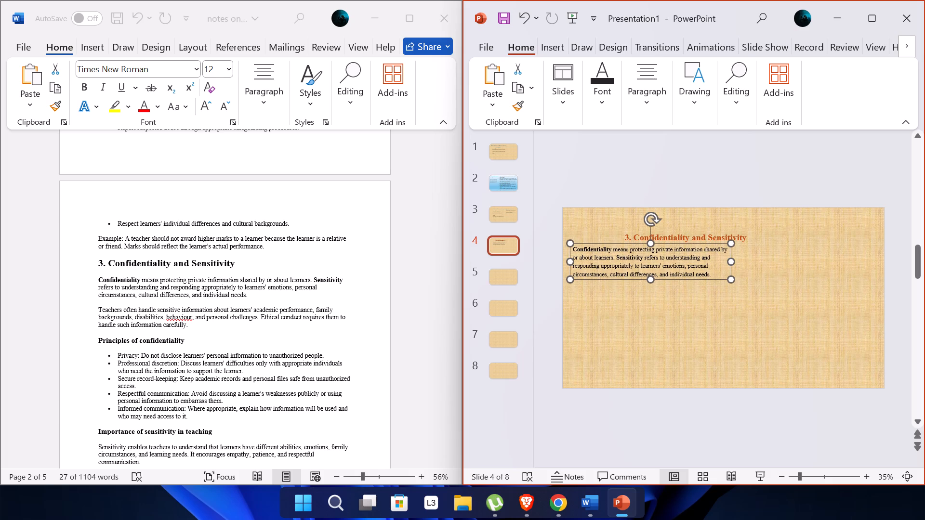
Move the "3. Confidentiality and Sensitivity" heading to slide 4's upper-left corner, directly above the definition paragraph.
left_click(684, 234)
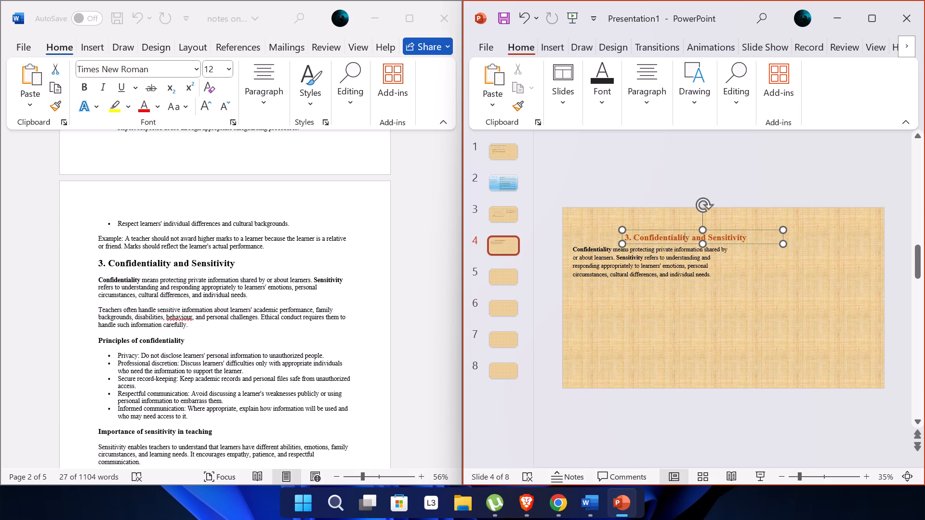
left_click(694, 232)
left_click_drag(692, 230, 644, 224)
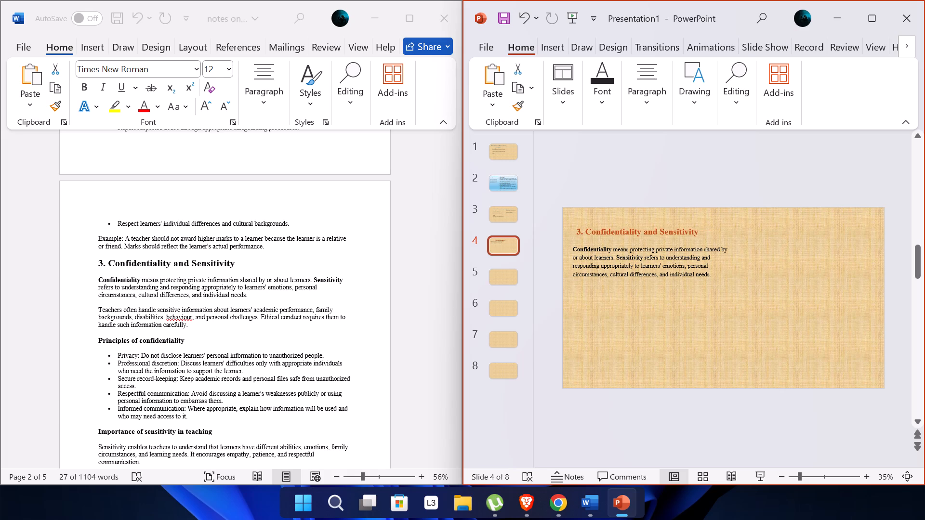
left_click_drag(644, 224, 636, 224)
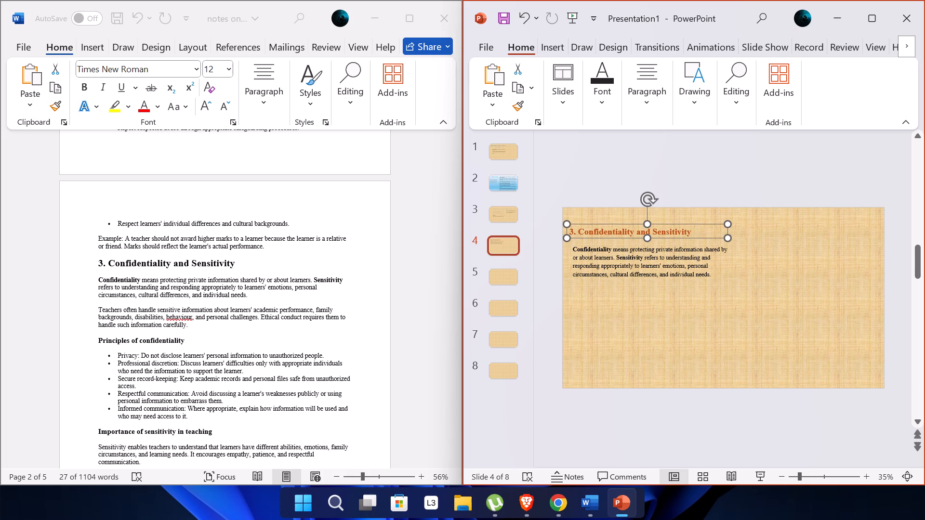
Narrow the definition text box on slide 4 from its right side so the paragraph wraps onto six lines.
left_click(679, 258)
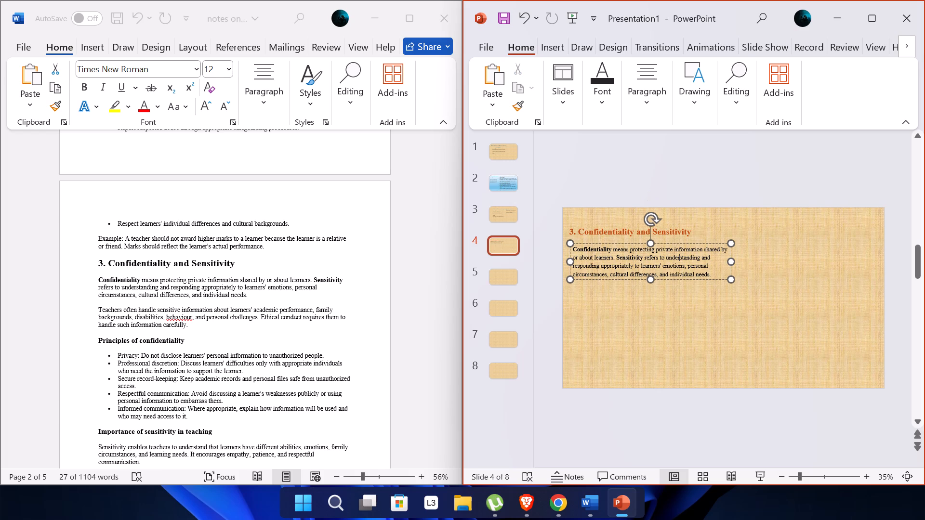
double_click(733, 263)
left_click_drag(727, 263, 718, 264)
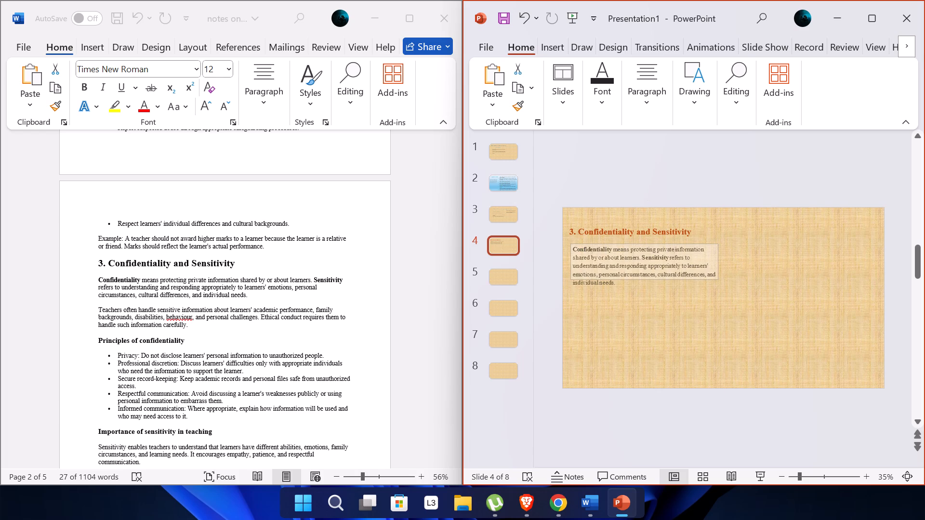
left_click_drag(718, 264, 700, 272)
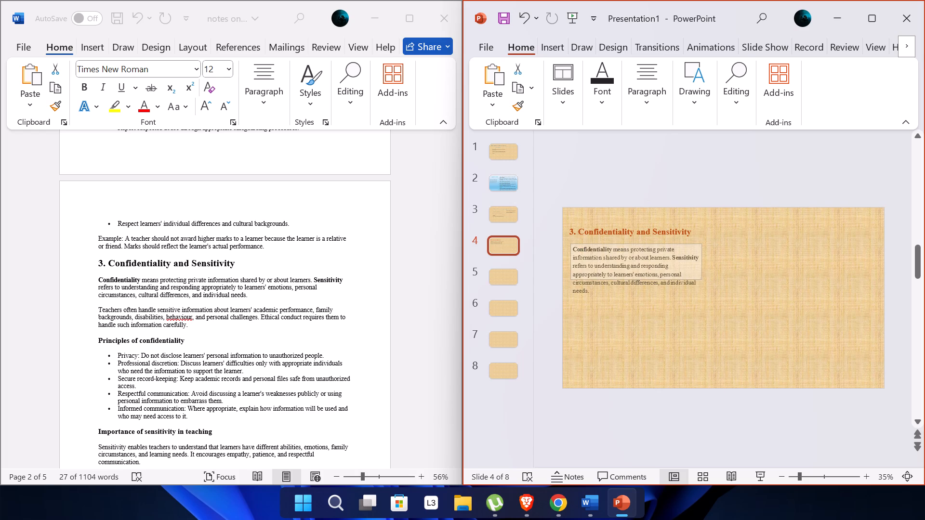
left_click_drag(700, 272, 686, 278)
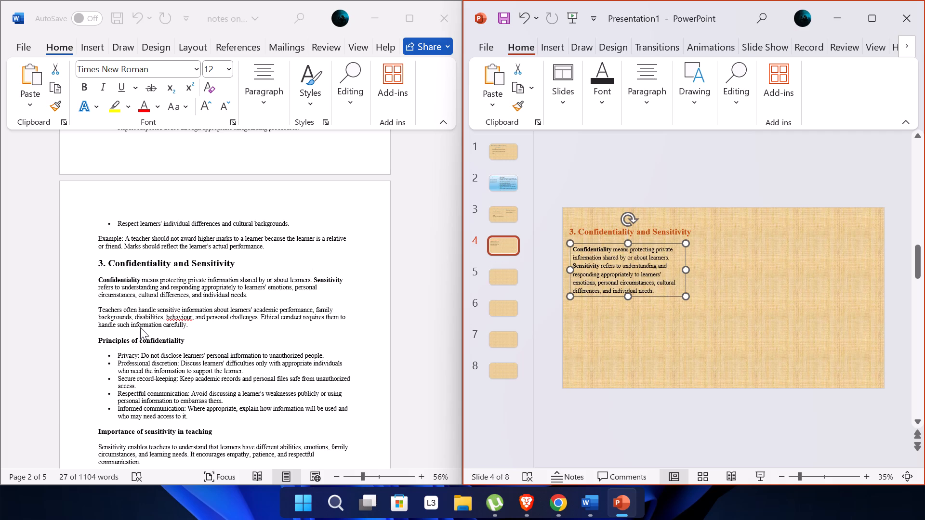
Copy section 3's second paragraph, beginning "Teachers often handle sensitive information", from Word and paste it onto slide 4 in PowerPoint.
left_click(191, 324)
left_click(191, 324)
left_click(190, 325)
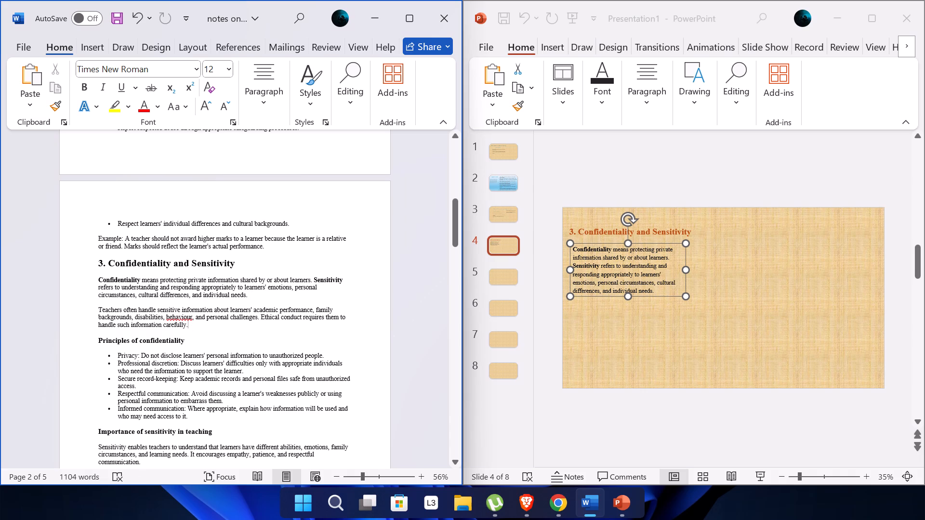
left_click(190, 325)
left_click_drag(190, 325, 124, 310)
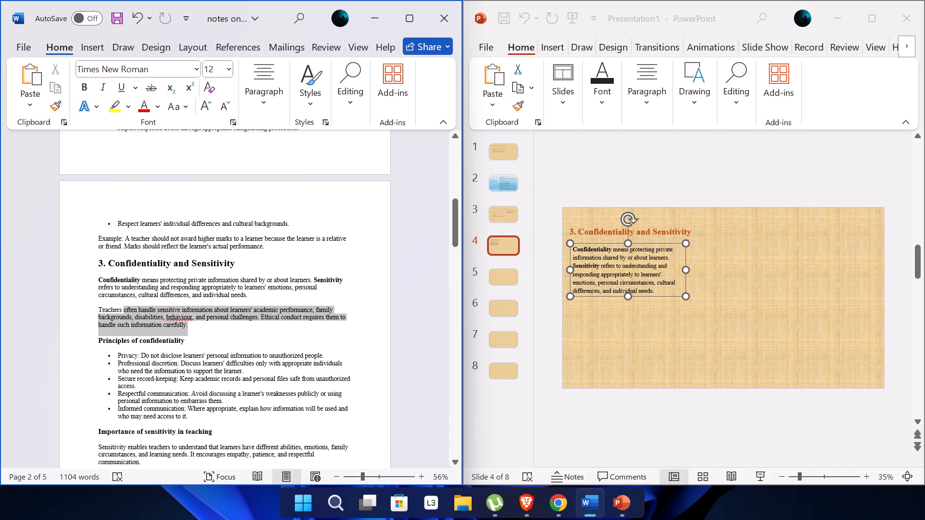
left_click_drag(124, 310, 102, 312)
left_click(102, 312)
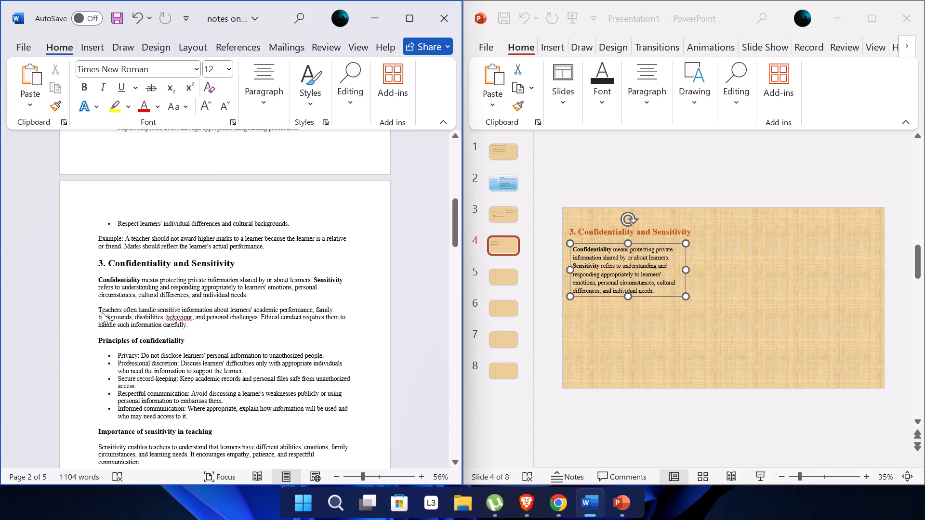
left_click(191, 324)
left_click_drag(191, 324, 95, 305)
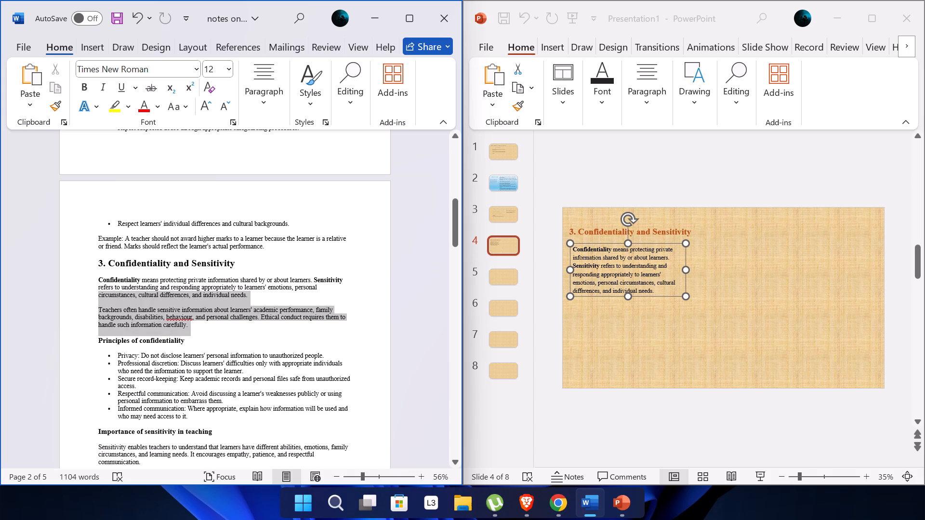
left_click_drag(95, 305, 90, 309)
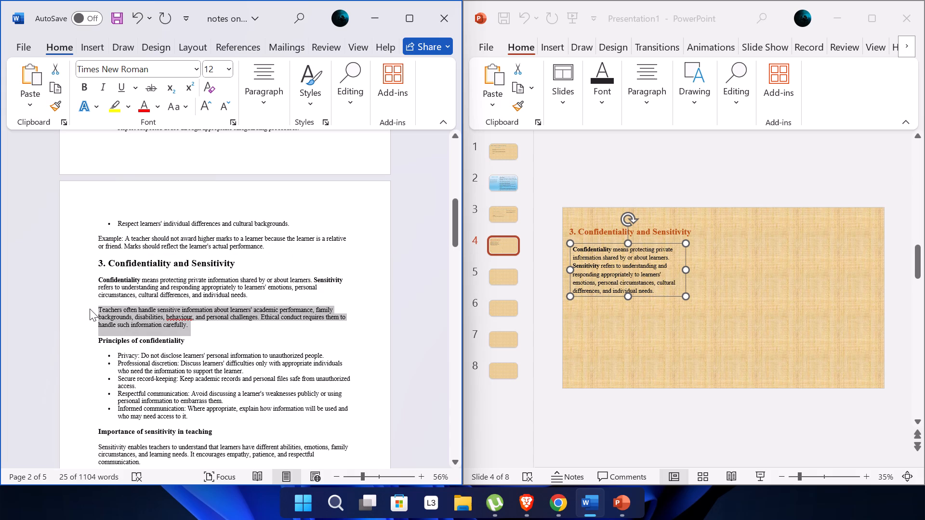
key("ctrl+c")
left_click(566, 312)
double_click(599, 325)
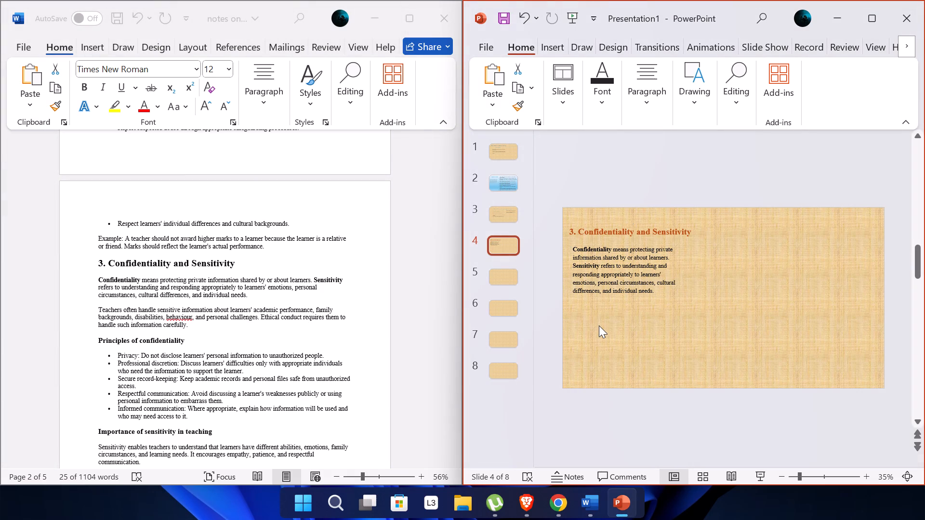
key("ctrl+v")
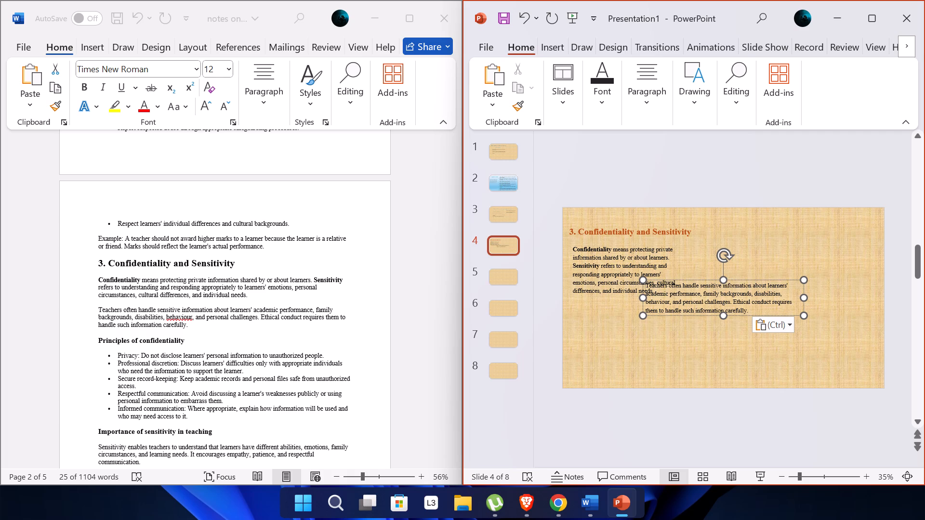
Move the pasted "Teachers often handle sensitive information" paragraph directly below the definition paragraph, aligned with its left edge.
left_click_drag(710, 278, 652, 294)
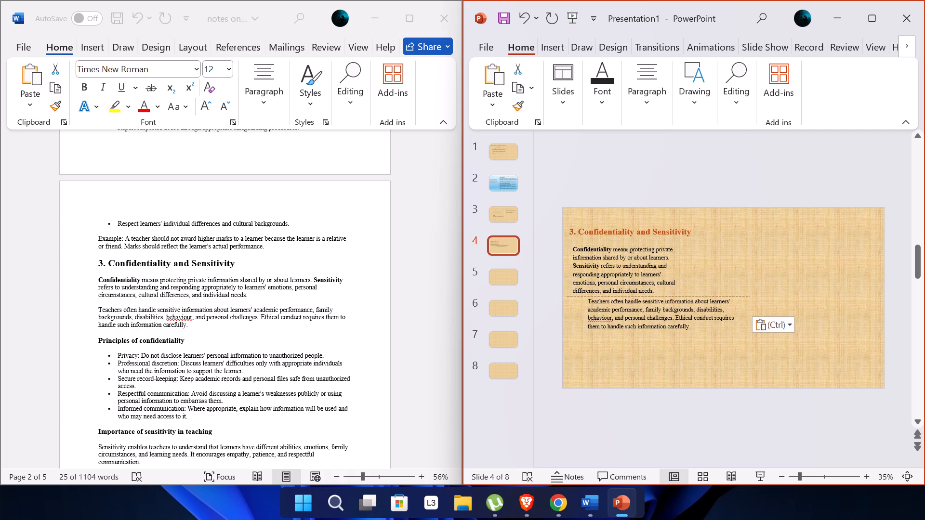
left_click_drag(652, 294, 636, 323)
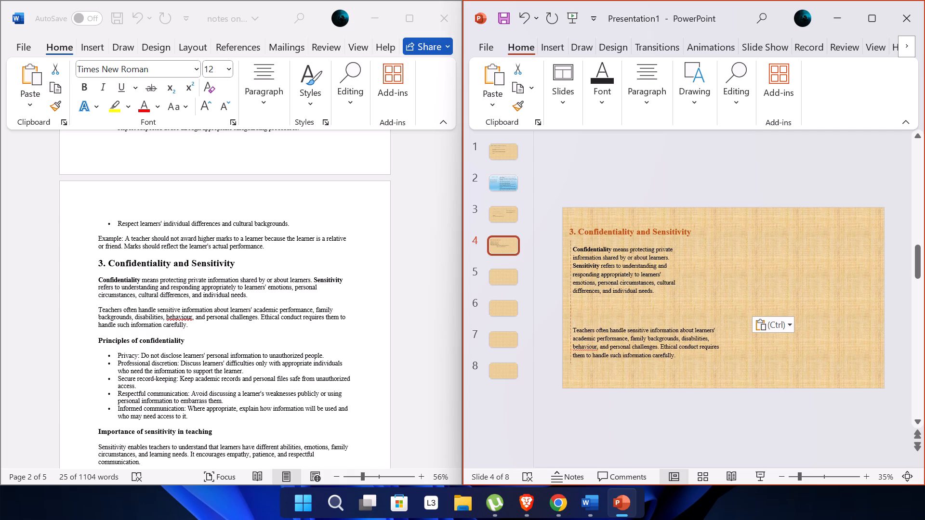
left_click_drag(636, 323, 635, 303)
Narrow the second paragraph's text box from its right side so the text wraps onto seven lines, about as wide as the definition.
left_click_drag(730, 317, 700, 335)
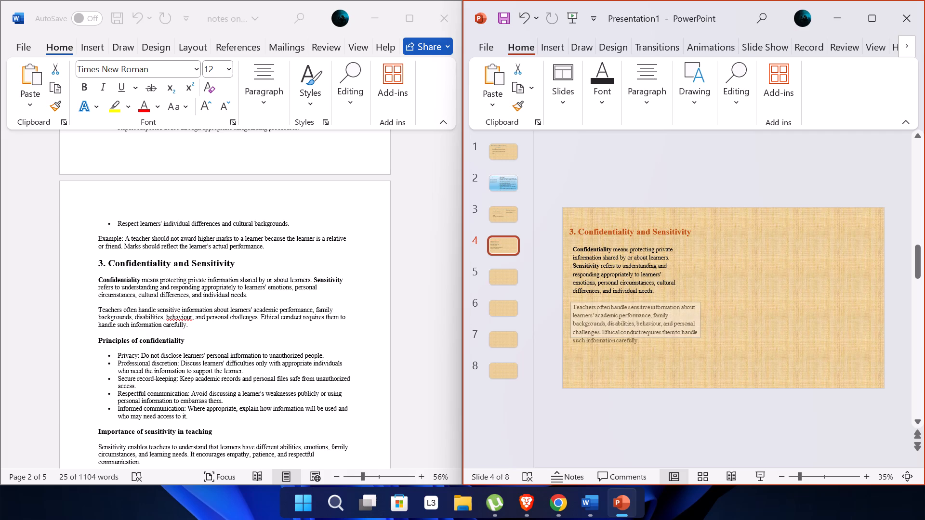
left_click_drag(700, 335, 674, 349)
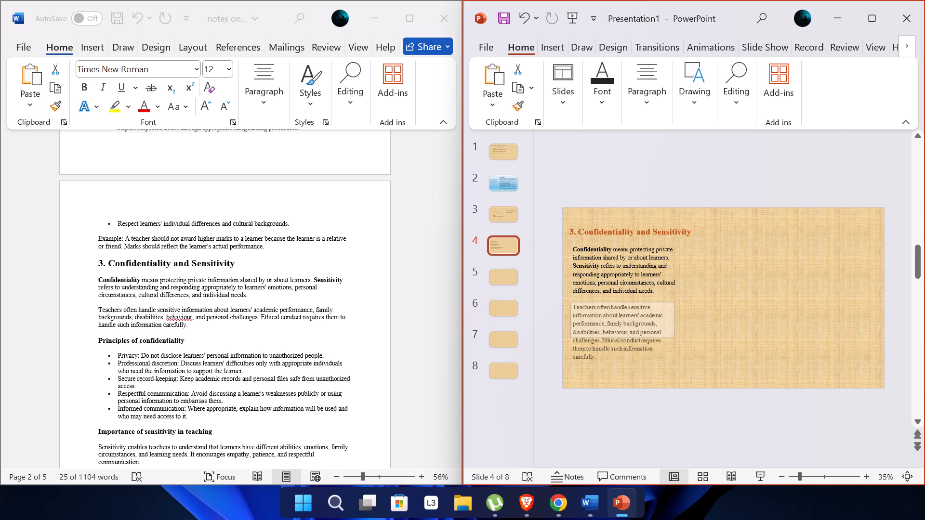
left_click_drag(674, 349, 674, 366)
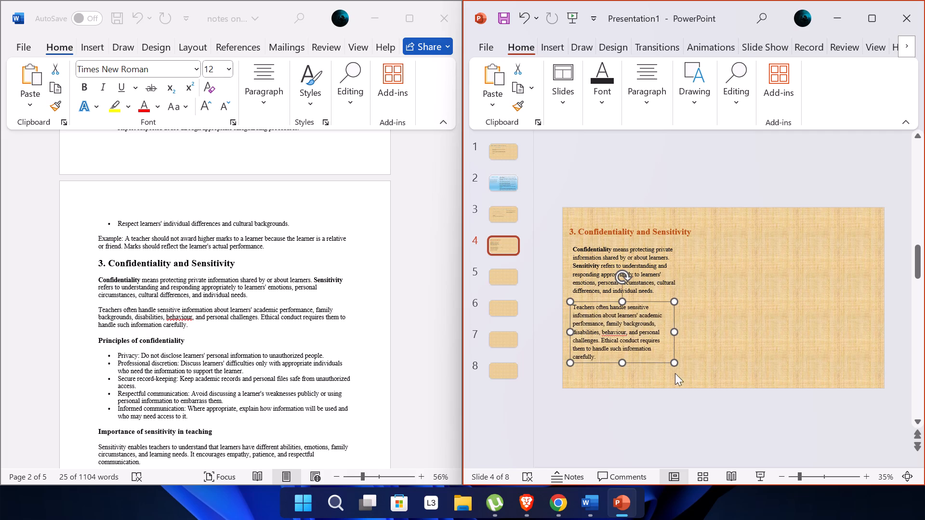
left_click(700, 376)
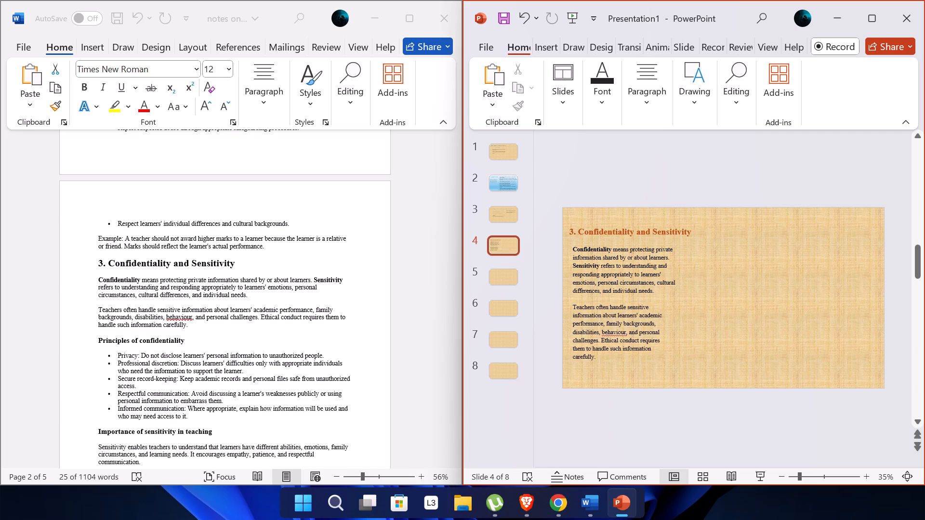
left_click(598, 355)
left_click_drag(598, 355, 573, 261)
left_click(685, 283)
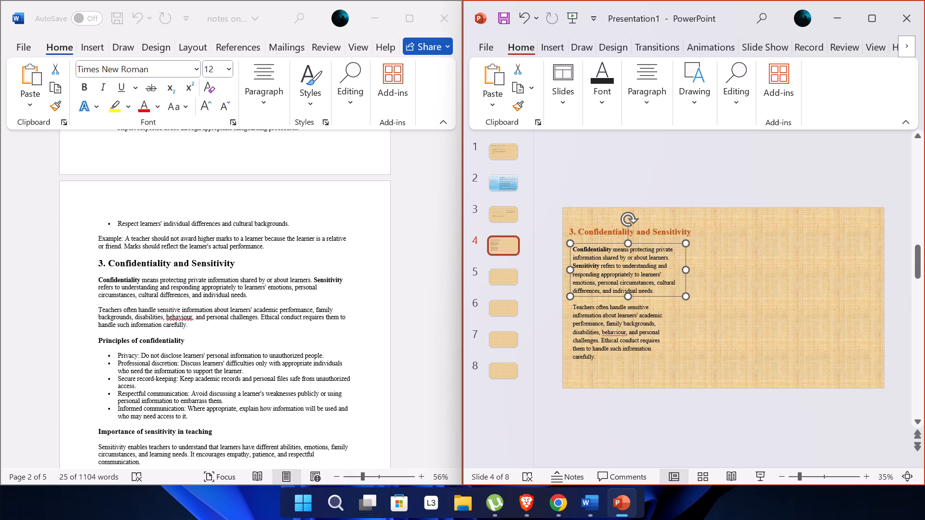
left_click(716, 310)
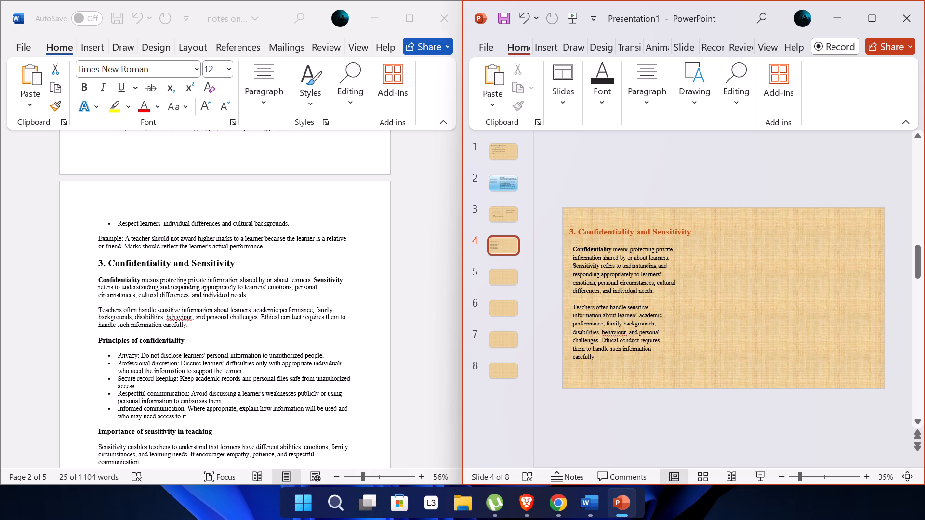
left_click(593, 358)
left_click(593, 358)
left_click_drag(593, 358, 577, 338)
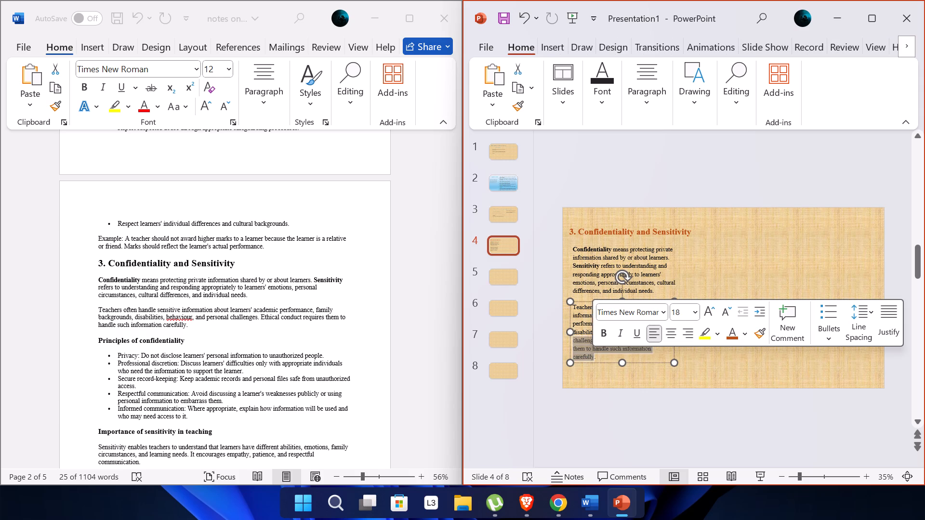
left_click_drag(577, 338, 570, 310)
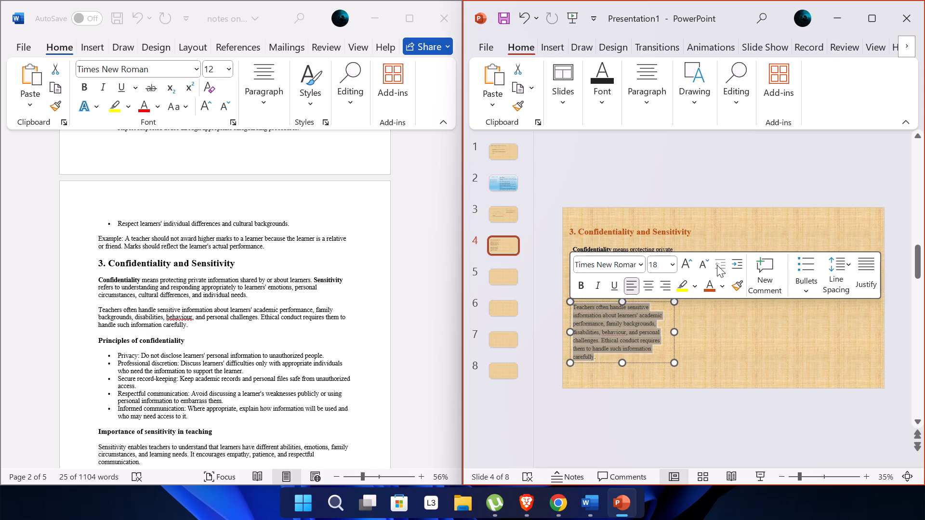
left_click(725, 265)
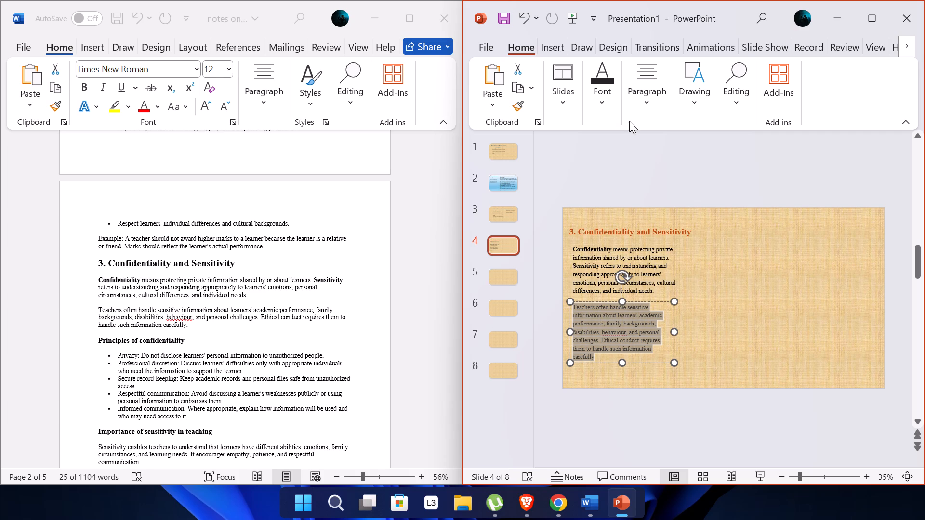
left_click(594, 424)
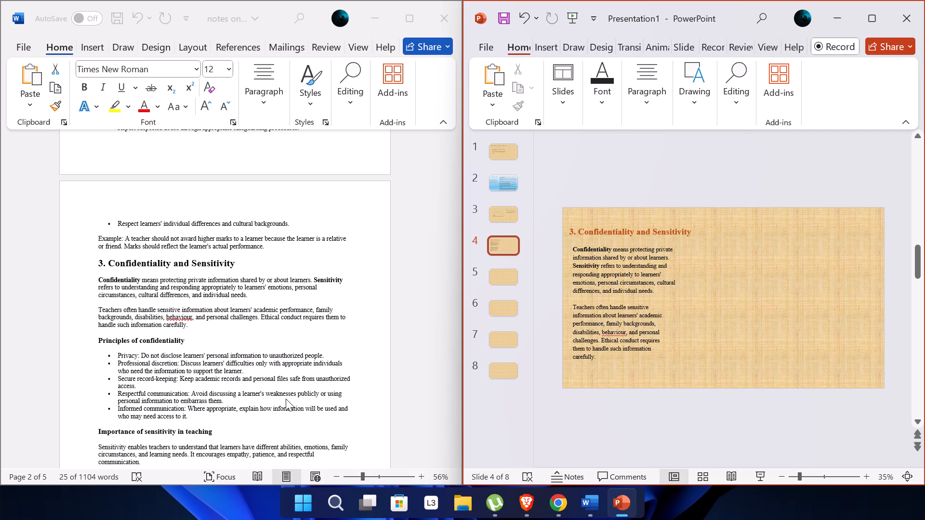
Copy the "Principles of confidentiality" subheading from Word and paste it onto slide 4 in PowerPoint.
left_click(185, 337)
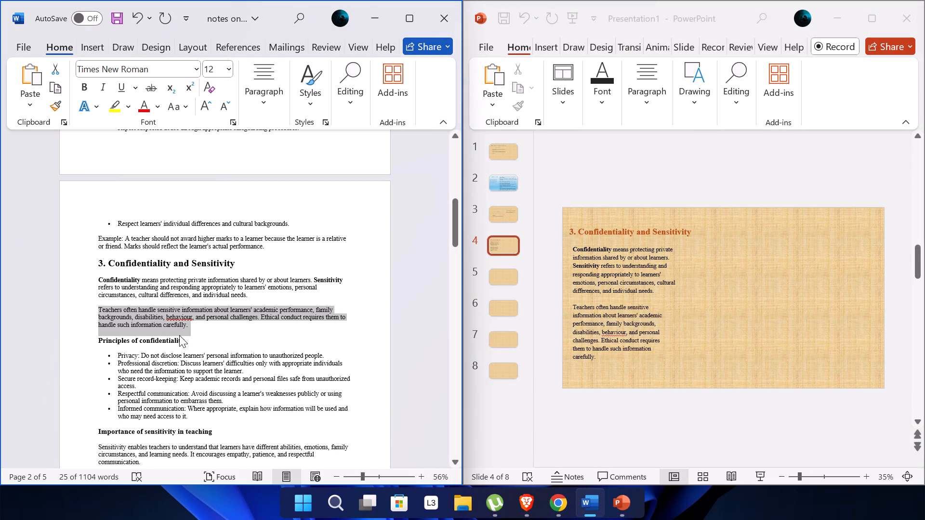
left_click_drag(178, 340, 183, 340)
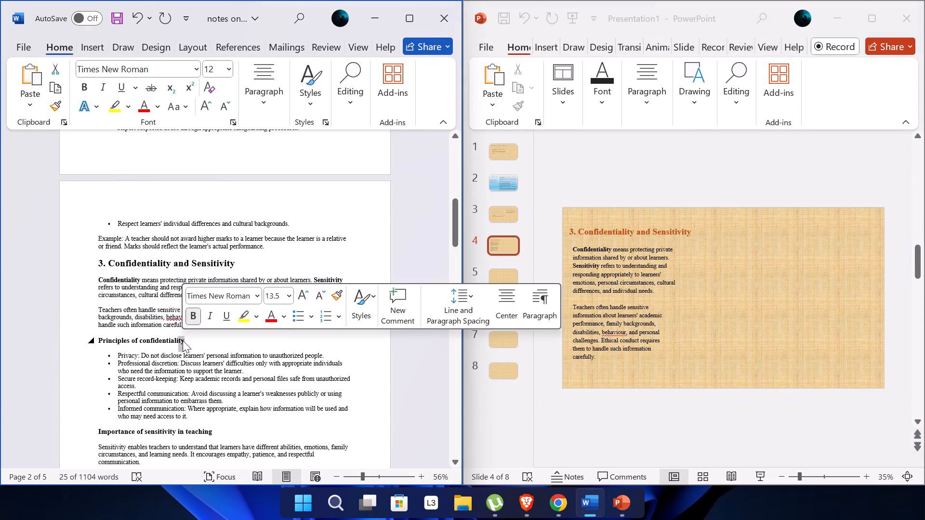
left_click(183, 340)
left_click_drag(183, 340, 178, 340)
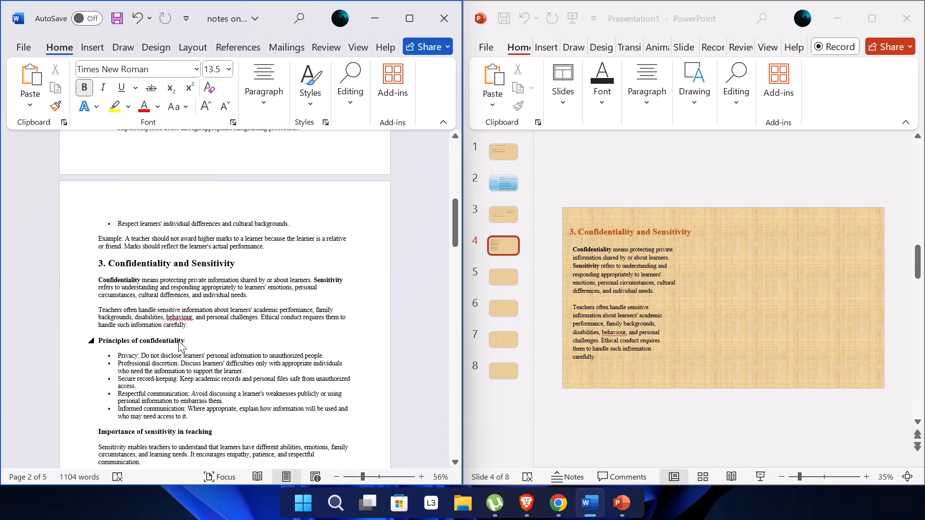
left_click_drag(178, 340, 93, 344)
key("ctrl+c")
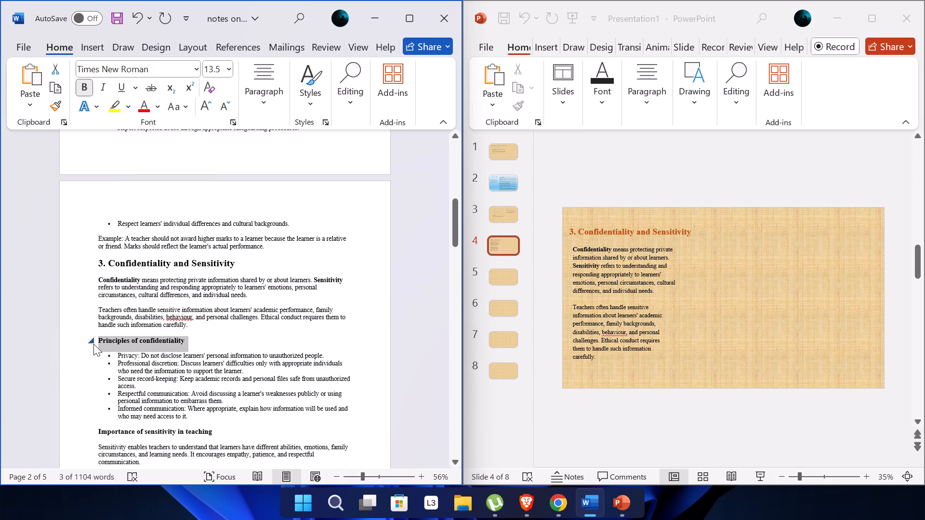
left_click(754, 239)
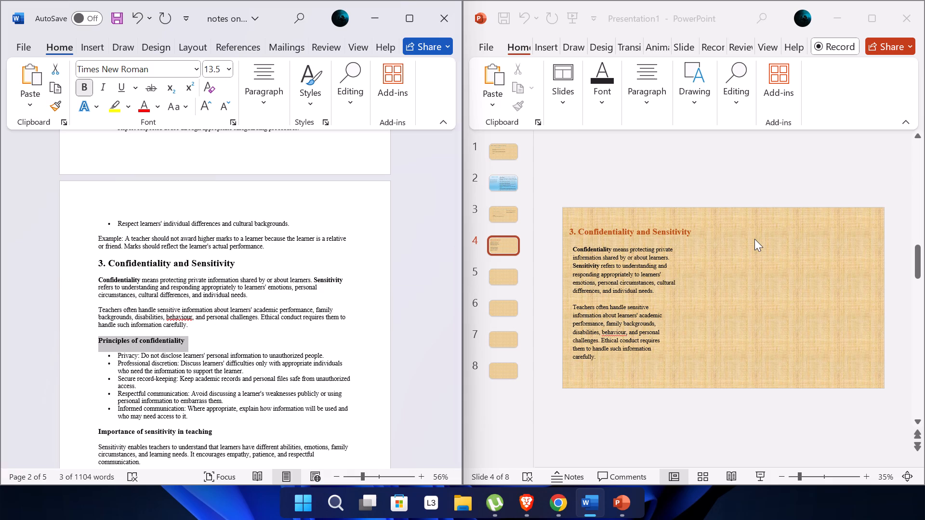
key("ctrl+v")
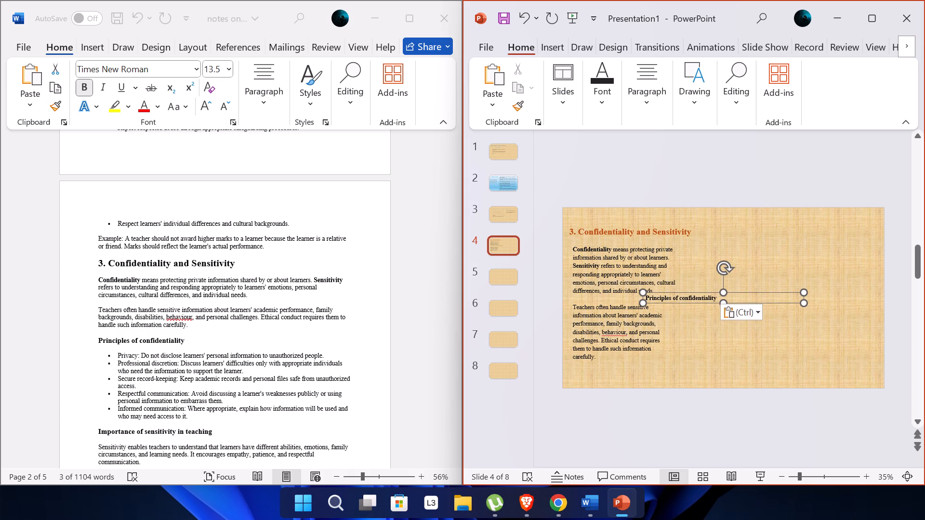
Move the "Principles of confidentiality" subheading to slide 4's upper-right area, level with the section 3 heading.
left_click_drag(715, 293, 760, 254)
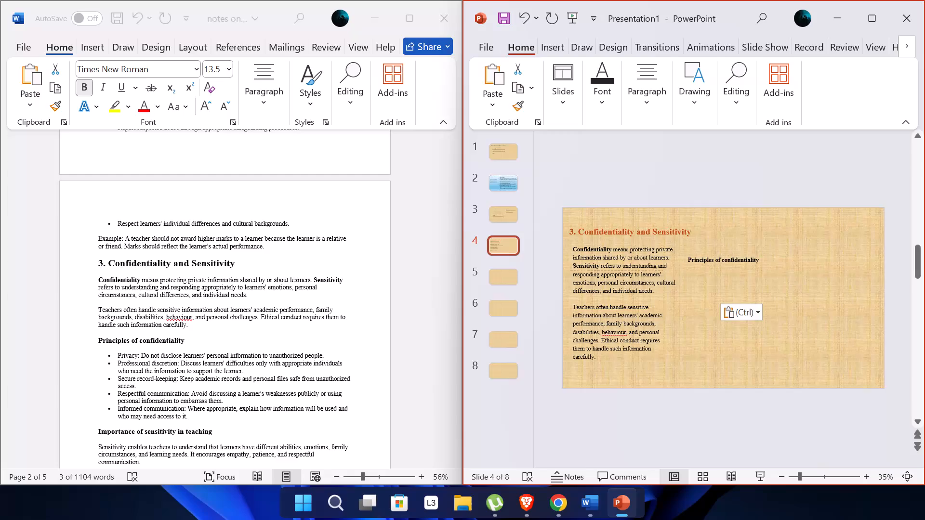
left_click_drag(760, 254, 817, 226)
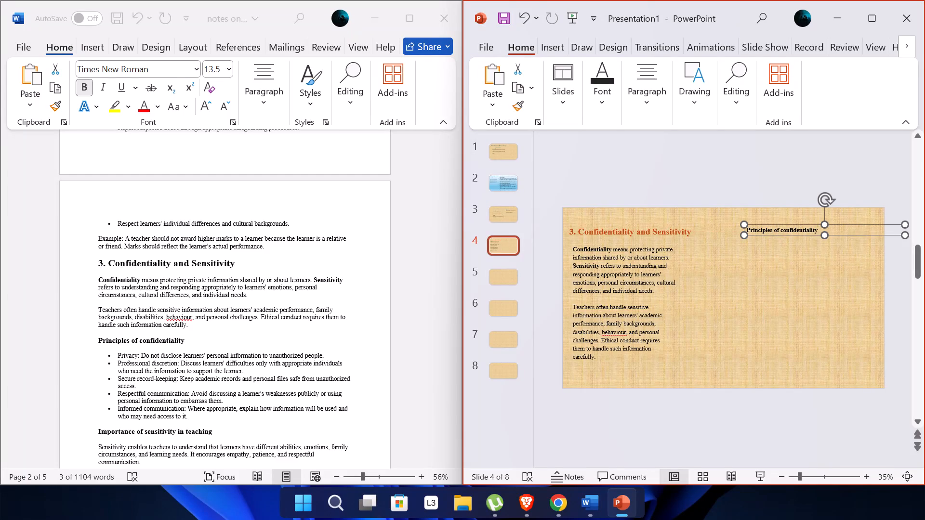
Set the "Principles of confidentiality" subheading's font size to 26.
left_click(818, 229)
left_click_drag(817, 229, 757, 234)
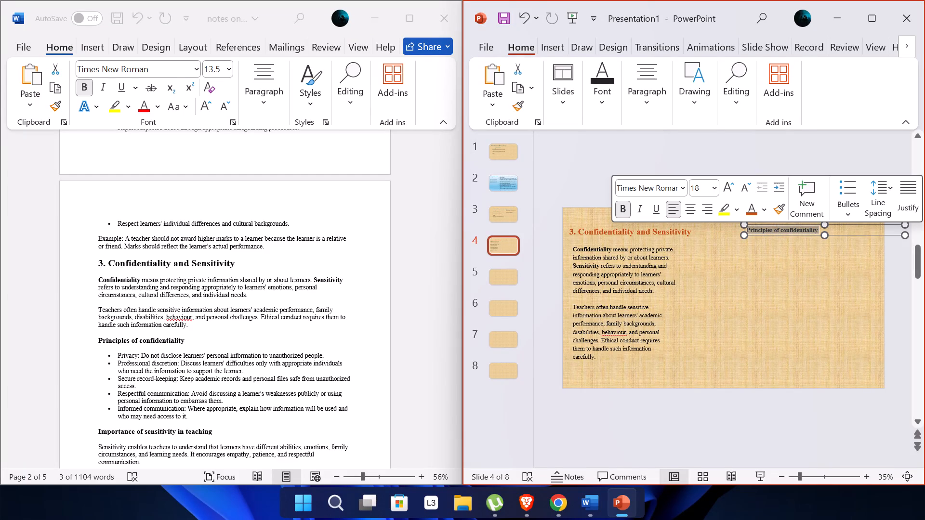
left_click(700, 189)
key("2")
key("6")
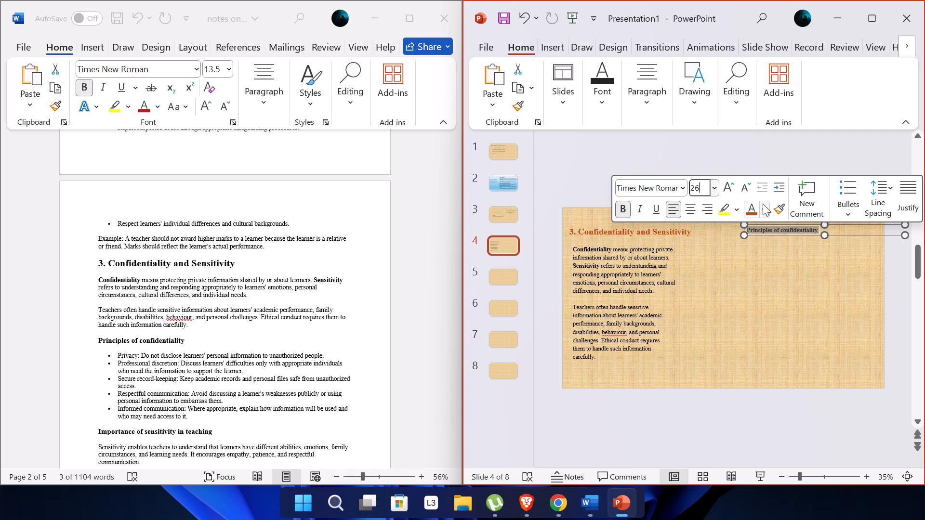
key("Return")
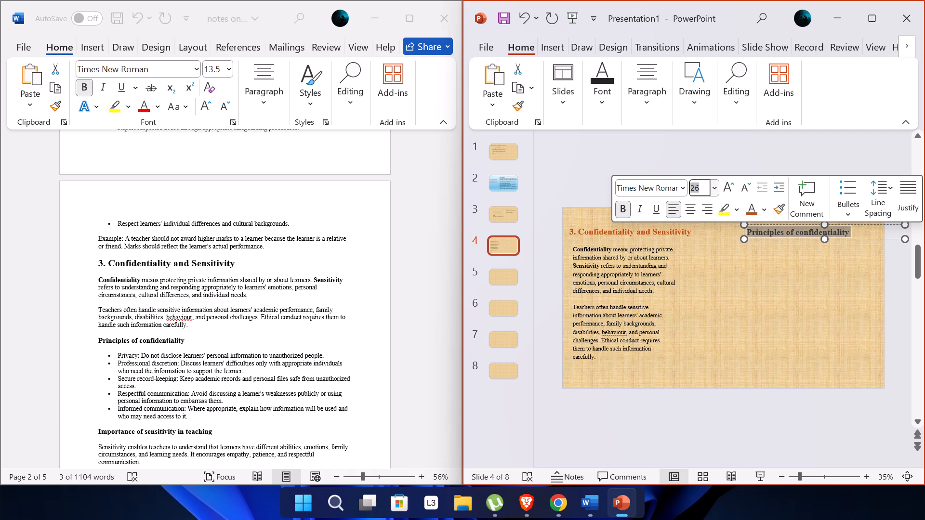
Color the "Principles of confidentiality" subheading on slide 4 sky blue, using the middle tint of the dark teal theme color.
left_click(618, 289)
left_click(717, 309)
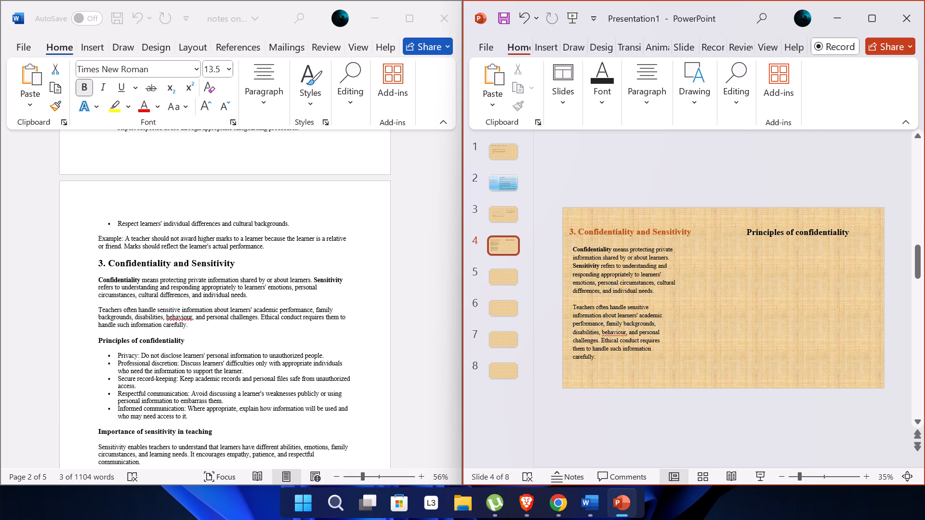
left_click_drag(849, 234, 757, 229)
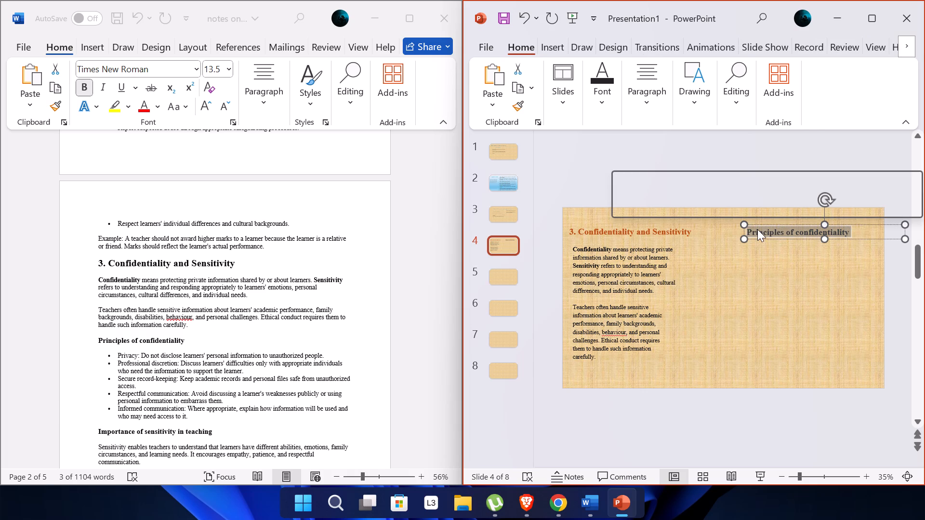
left_click(762, 205)
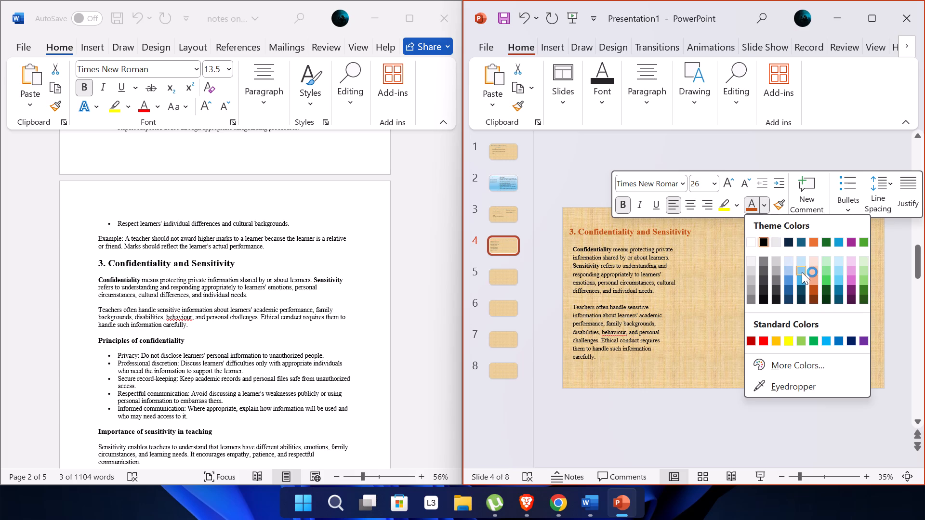
left_click(802, 268)
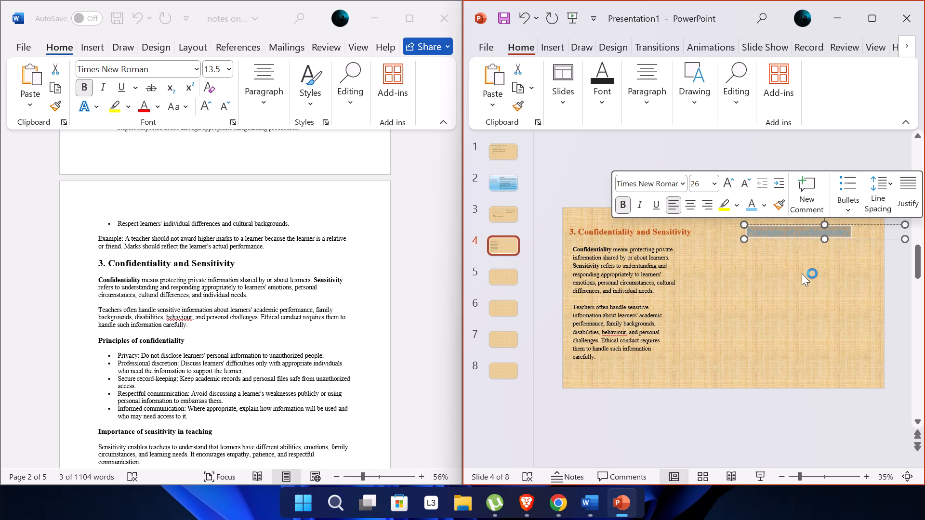
left_click(764, 204)
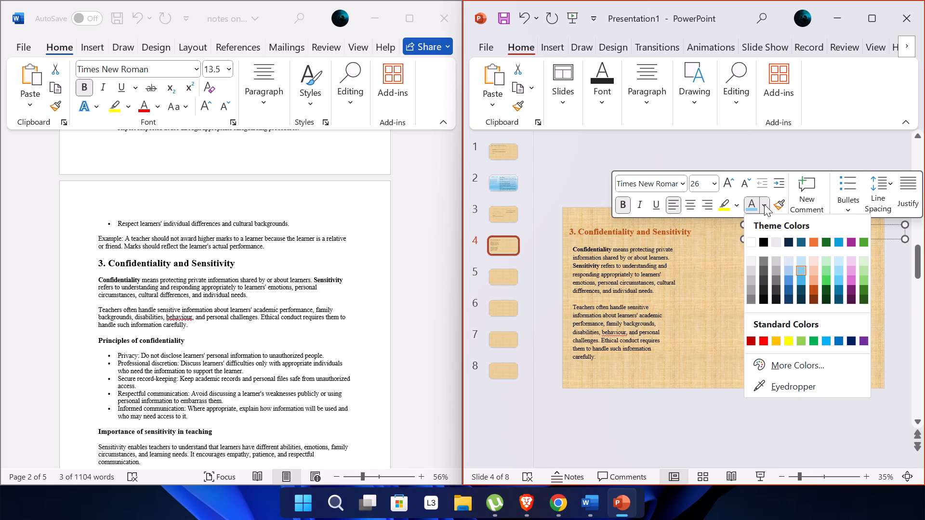
left_click(800, 281)
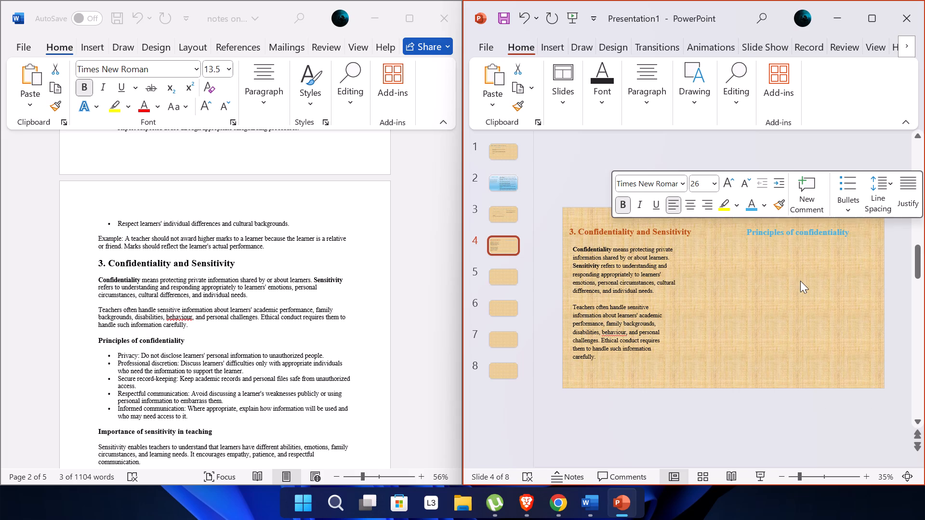
left_click(800, 292)
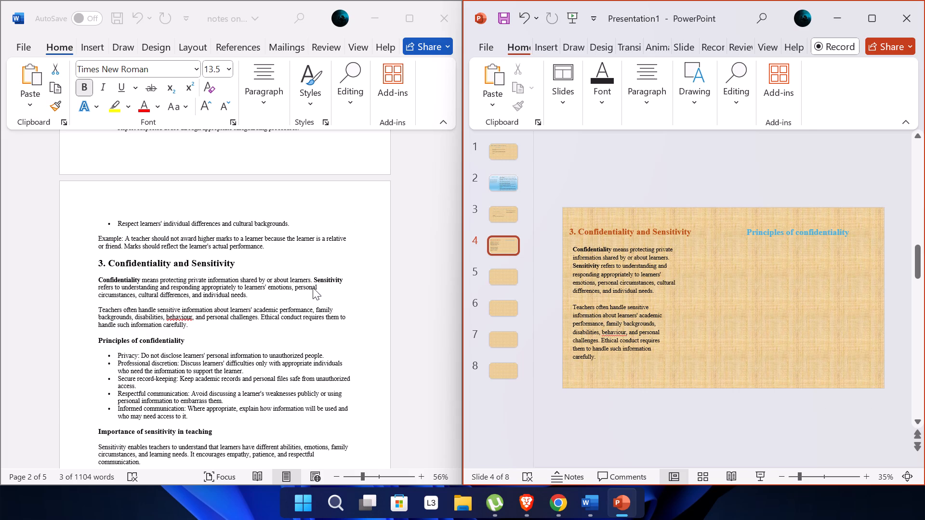
Switch to the Word notes and bold the lead phrase "Informed communication" in the last confidentiality bullet.
left_click(184, 408)
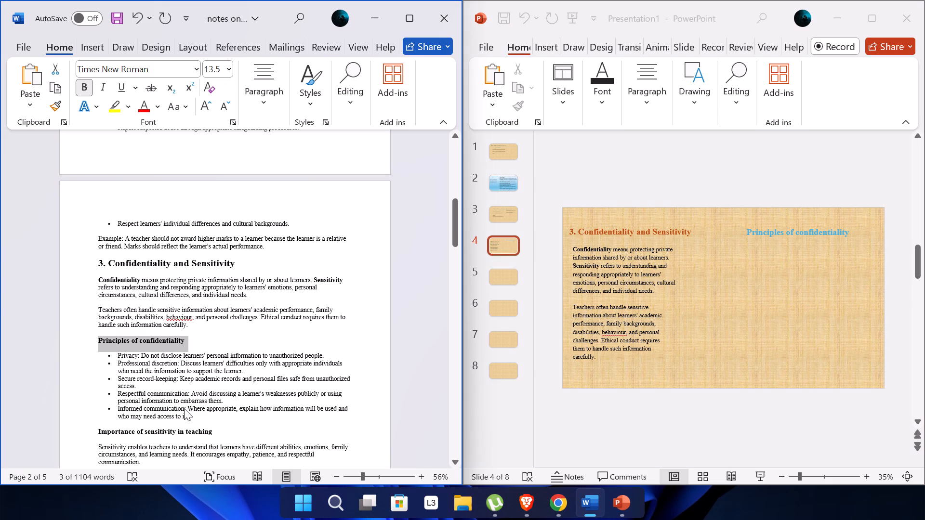
left_click(184, 408)
left_click_drag(184, 408, 118, 409)
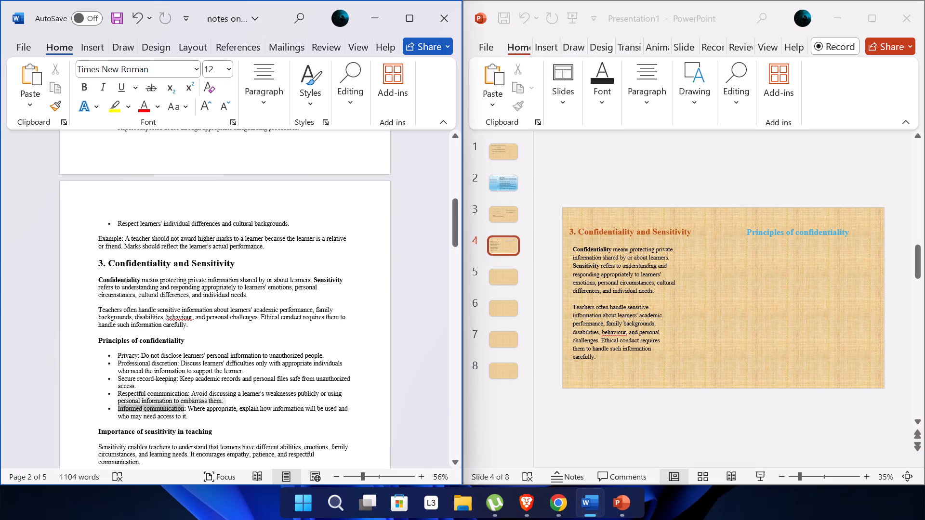
left_click_drag(118, 409, 115, 409)
left_click(124, 385)
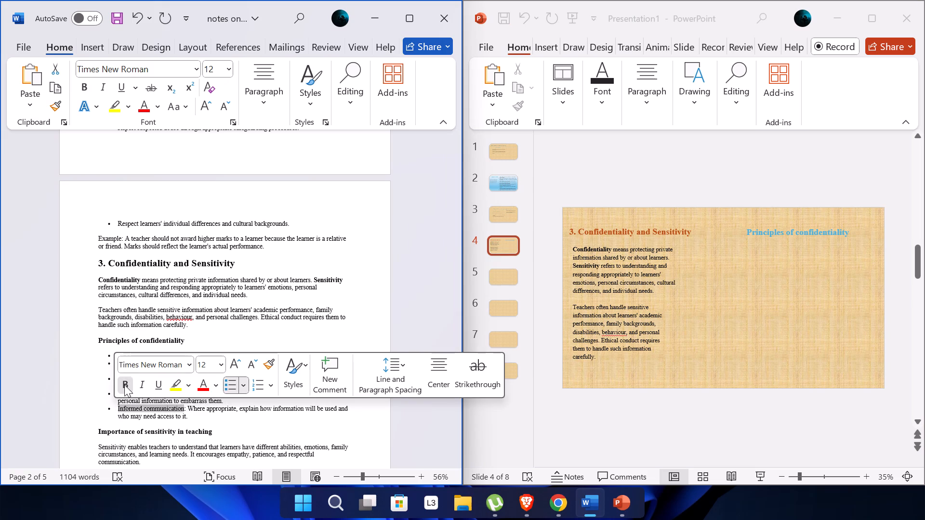
left_click(152, 422)
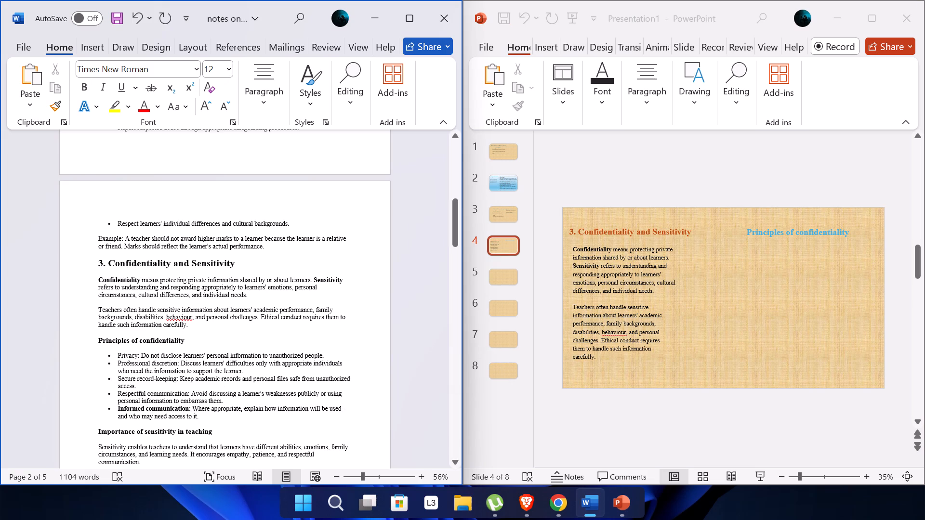
Bold the lead phrase "Respectful communication" in the fourth bullet under "Principles of confidentiality".
left_click(187, 394)
left_click_drag(187, 394, 185, 394)
left_click_drag(185, 394, 118, 392)
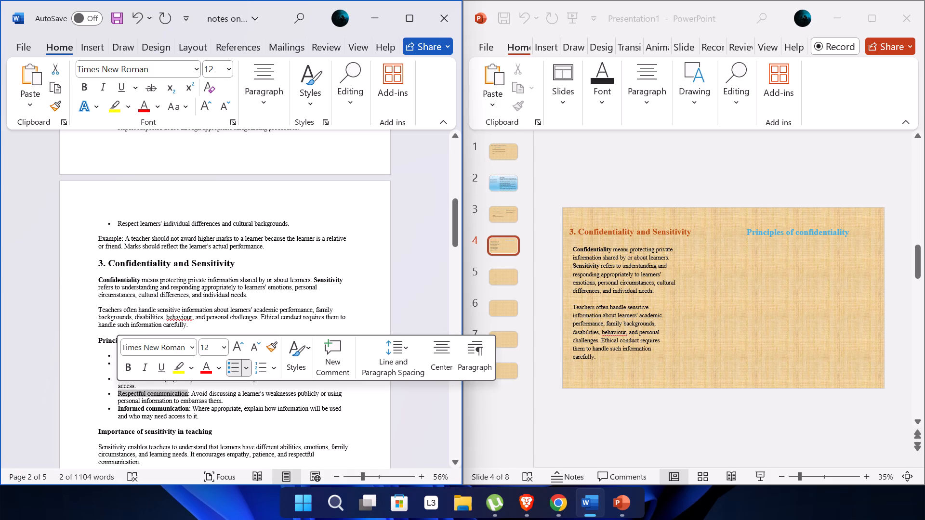
left_click(123, 367)
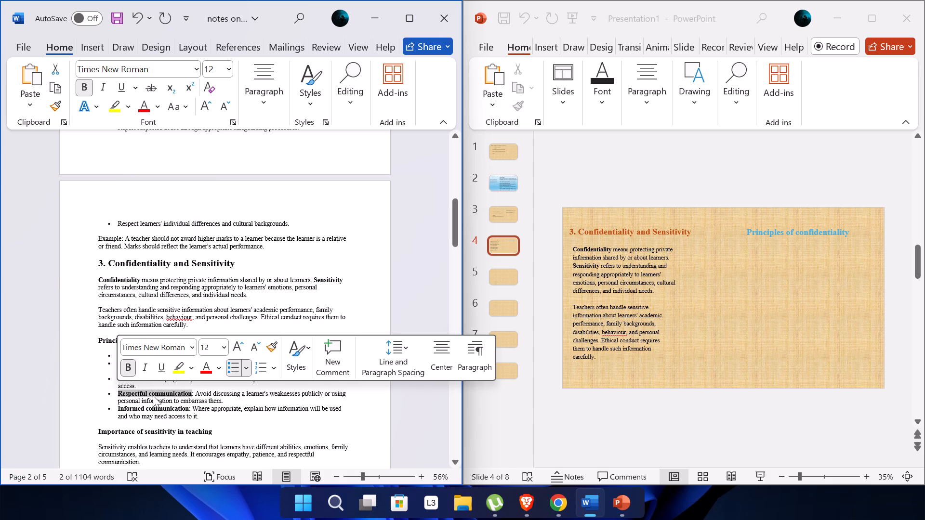
left_click(150, 416)
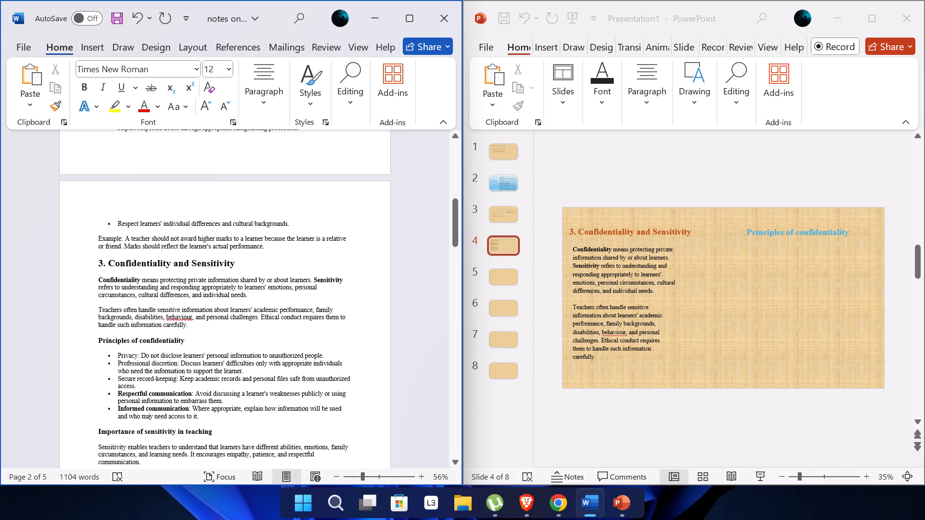
Bold the lead phrase "Secure record-keeping" in the third bullet under "Principles of confidentiality".
left_click(174, 380)
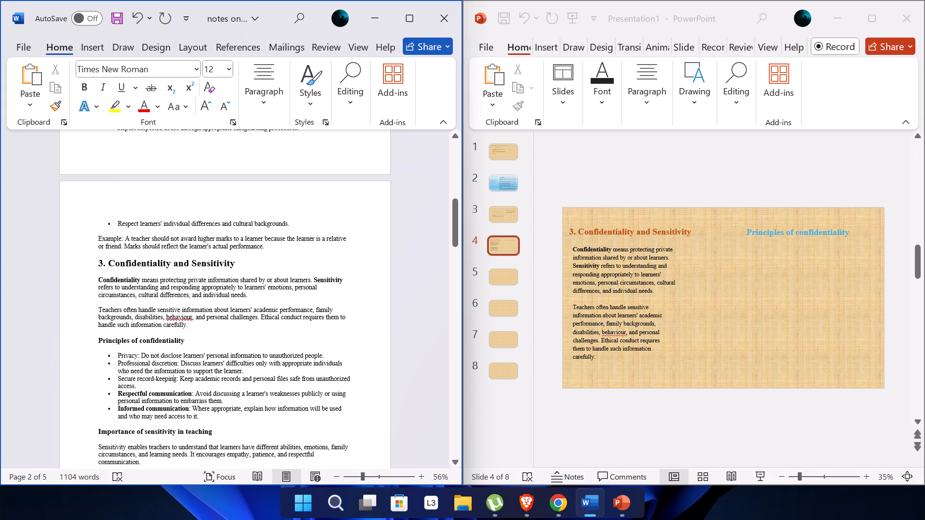
left_click(175, 381)
left_click_drag(175, 381, 127, 381)
left_click_drag(127, 381, 118, 380)
left_click(130, 357)
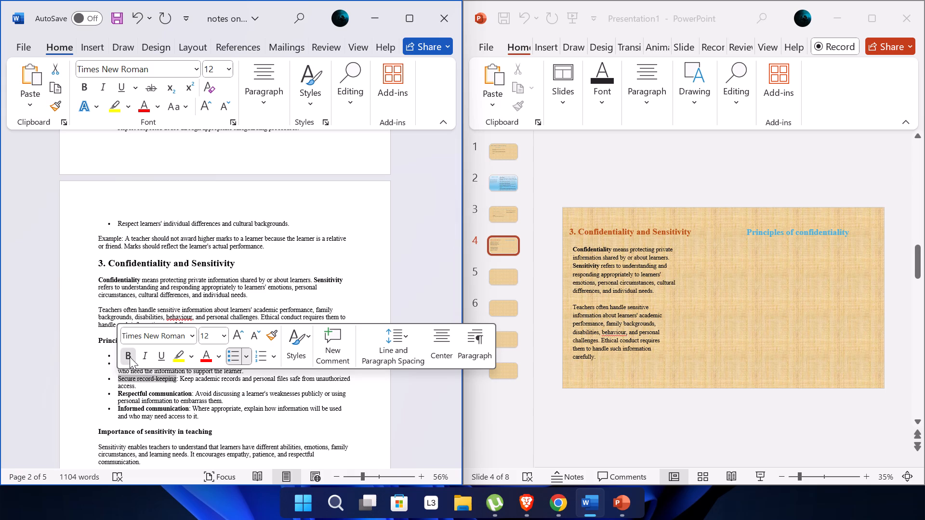
left_click(106, 392)
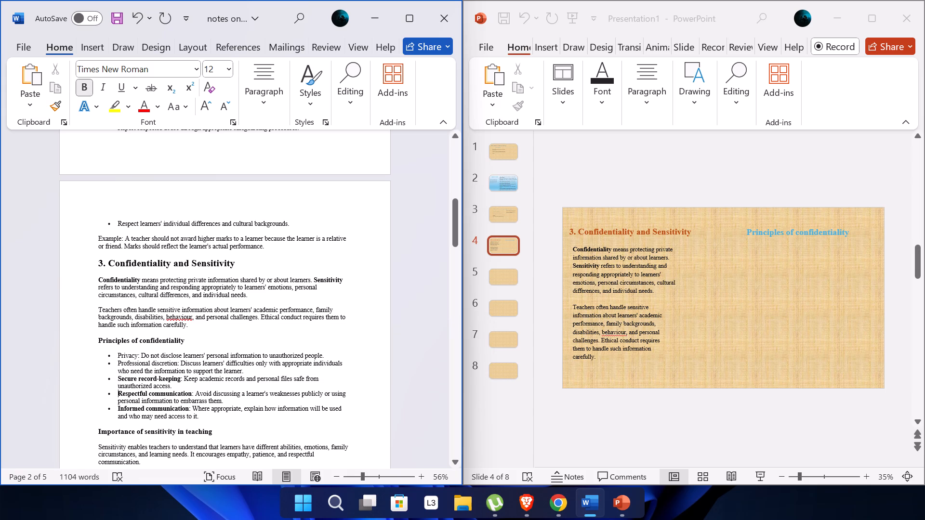
Bold the lead phrase "Professional discretion" in the second bullet under "Principles of confidentiality".
left_click(174, 361)
key("Right")
left_click_drag(174, 361, 149, 361)
left_click_drag(149, 361, 118, 362)
left_click_drag(118, 362, 117, 362)
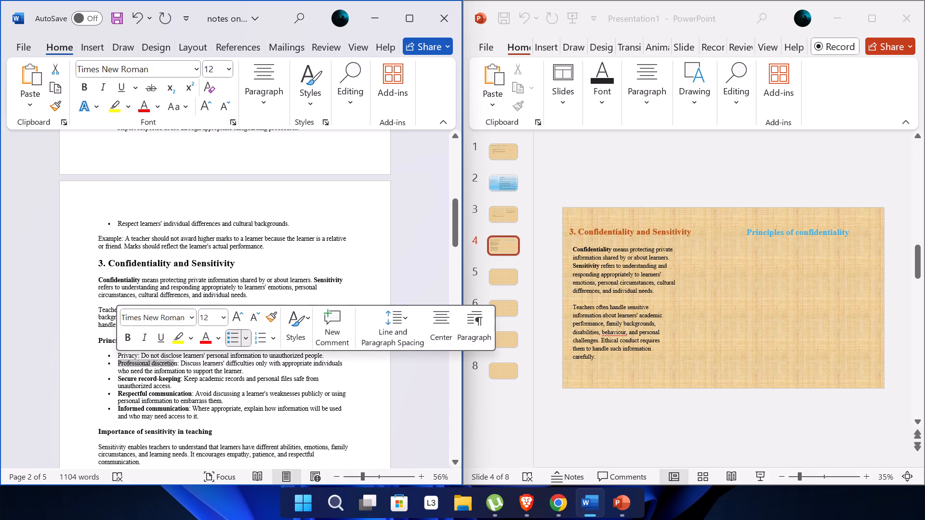
left_click(176, 362)
left_click_drag(176, 362, 136, 488)
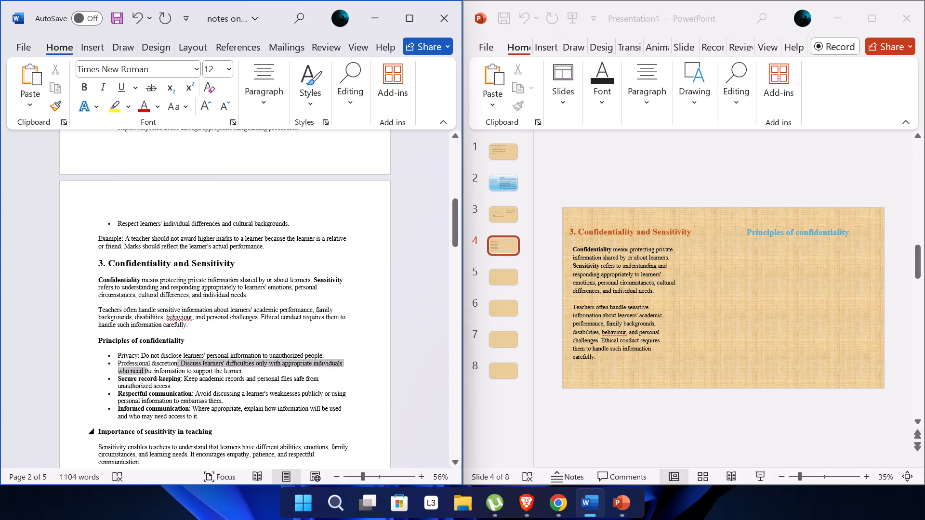
left_click_drag(136, 488, 182, 52)
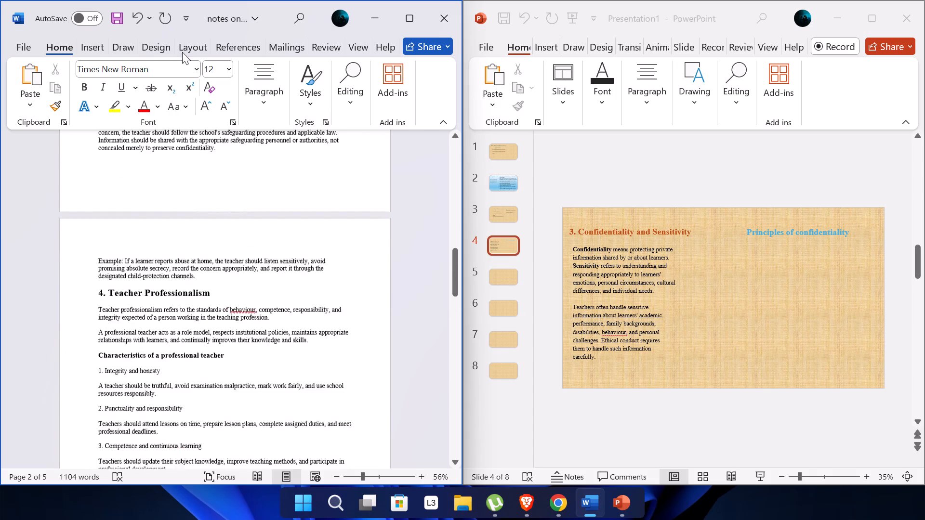
left_click_drag(182, 52, 98, 371)
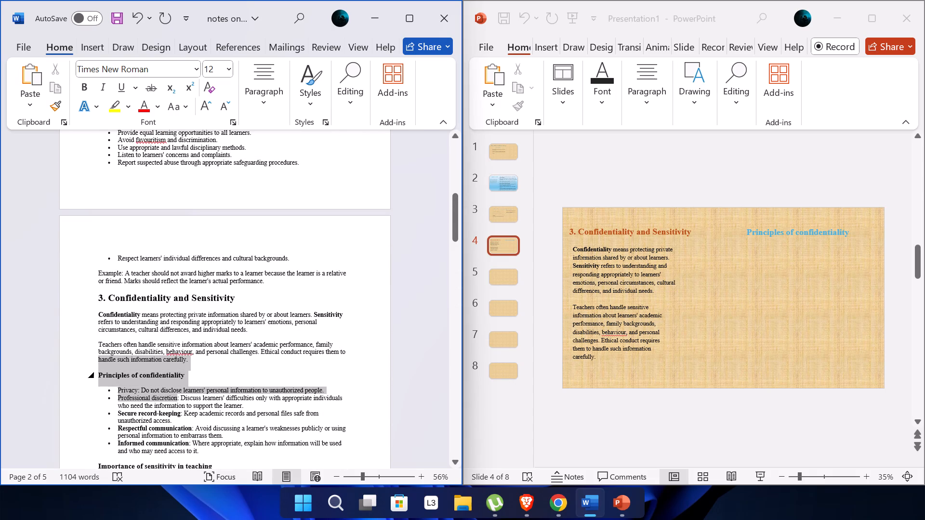
left_click_drag(98, 371, 106, 401)
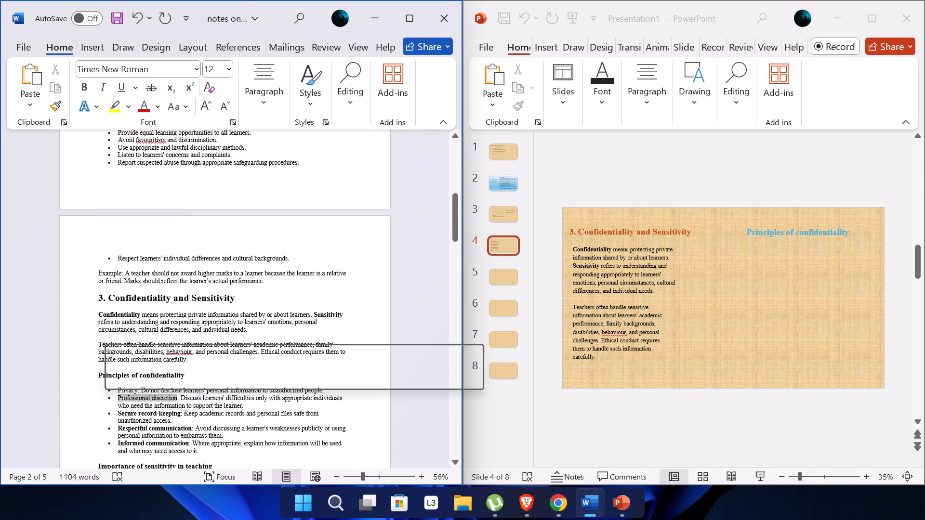
left_click(114, 374)
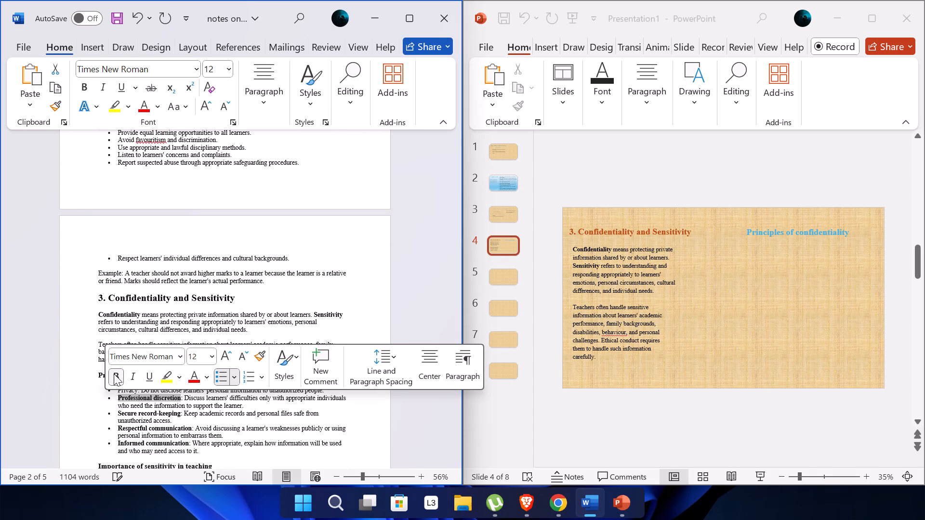
left_click(101, 400)
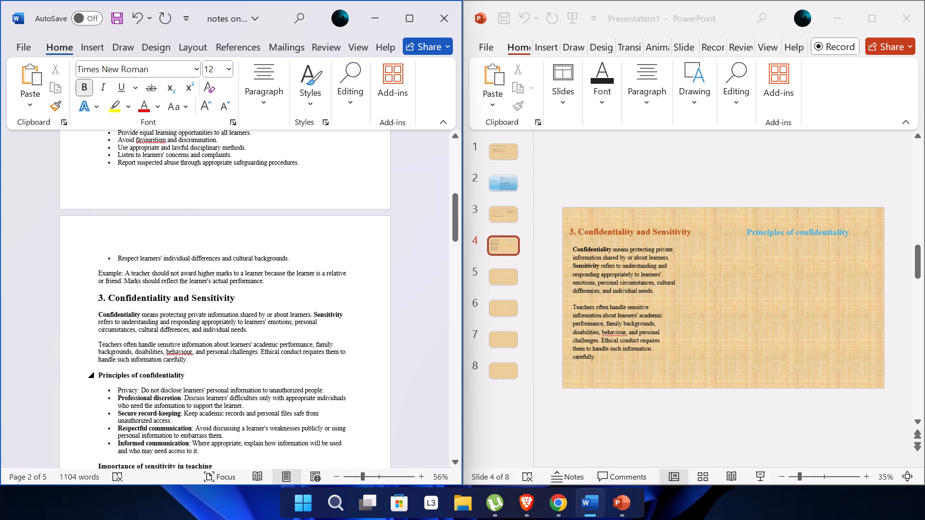
Bold the lead word "Privacy" in the first bullet under "Principles of confidentiality".
left_click(137, 390)
left_click_drag(137, 390, 109, 390)
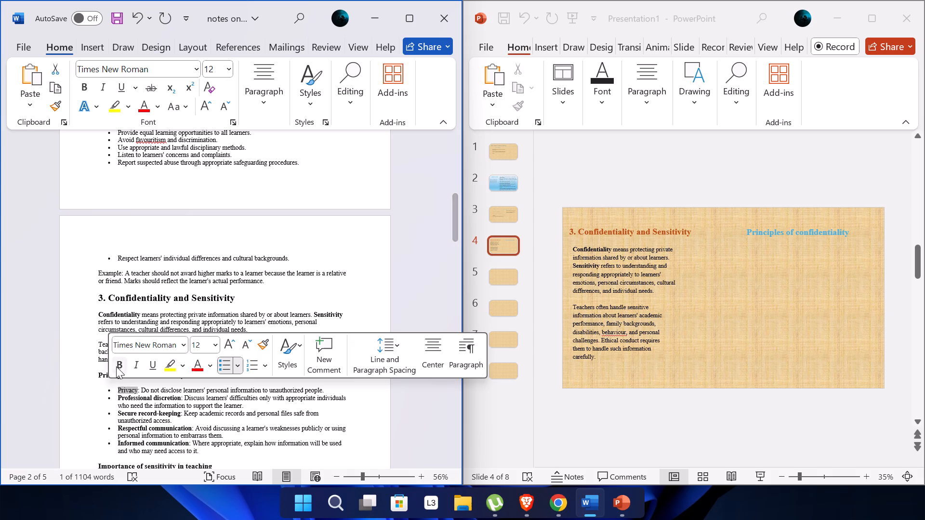
left_click(118, 365)
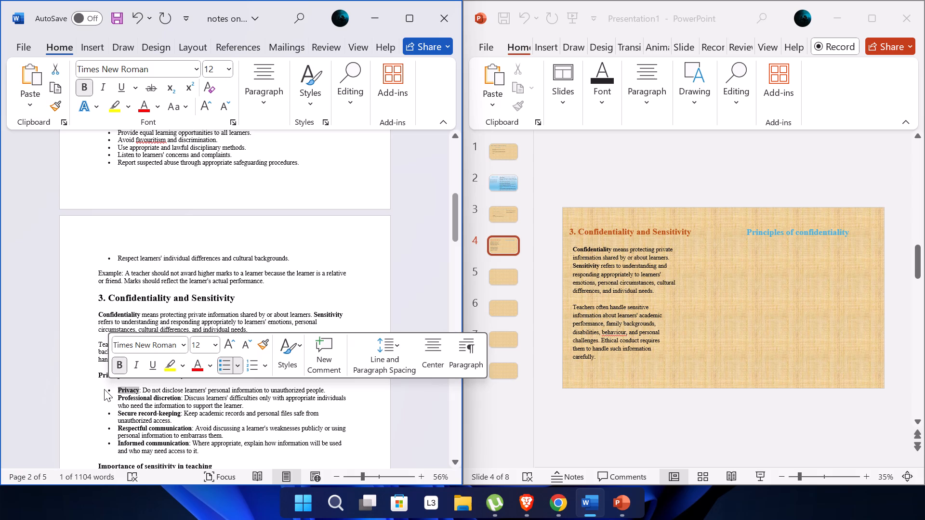
Copy the five bullets under "Principles of confidentiality" from the Word notes and paste them onto slide 4 in PowerPoint.
scroll(101, 396, "down", 1)
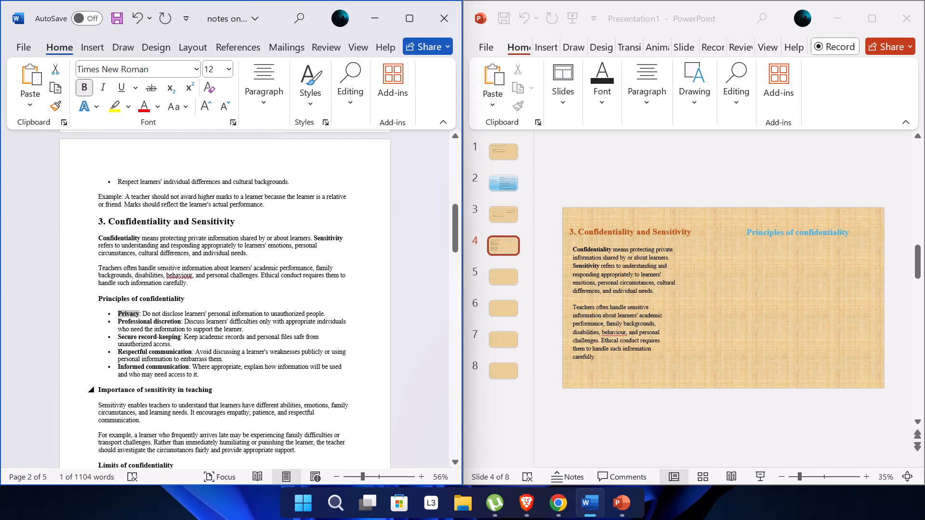
scroll(101, 396, "down", 1)
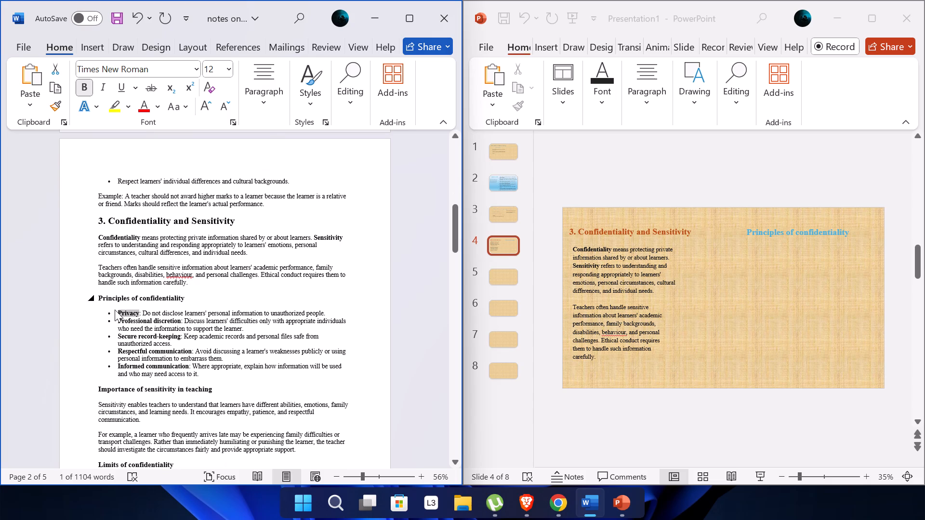
left_click(114, 312)
left_click_drag(114, 312, 198, 377)
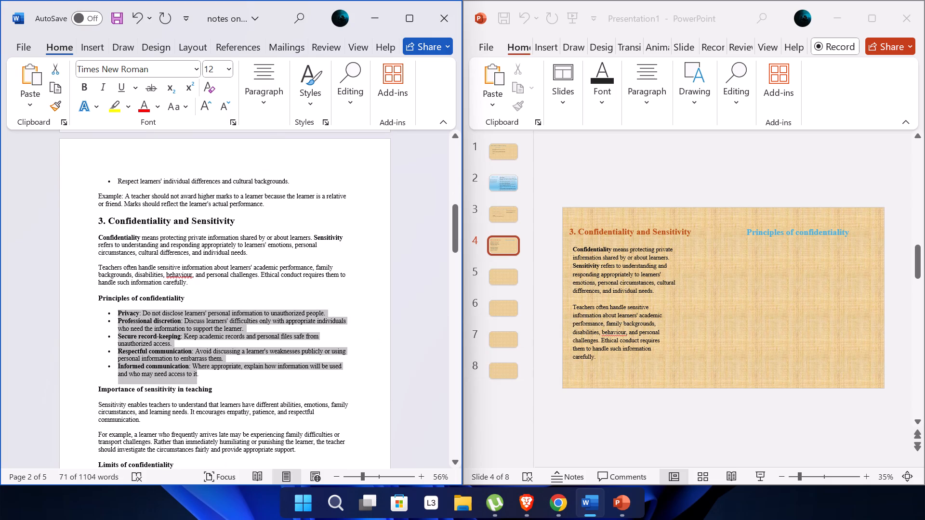
key("ctrl+c")
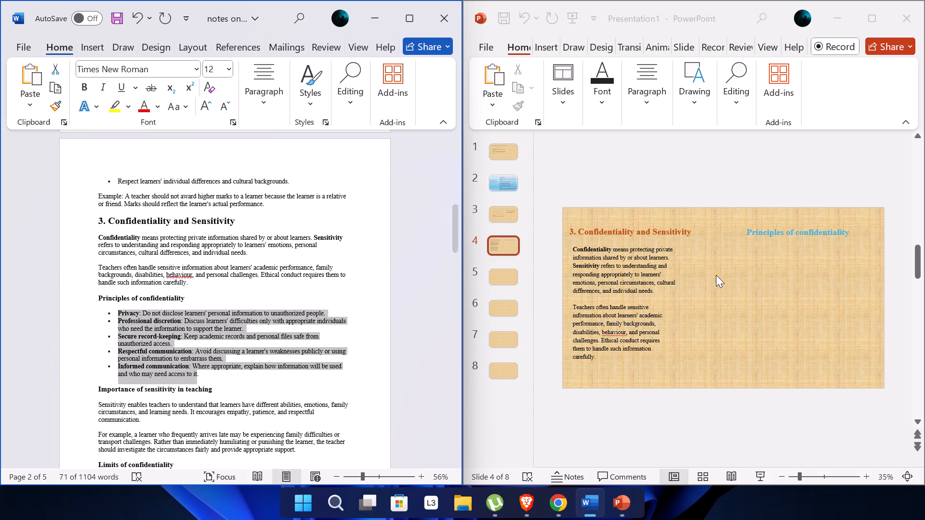
left_click(771, 260)
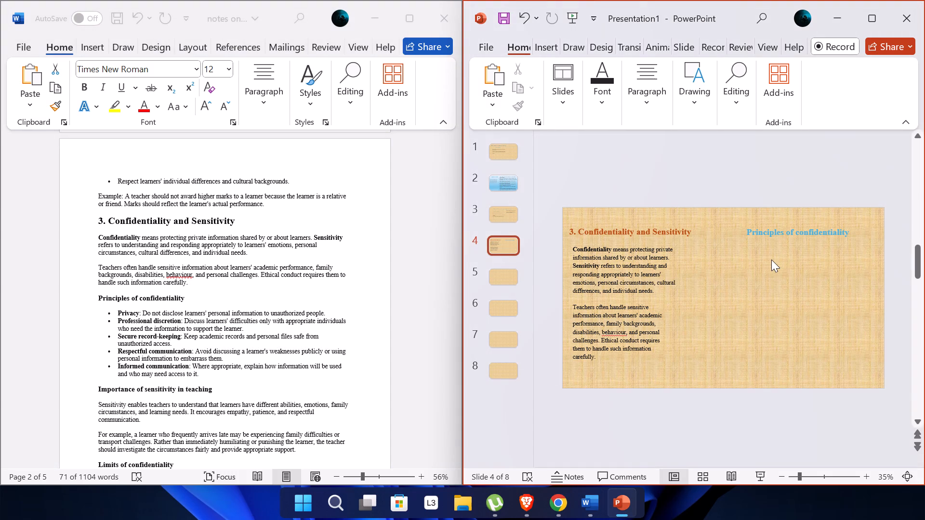
key("ctrl+v")
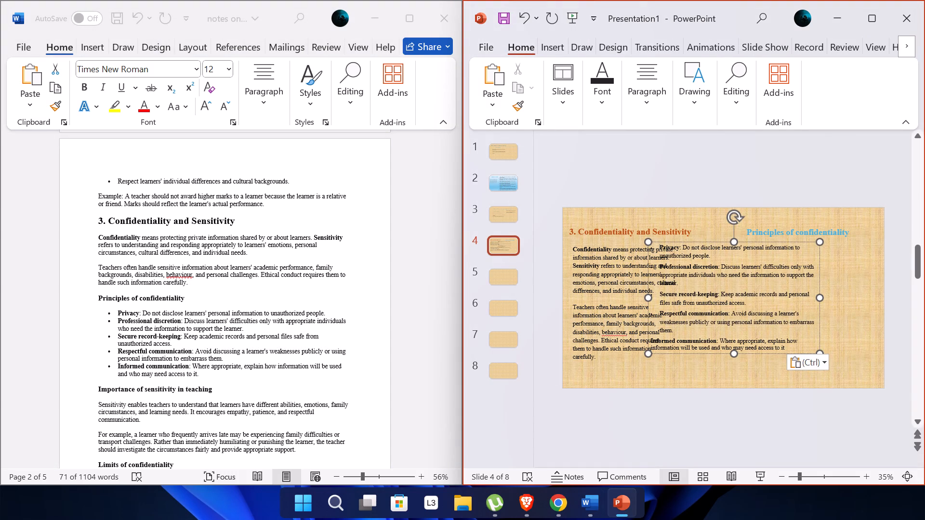
Place the pasted principles text box under the "Principles of confidentiality" heading and narrow it slightly to fit inside the slide.
left_click_drag(719, 243, 751, 243)
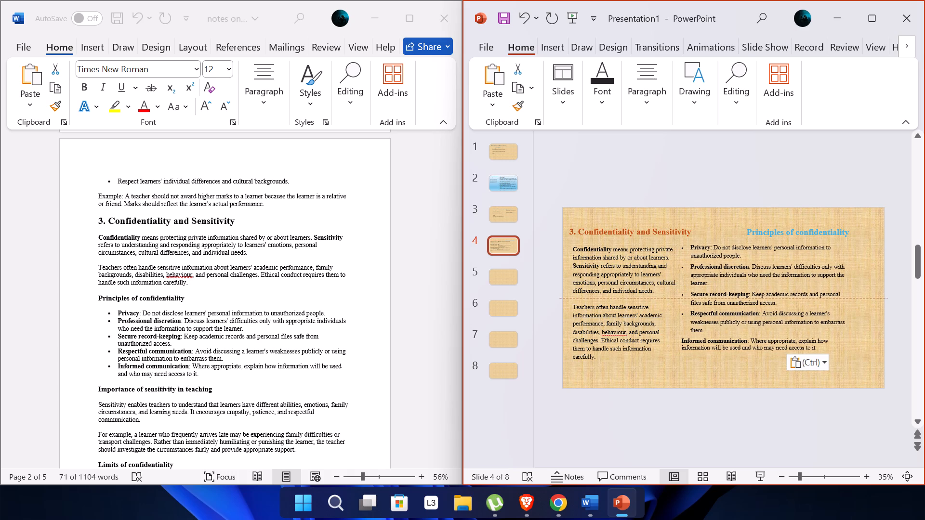
left_click_drag(751, 243, 769, 244)
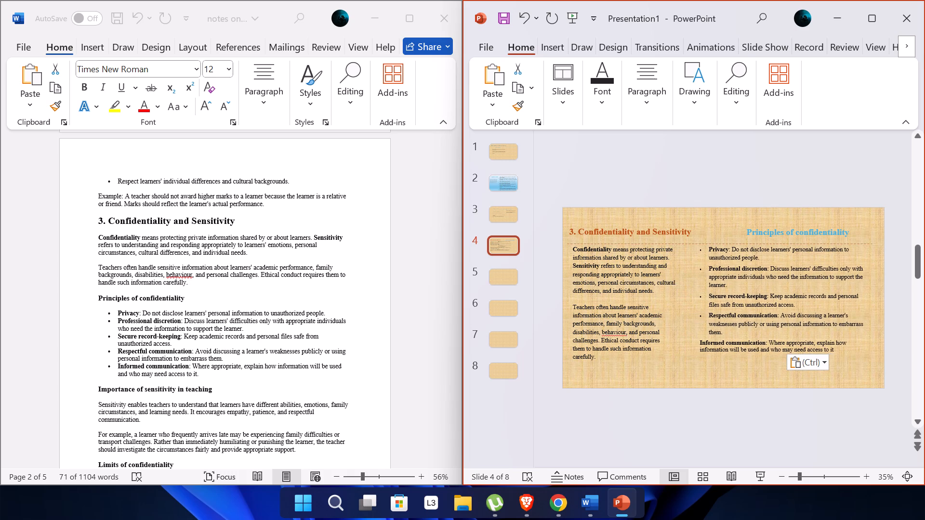
left_click_drag(769, 244, 777, 244)
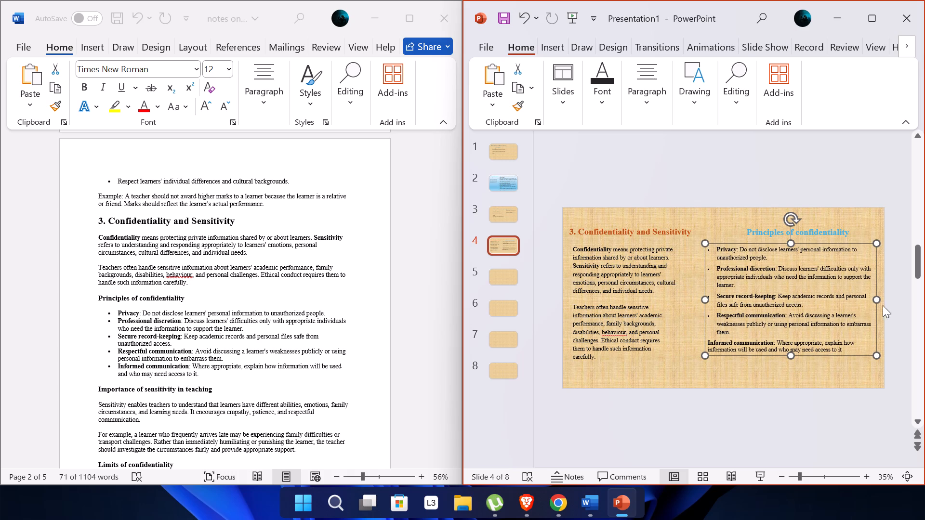
left_click_drag(876, 298, 862, 306)
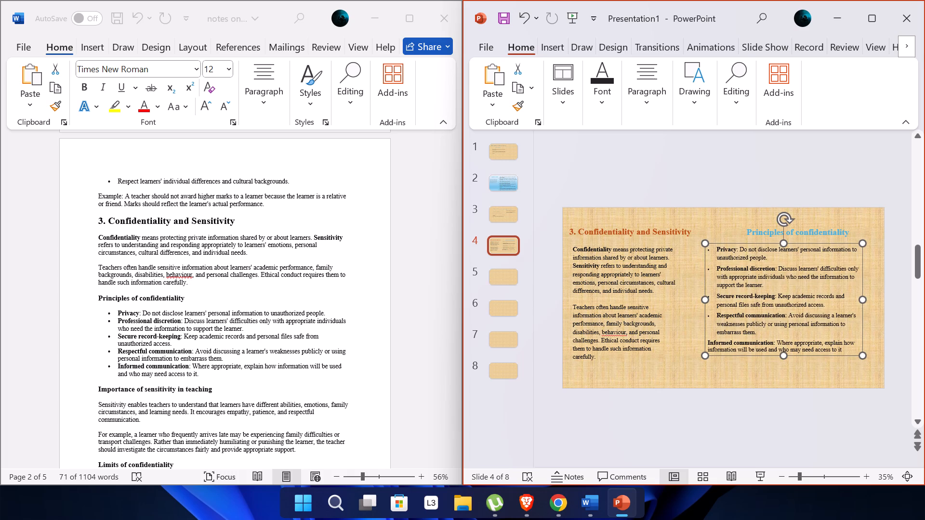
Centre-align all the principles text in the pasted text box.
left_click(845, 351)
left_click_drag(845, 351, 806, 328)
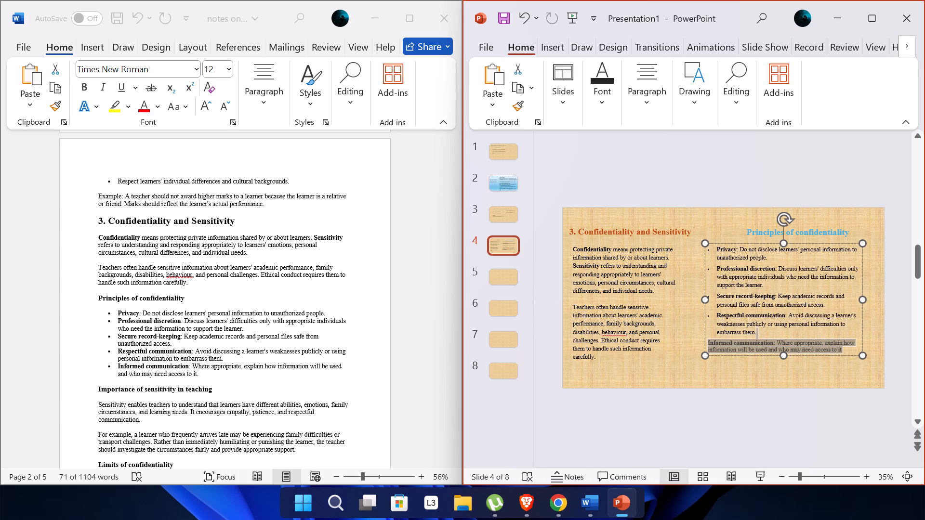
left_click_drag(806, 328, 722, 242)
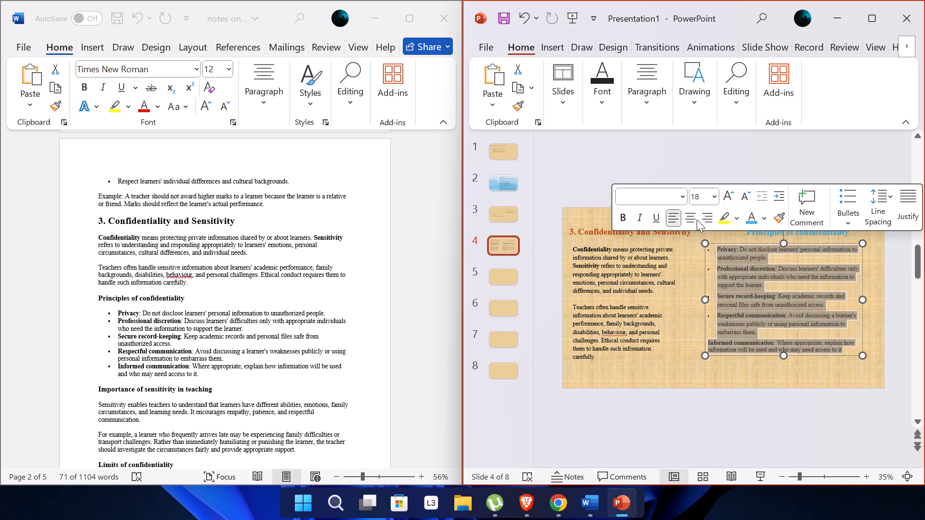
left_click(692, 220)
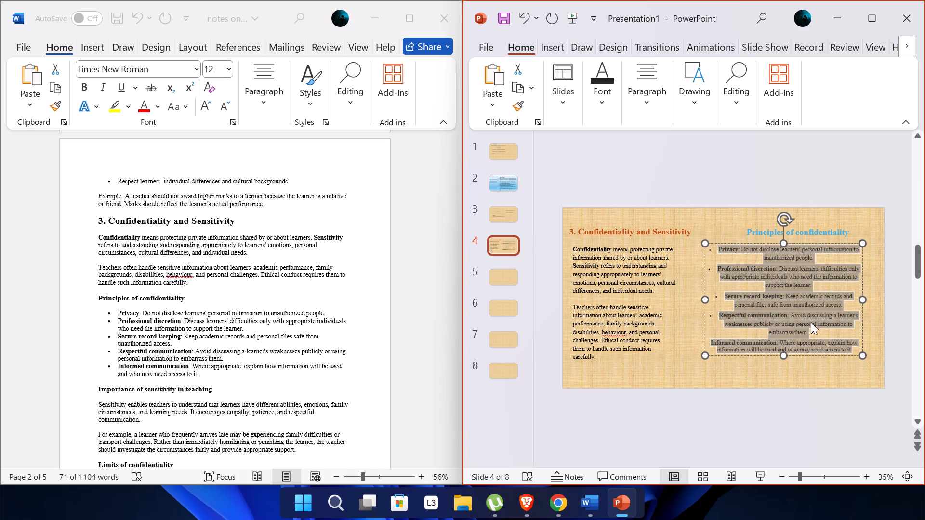
Add a full stop at the end of the "Informed communication" principle.
left_click(857, 346)
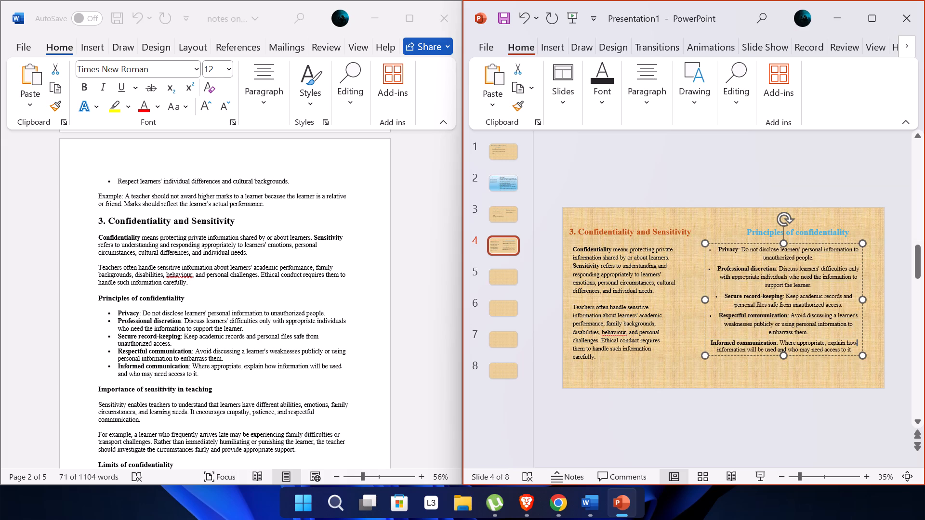
left_click(853, 350)
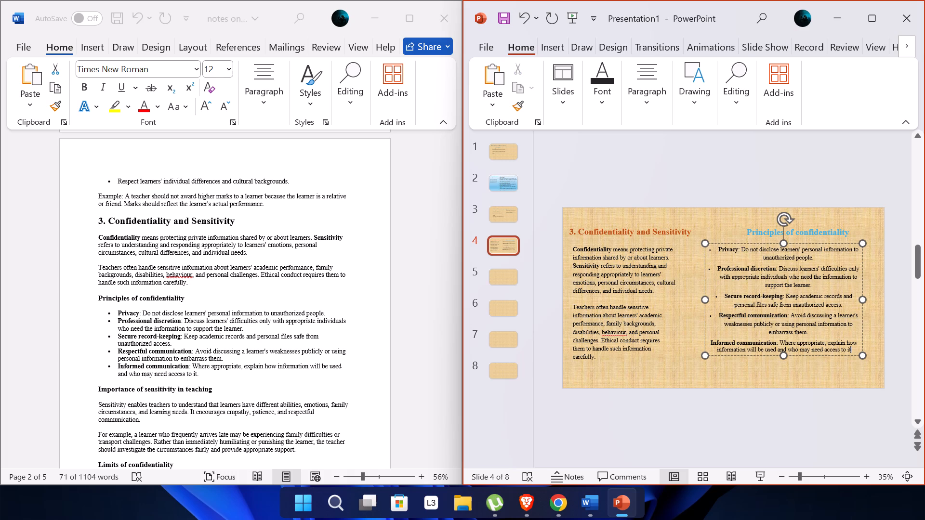
key("period")
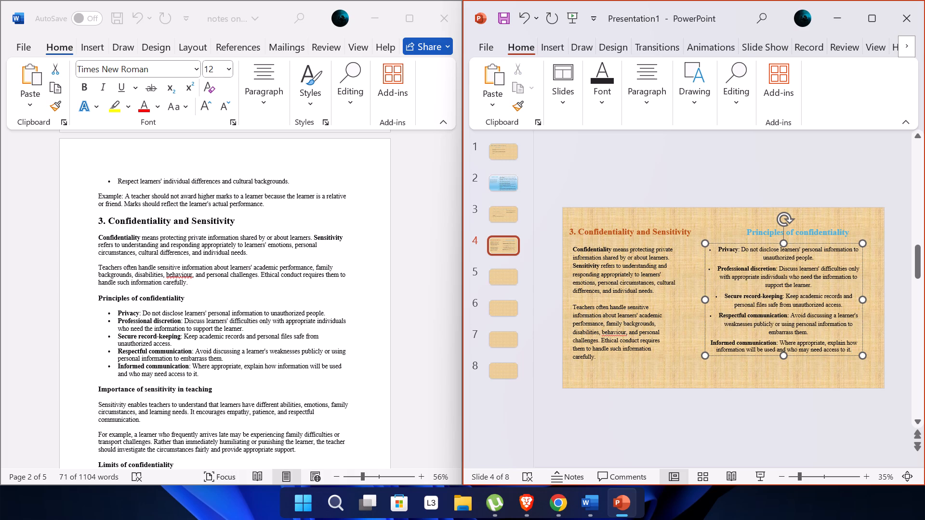
Left-align all the principles text in the text box.
left_click_drag(853, 350, 722, 239)
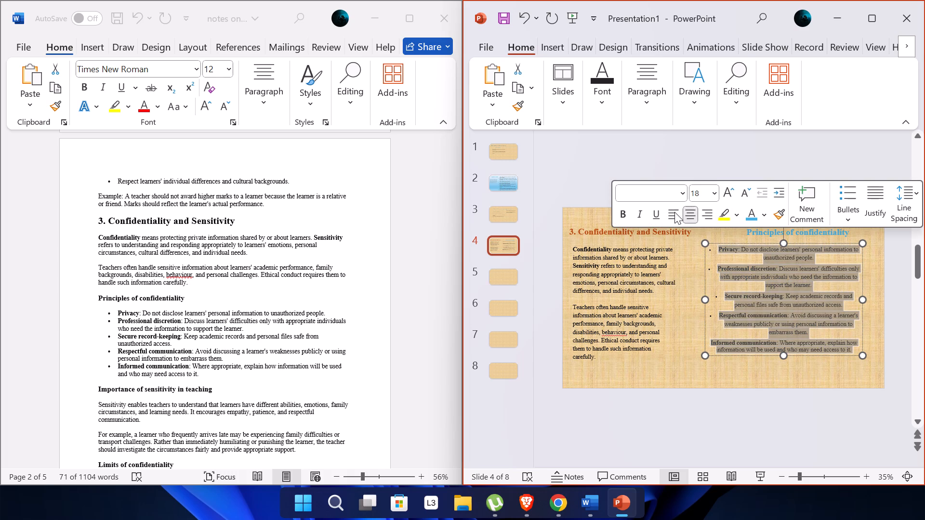
left_click(673, 212)
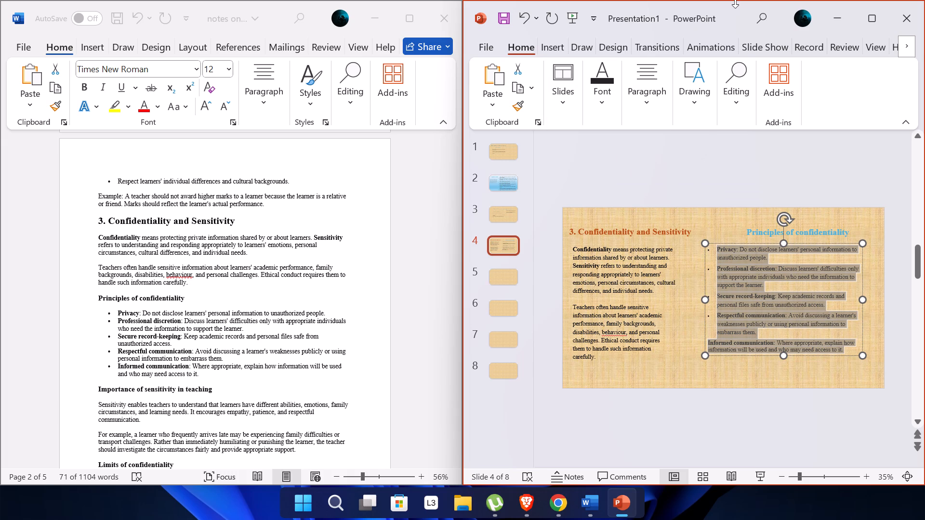
Maximize the presentation window and apply bullets to all five principles, including "Informed communication".
left_click(875, 18)
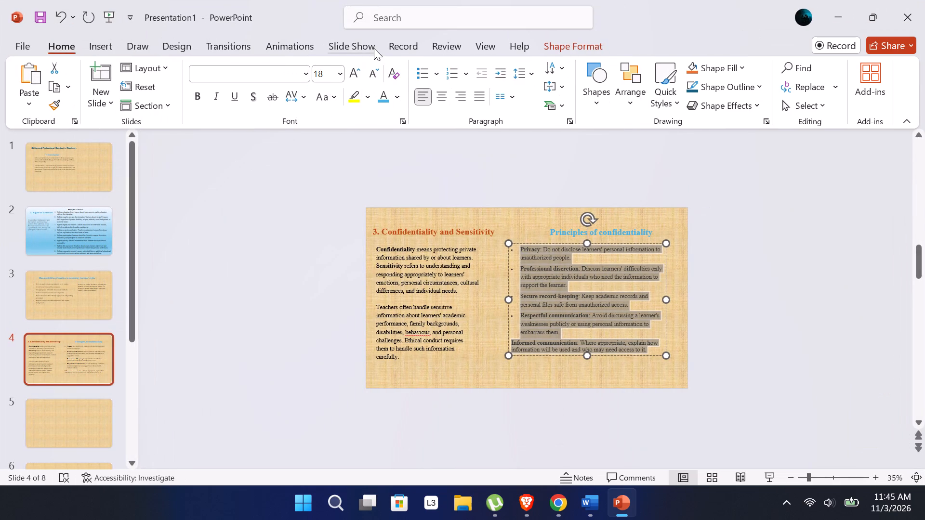
left_click(423, 74)
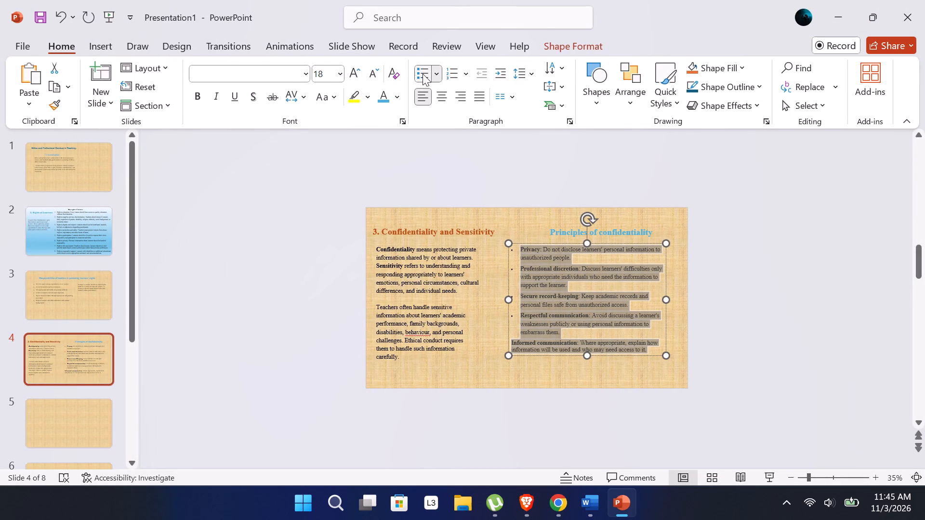
left_click(423, 74)
left_click(423, 74)
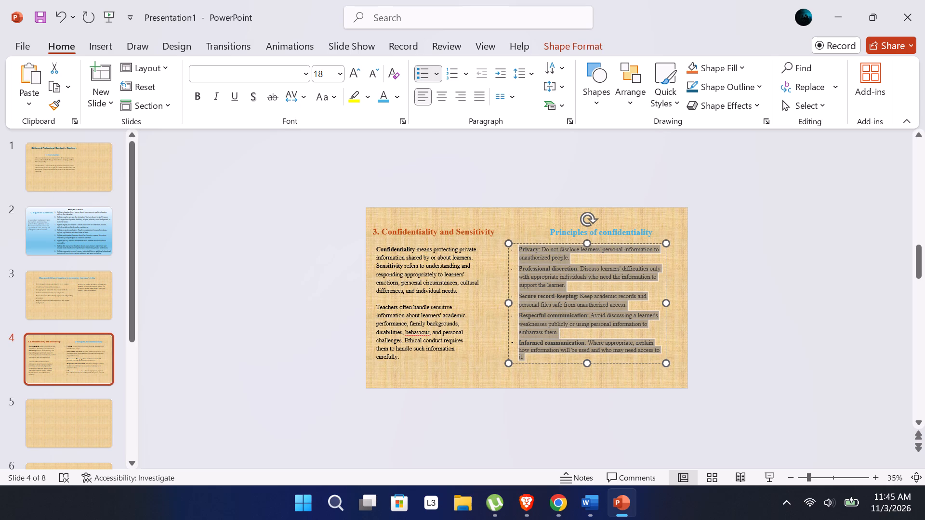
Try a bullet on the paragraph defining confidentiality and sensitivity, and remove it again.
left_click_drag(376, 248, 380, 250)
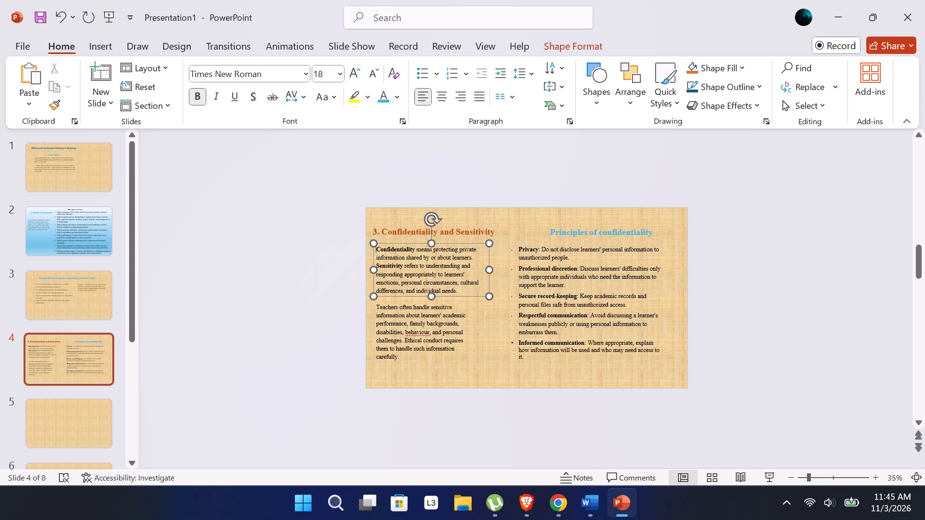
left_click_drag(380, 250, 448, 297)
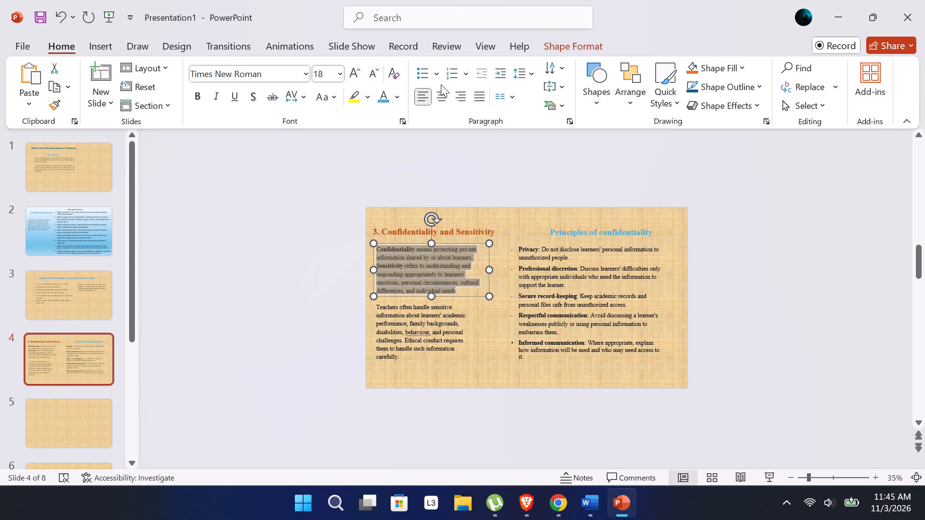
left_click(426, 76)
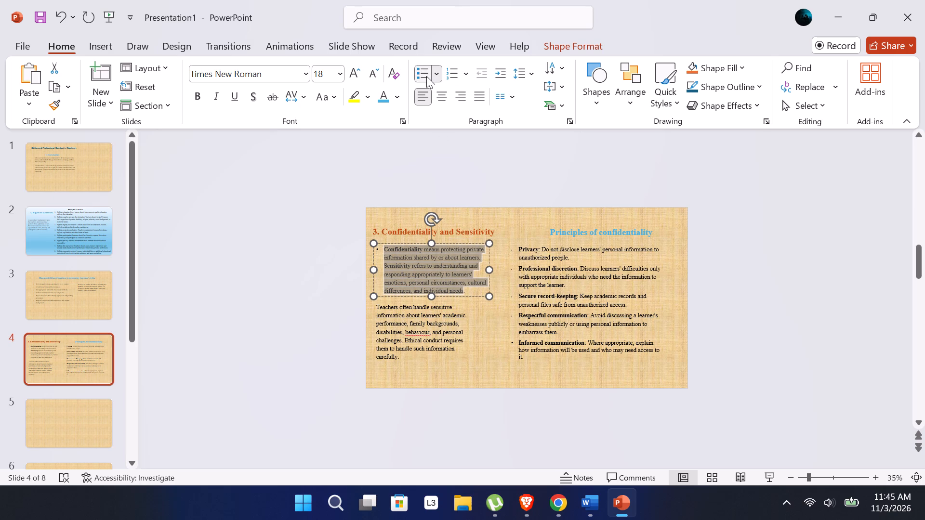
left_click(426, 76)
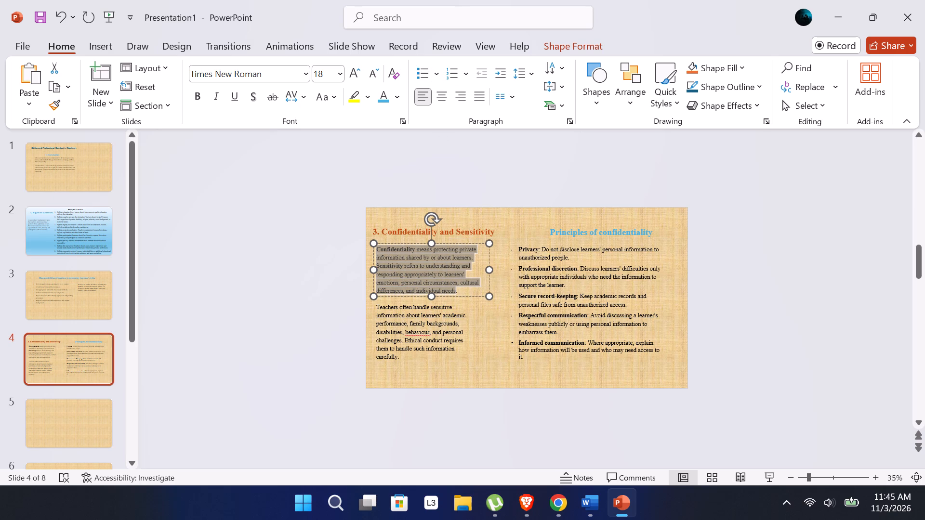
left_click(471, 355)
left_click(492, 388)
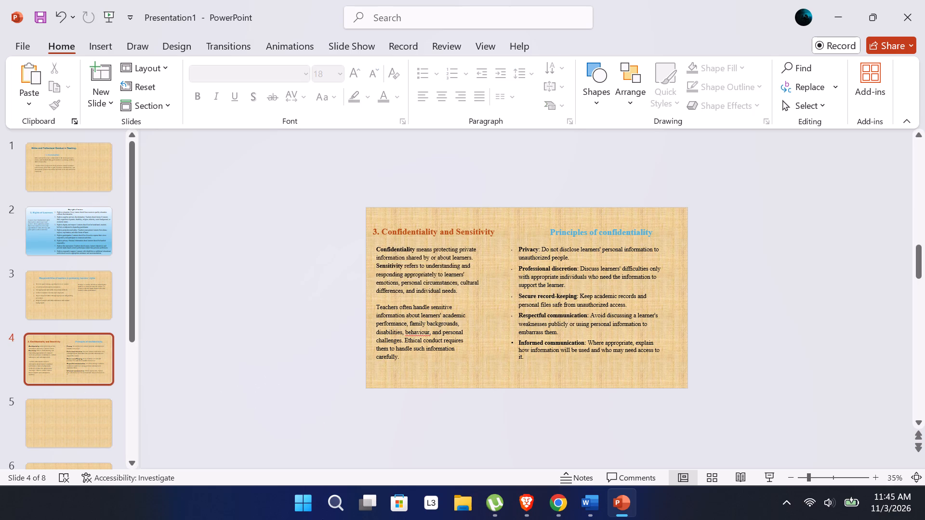
Preview slide 4 full screen as a slide show and return to editing.
left_click(768, 471)
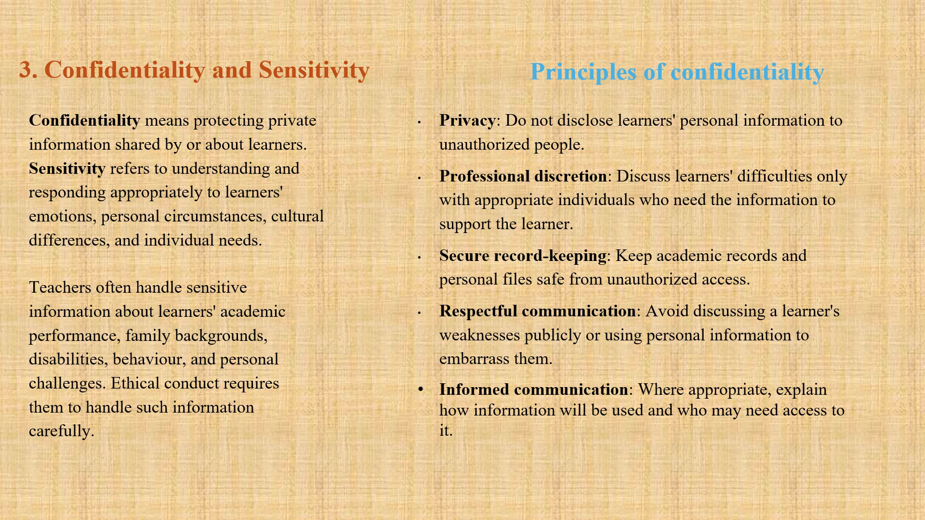
key("Escape")
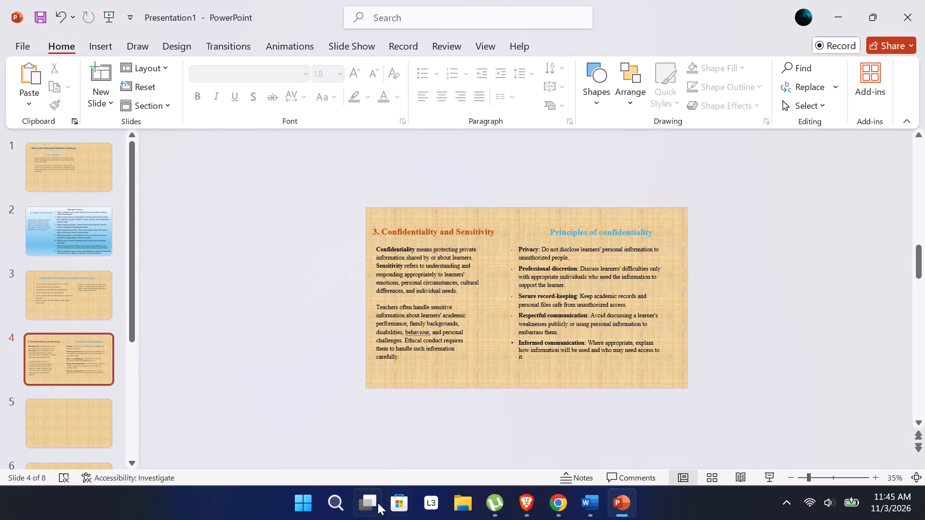
Try gradient and pattern fills on slide 5's background and settle on a solid dark blue fill.
left_click(86, 429)
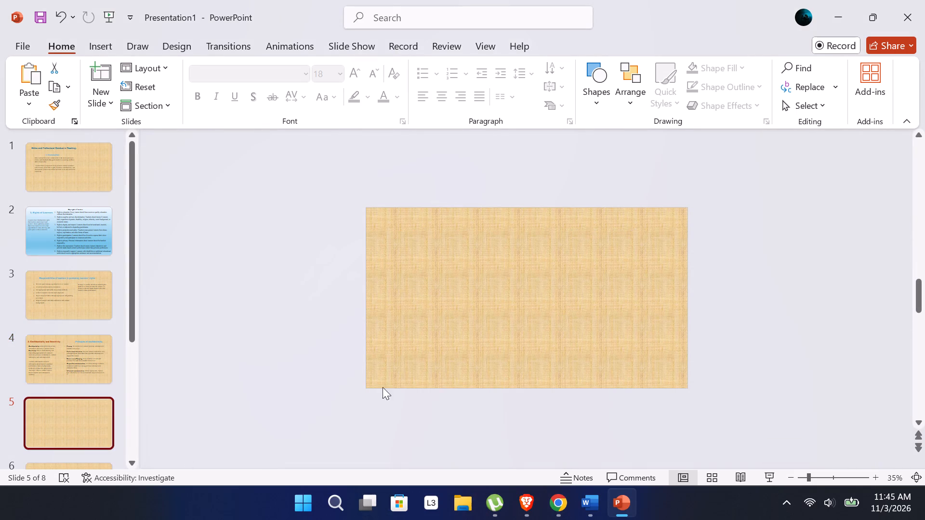
left_click(625, 297)
left_click_drag(625, 297, 627, 321)
right_click(627, 321)
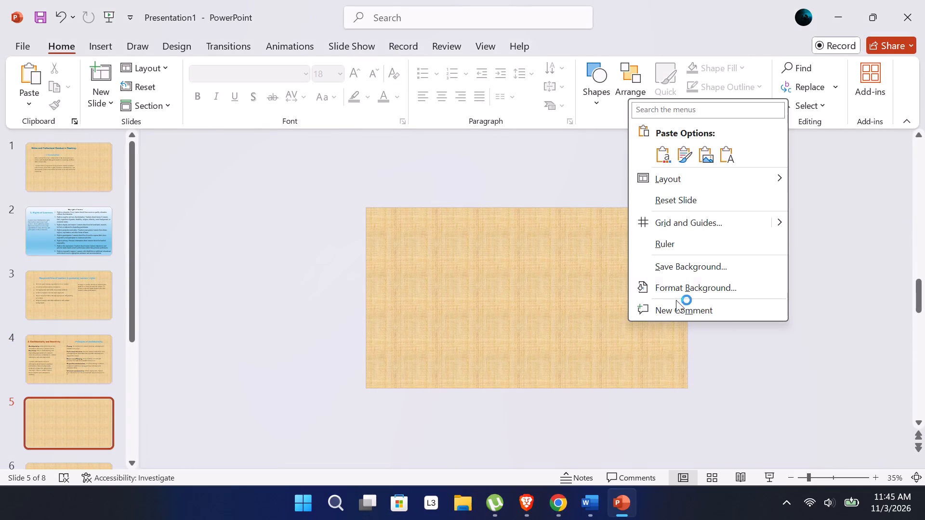
left_click(699, 297)
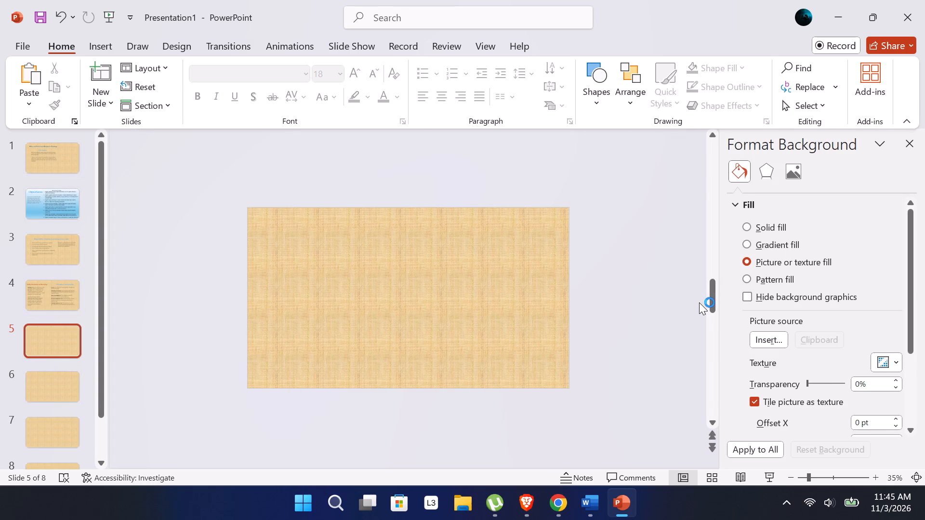
left_click(750, 228)
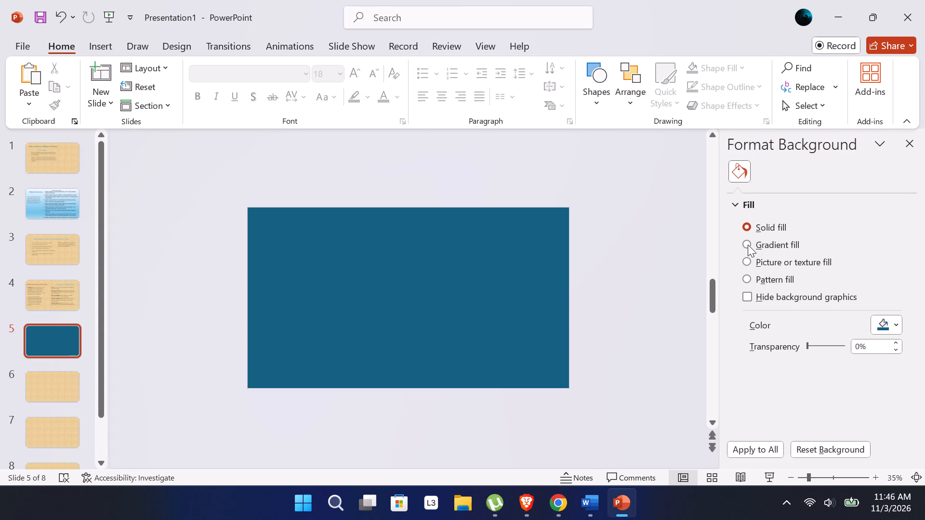
left_click(748, 245)
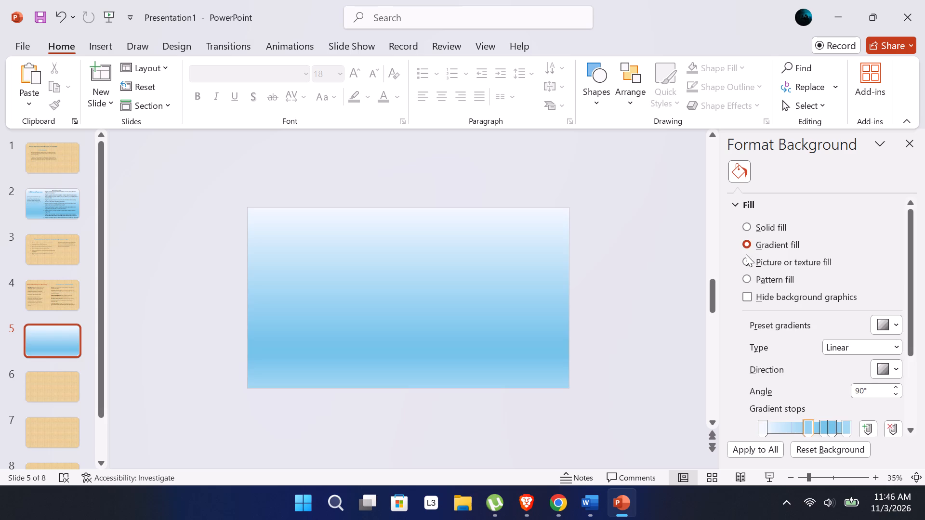
left_click(748, 278)
left_click(747, 296)
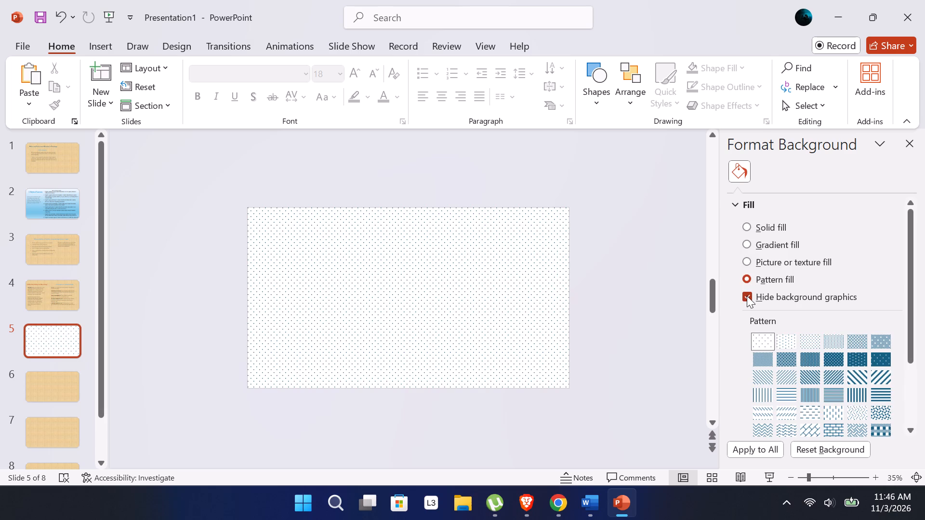
left_click(747, 296)
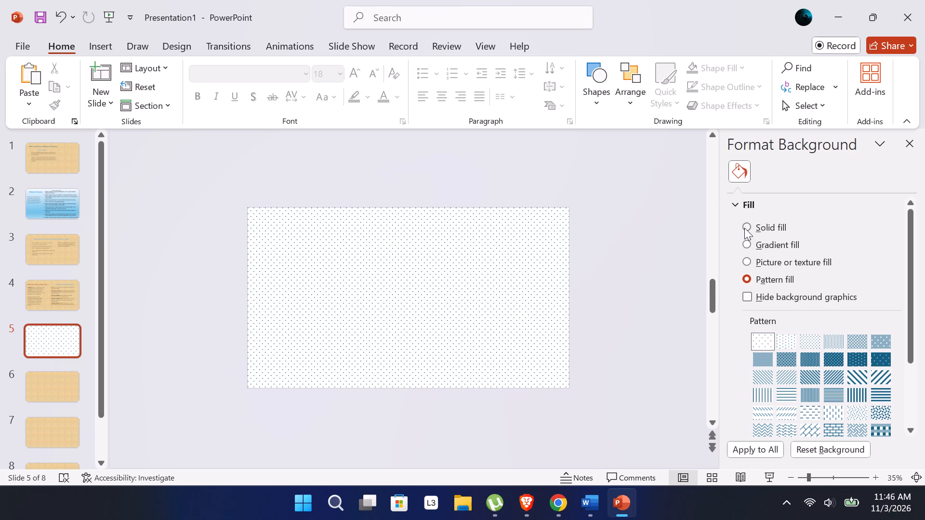
left_click(745, 227)
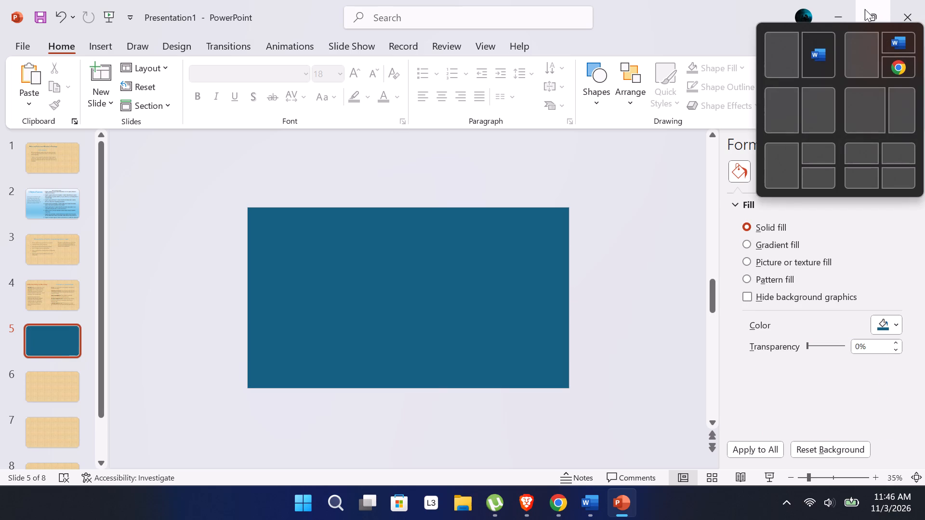
Arrange the presentation side by side with the Word notes and close the background formatting options.
left_click(782, 60)
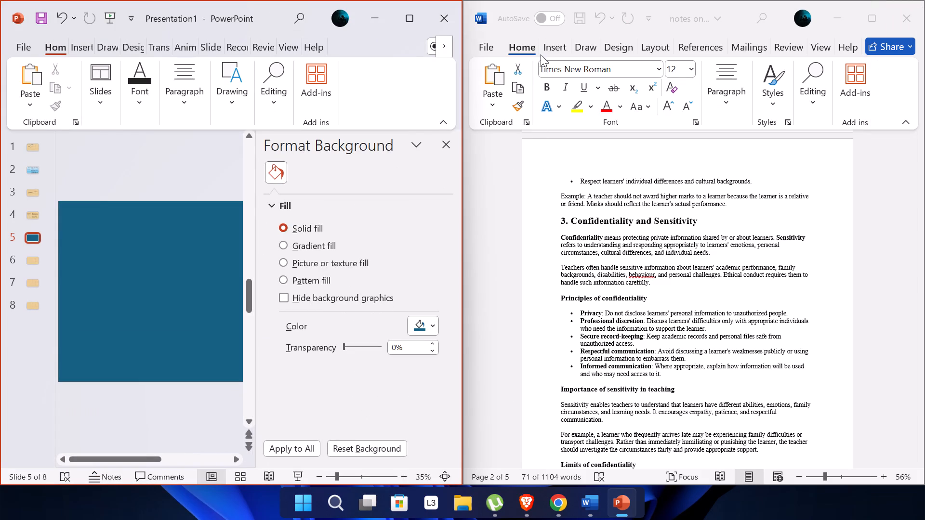
left_click(446, 148)
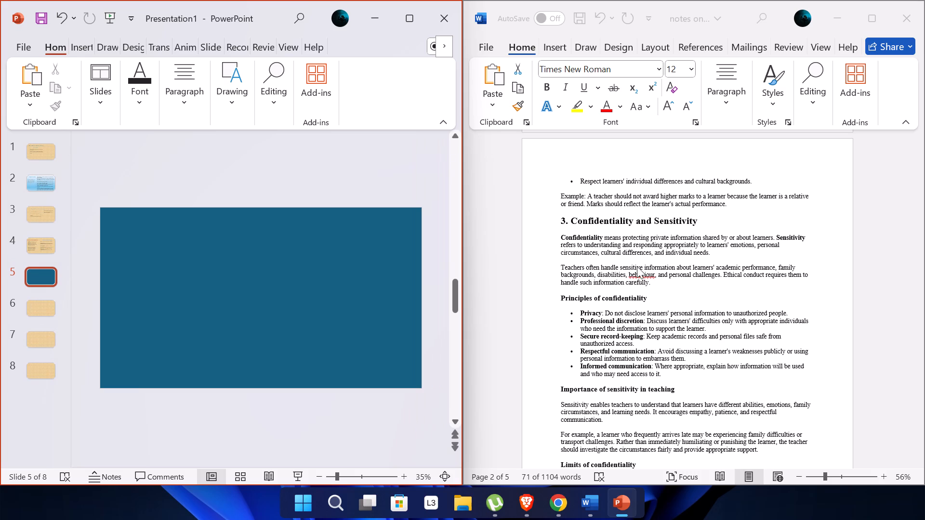
Copy the heading "Importance of sensitivity in teaching" from the Word notes and paste it onto slide 5.
scroll(637, 266, "down", 2)
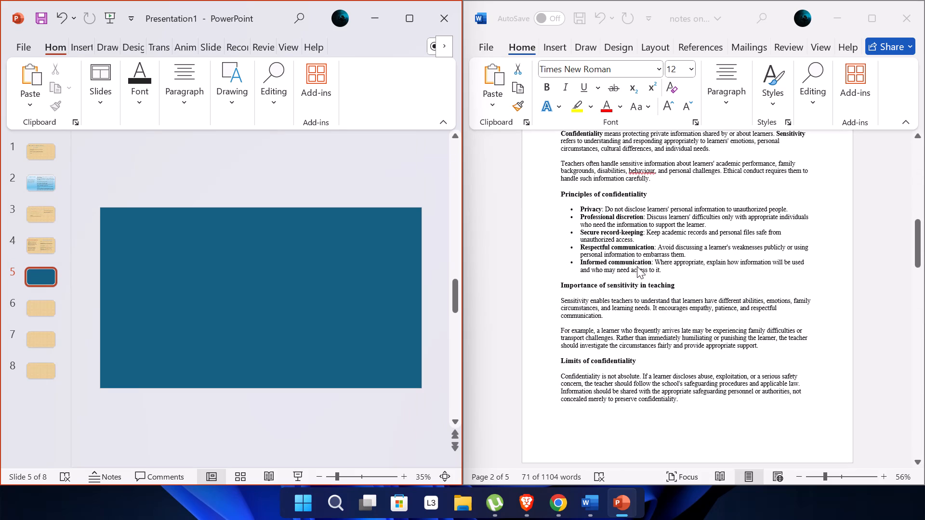
scroll(637, 266, "down", 1)
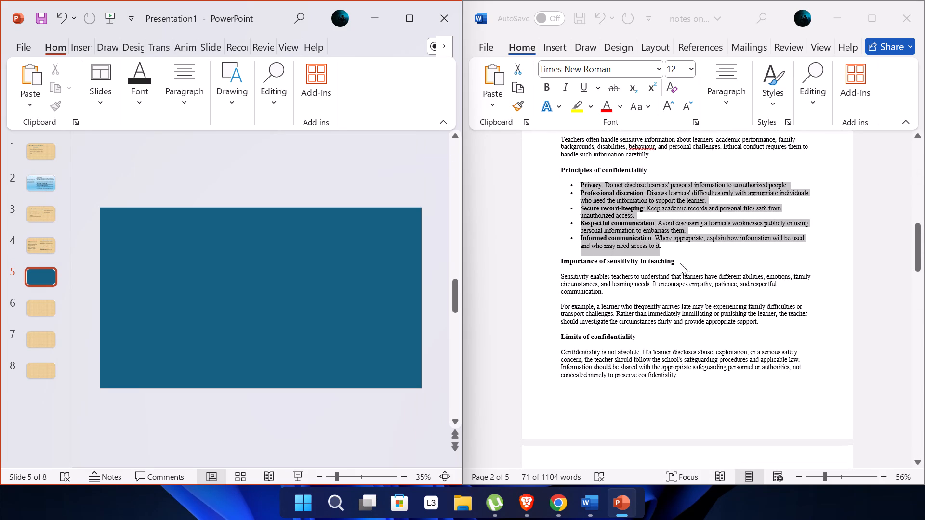
left_click(694, 254)
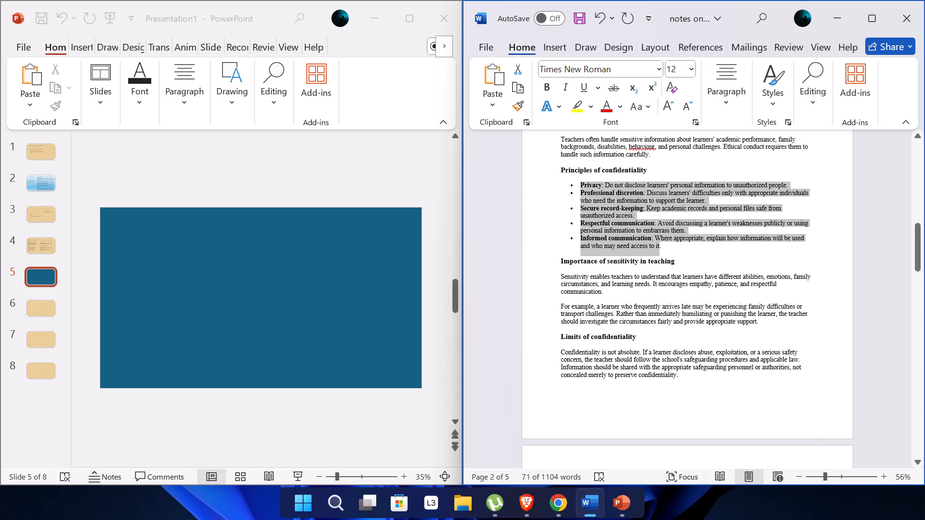
left_click(677, 260)
left_click_drag(677, 260, 612, 261)
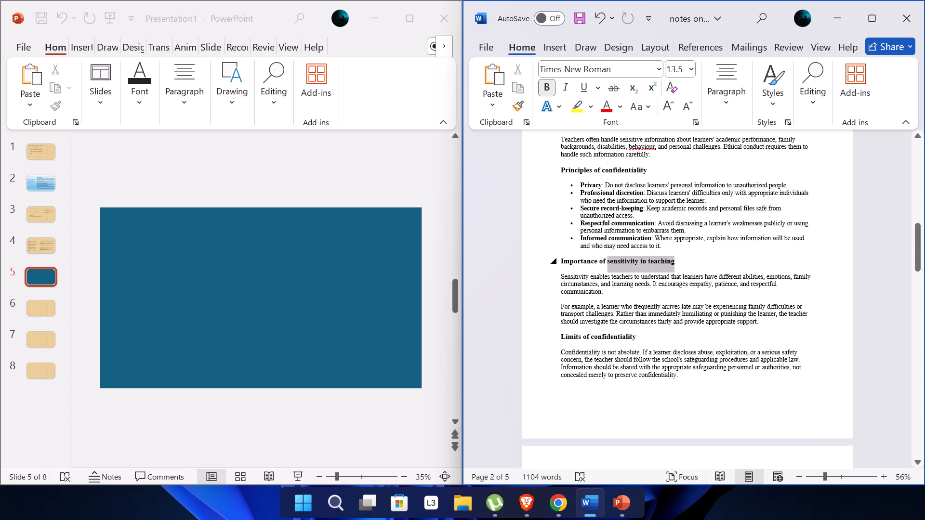
left_click_drag(612, 261, 567, 260)
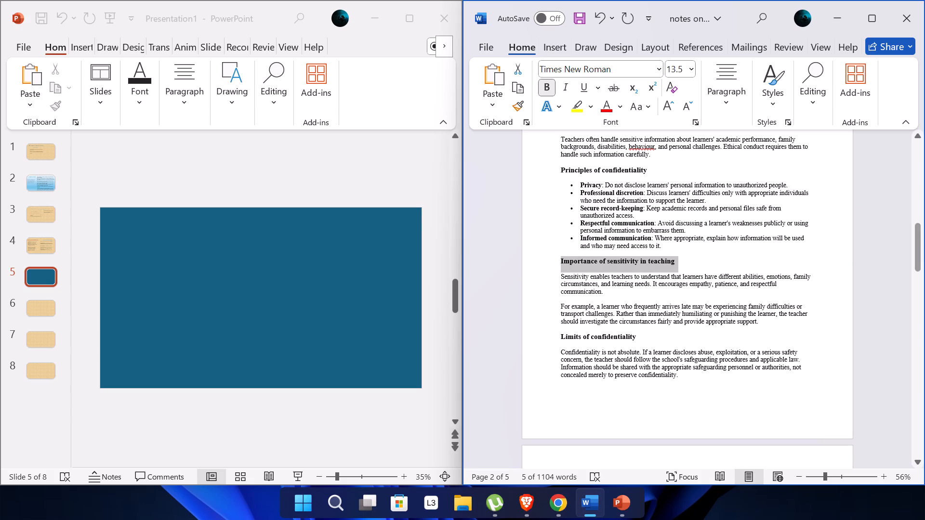
key("ctrl+c")
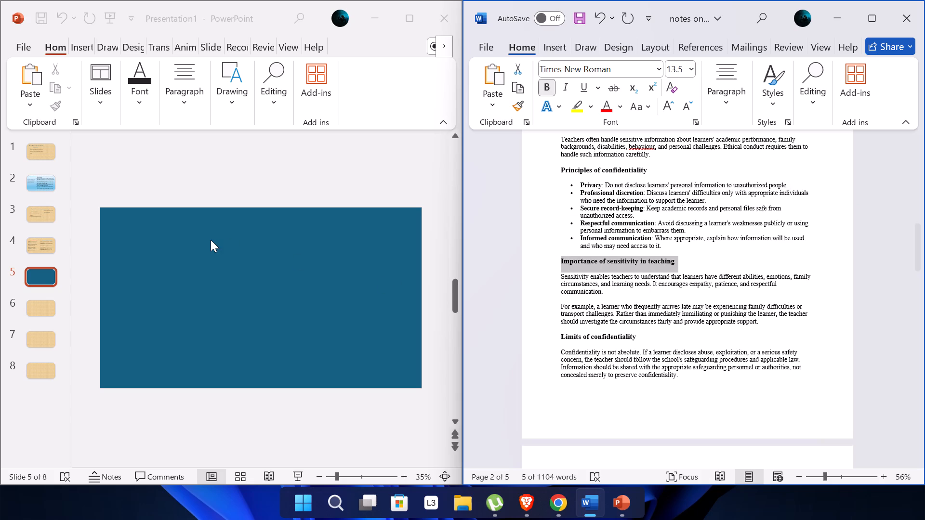
left_click(211, 240)
left_click(141, 223)
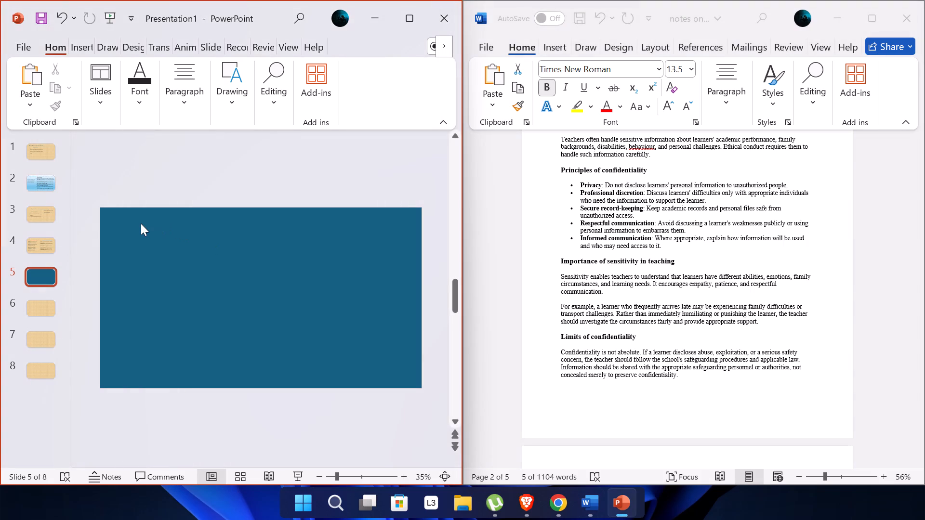
key("ctrl+v")
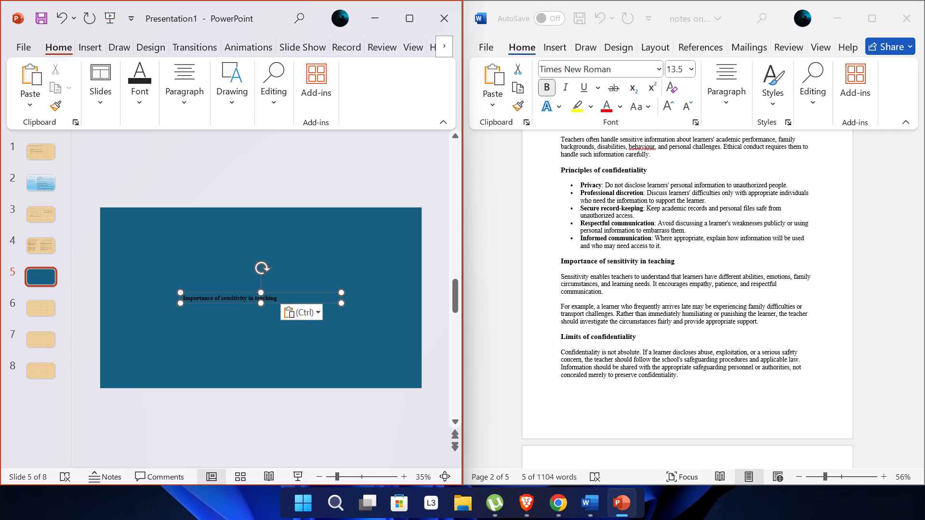
Move the pasted heading to the upper-left area of slide 5.
left_click_drag(229, 294, 174, 227)
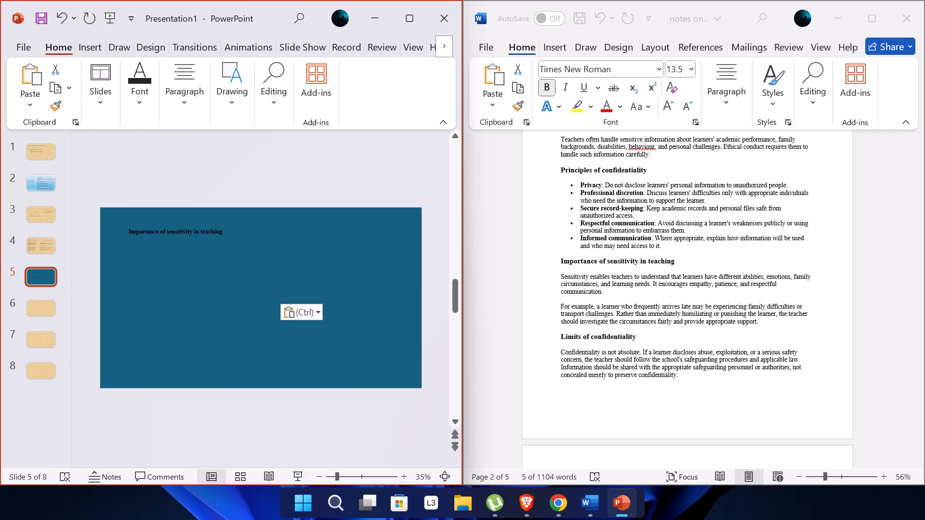
left_click_drag(174, 227, 170, 230)
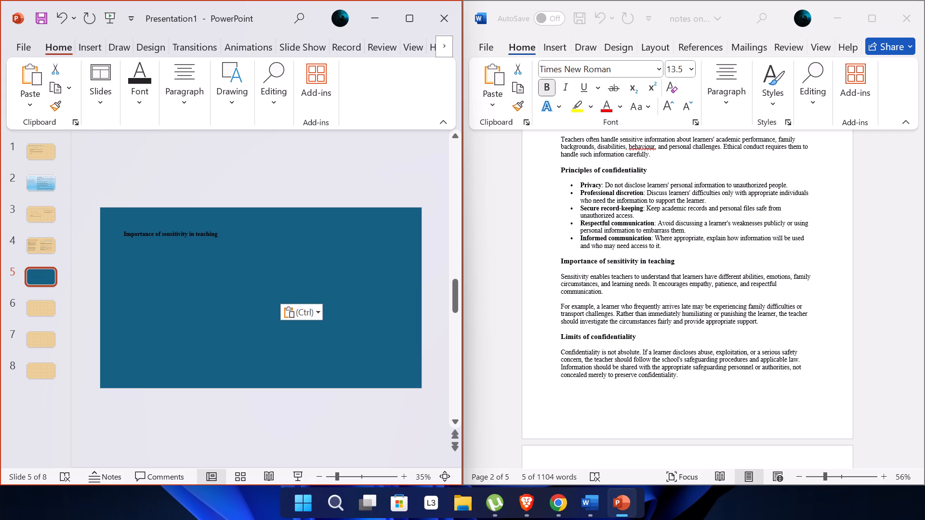
left_click_drag(170, 230, 168, 230)
Set the font size of the heading "Importance of sensitivity in teaching" to 26.
left_click(216, 235)
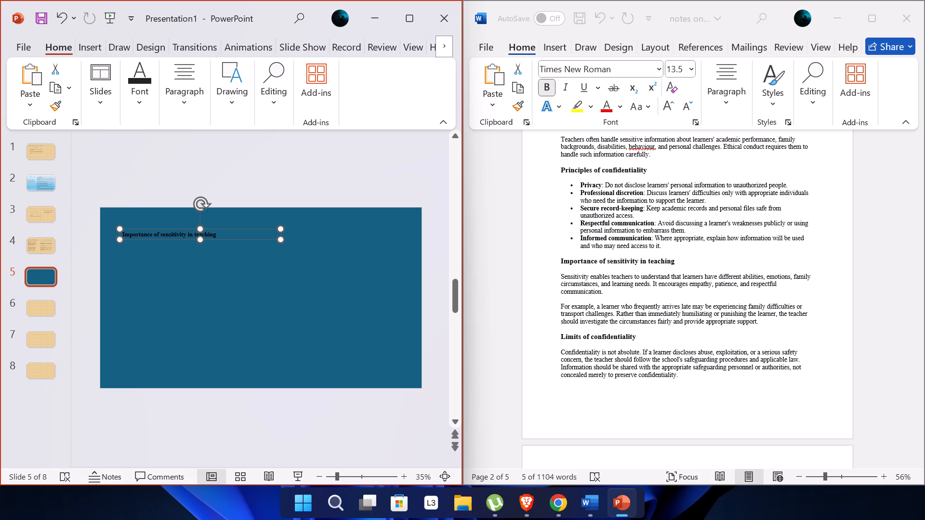
left_click(214, 234)
left_click(216, 234)
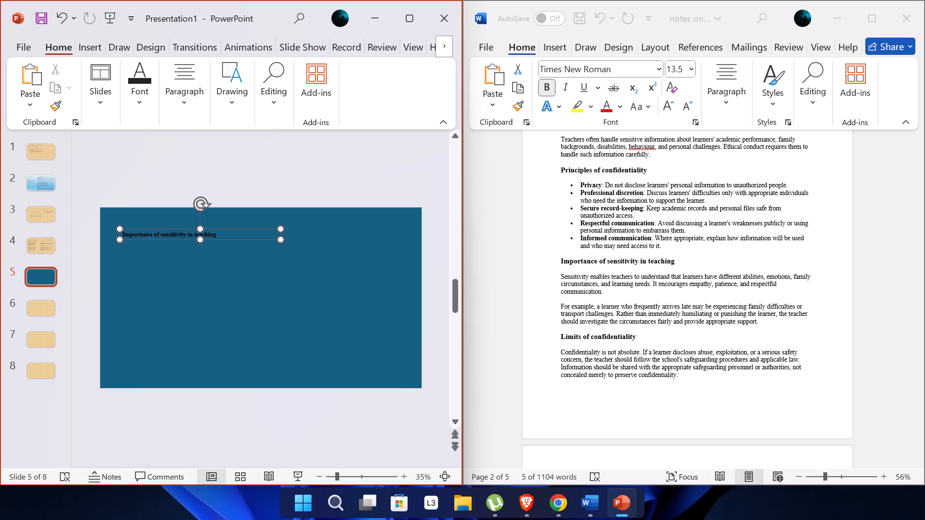
left_click(215, 232)
left_click_drag(215, 232, 136, 230)
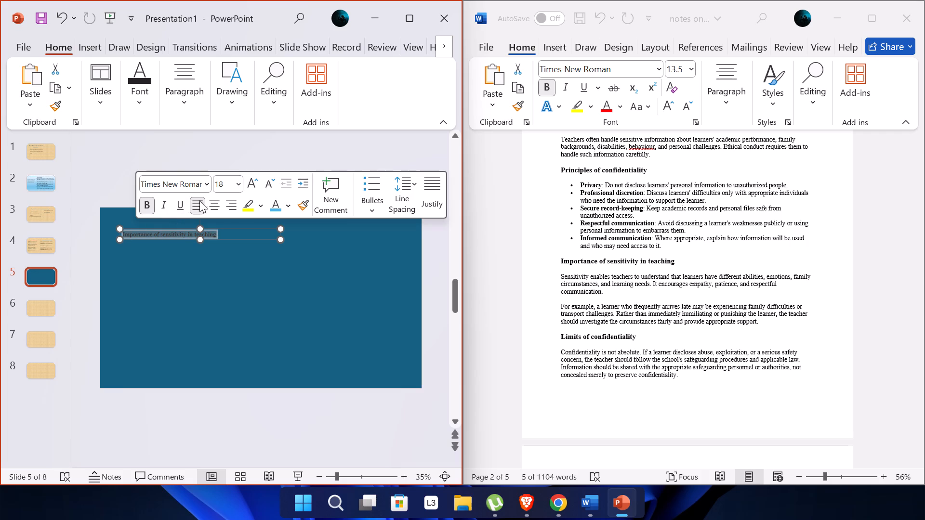
left_click(225, 184)
type("26")
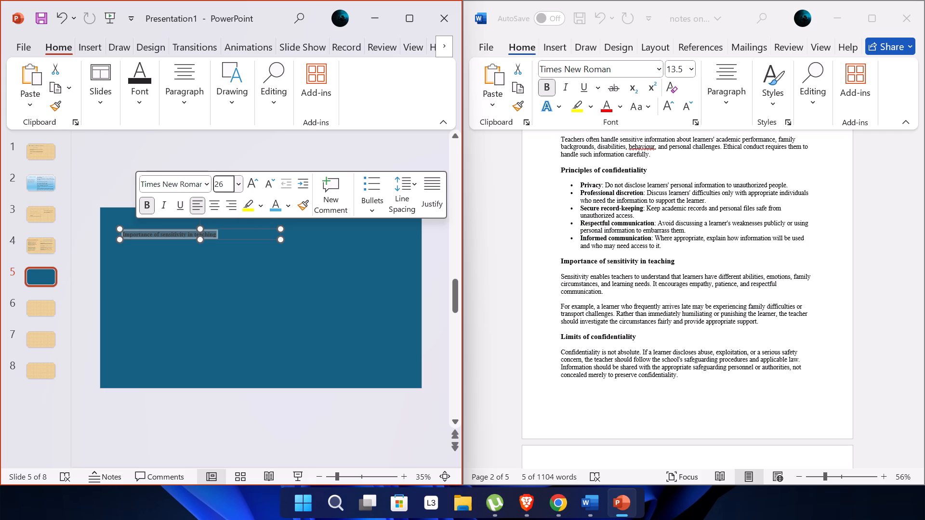
key("Return")
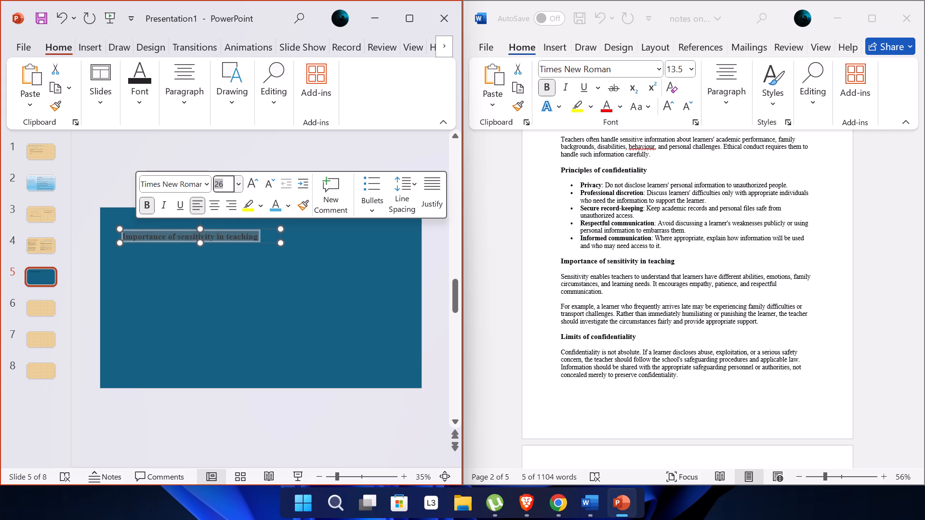
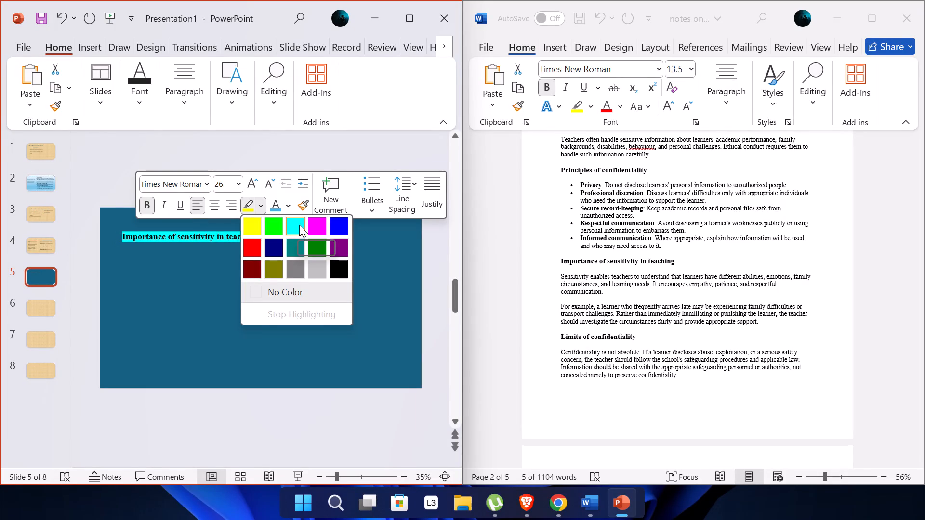
Highlight the heading "Importance of sensitivity in teaching" on slide 5 in turquoise.
left_click(297, 228)
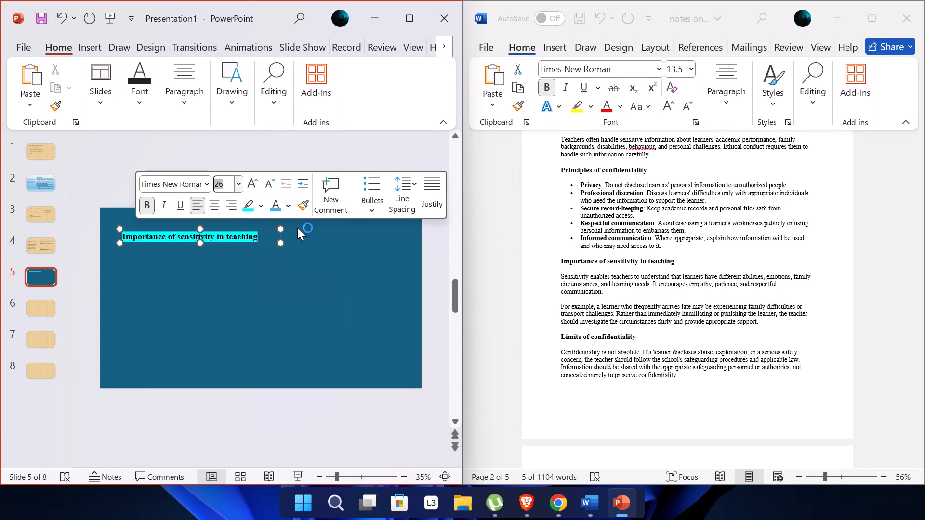
left_click(302, 479)
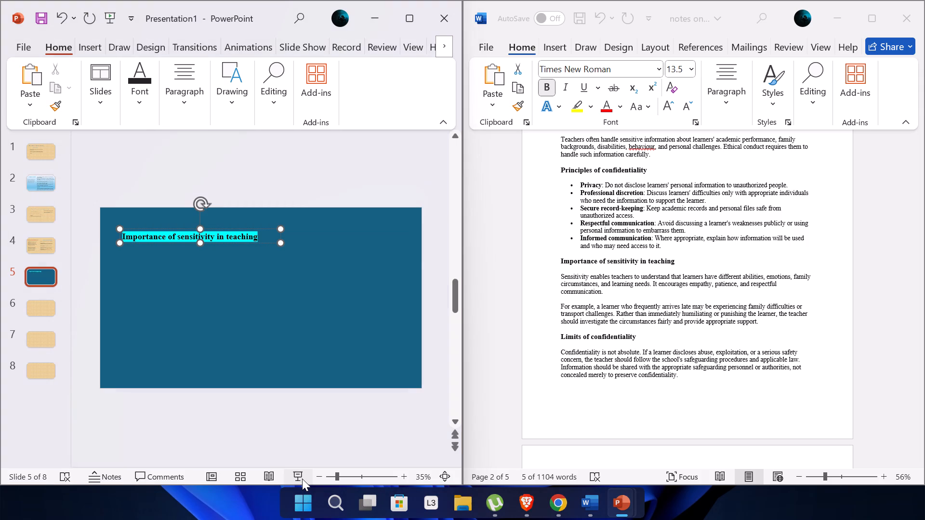
key("Escape")
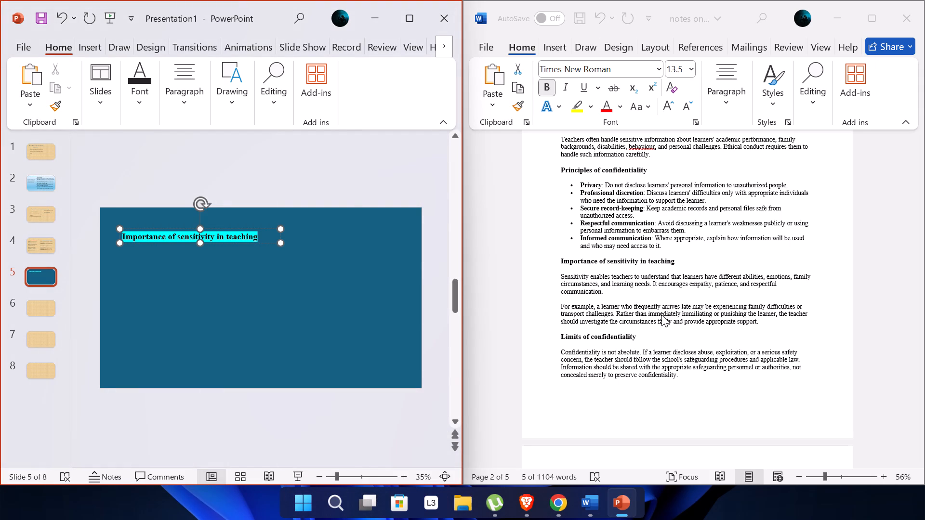
Copy the two paragraphs under "Importance of sensitivity in teaching" from the Word notes and paste them onto slide 5.
left_click(759, 321)
left_click(757, 320)
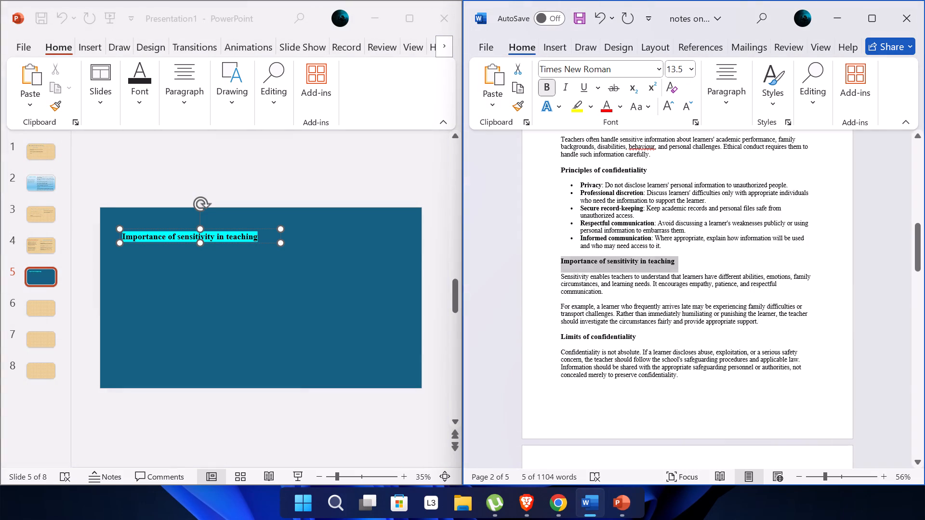
left_click_drag(757, 320, 601, 280)
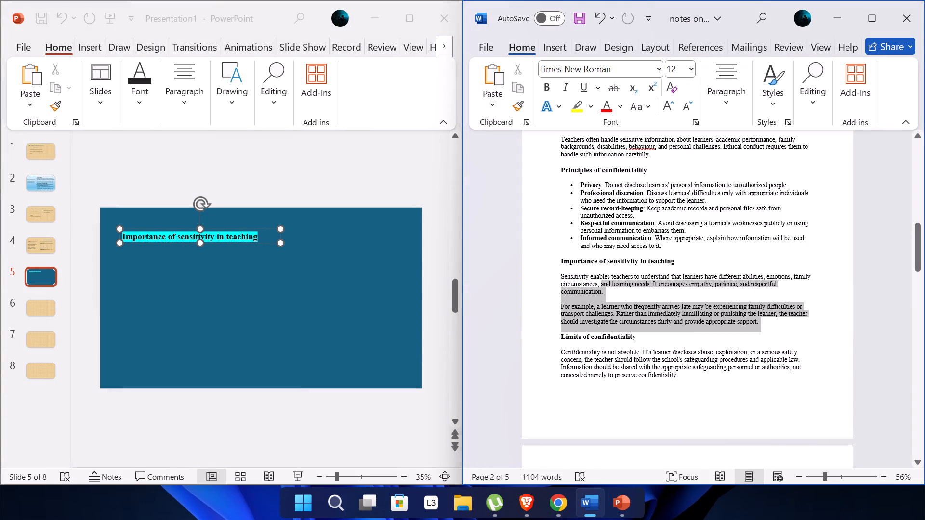
left_click_drag(601, 280, 554, 279)
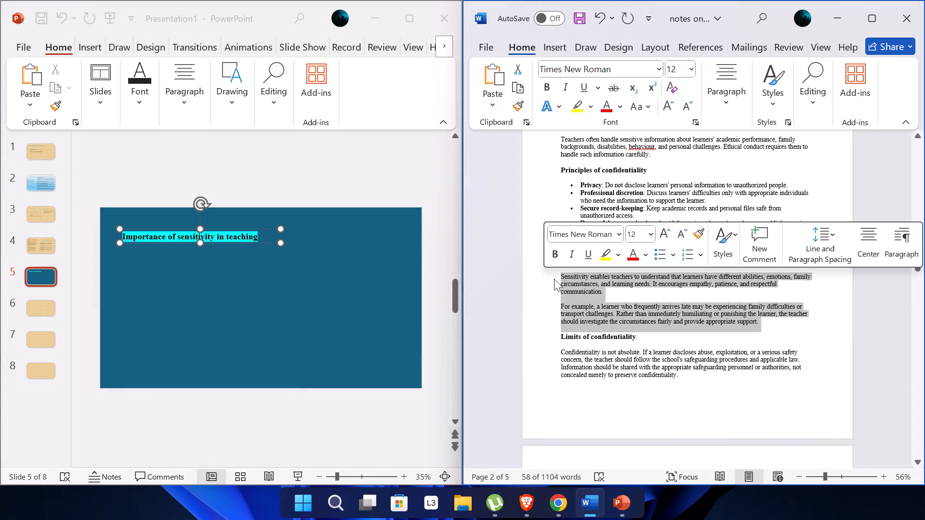
key("ctrl+c")
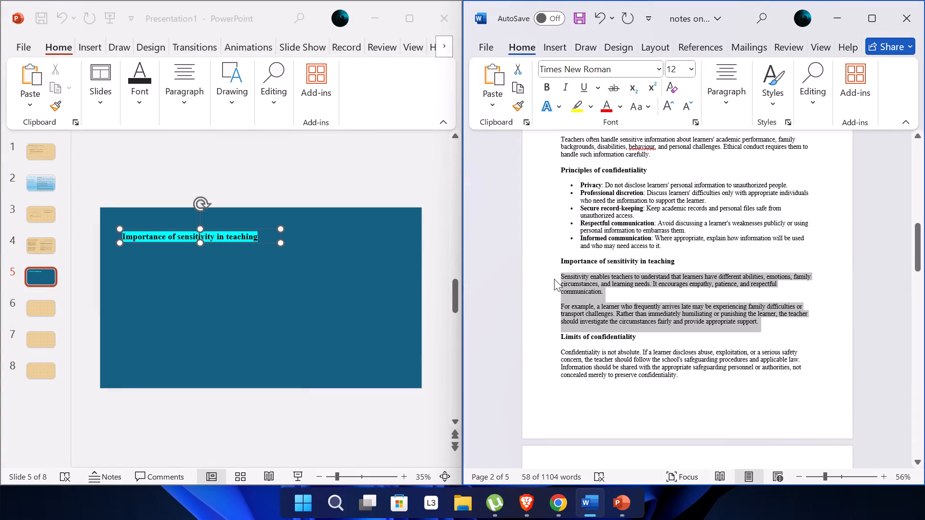
left_click(151, 274)
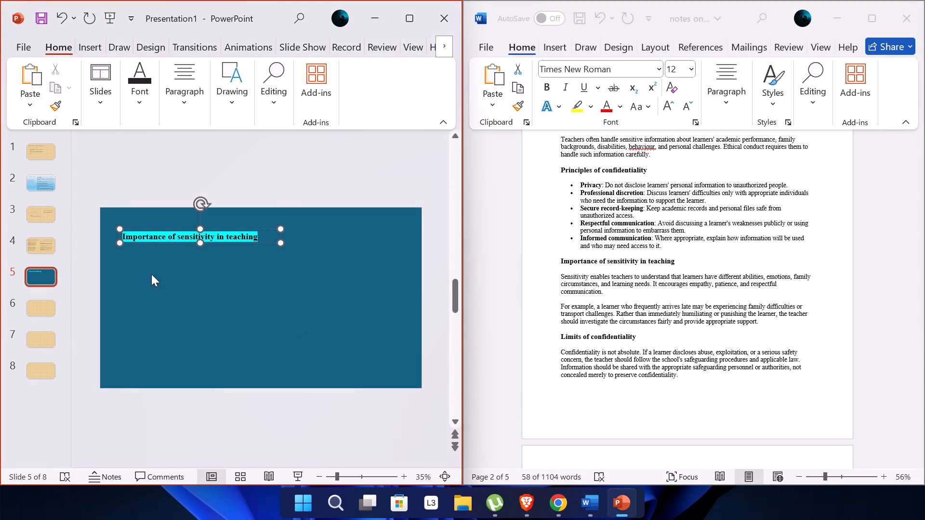
left_click(129, 259)
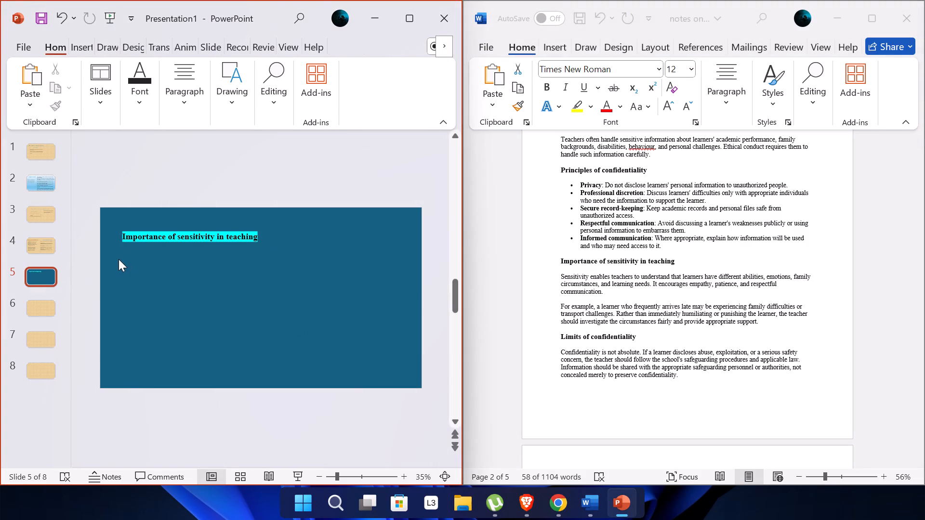
left_click(118, 259)
key("ctrl+v")
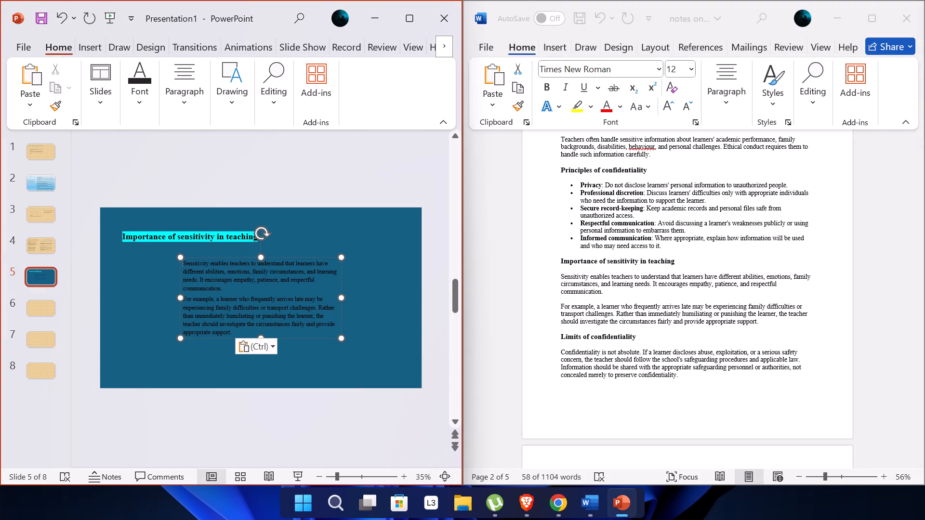
Move the pasted paragraphs directly beneath the heading on slide 5 and narrow their text box to about the heading's width.
left_click_drag(250, 258, 220, 244)
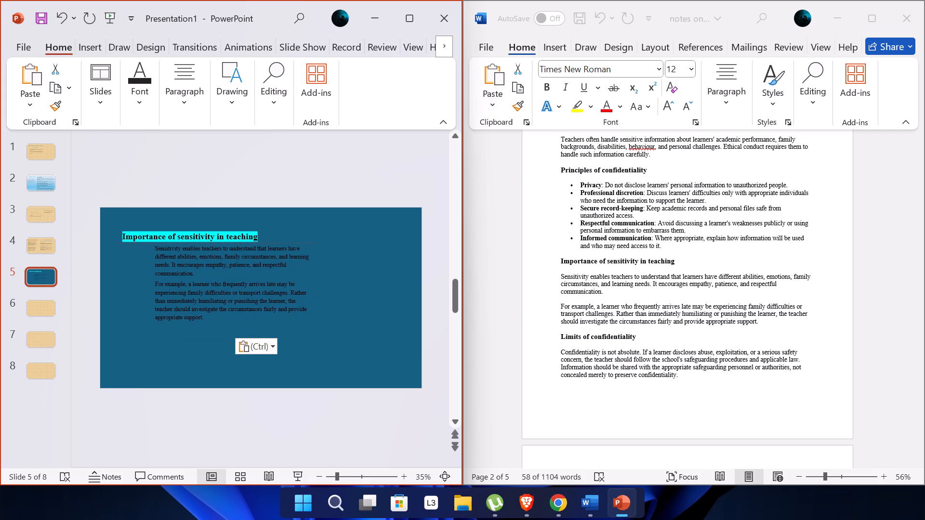
left_click_drag(220, 244, 189, 251)
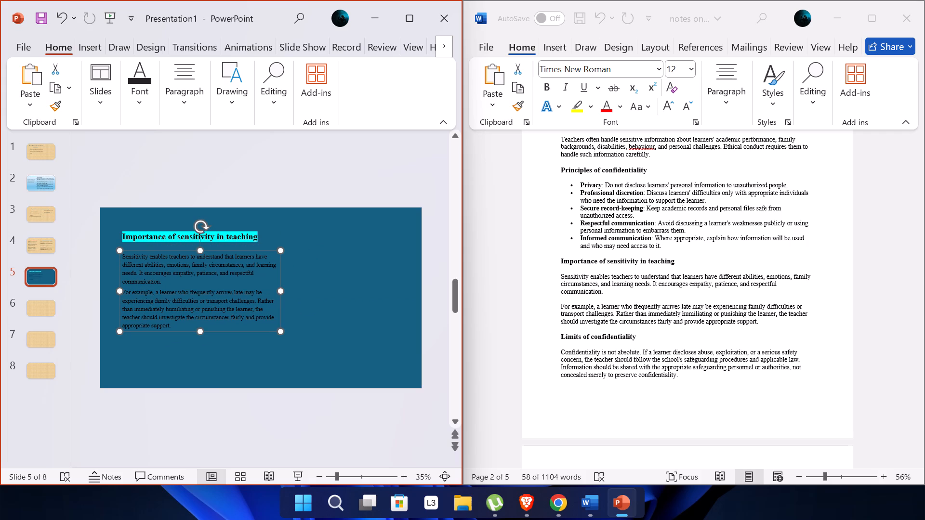
left_click_drag(279, 294, 263, 293)
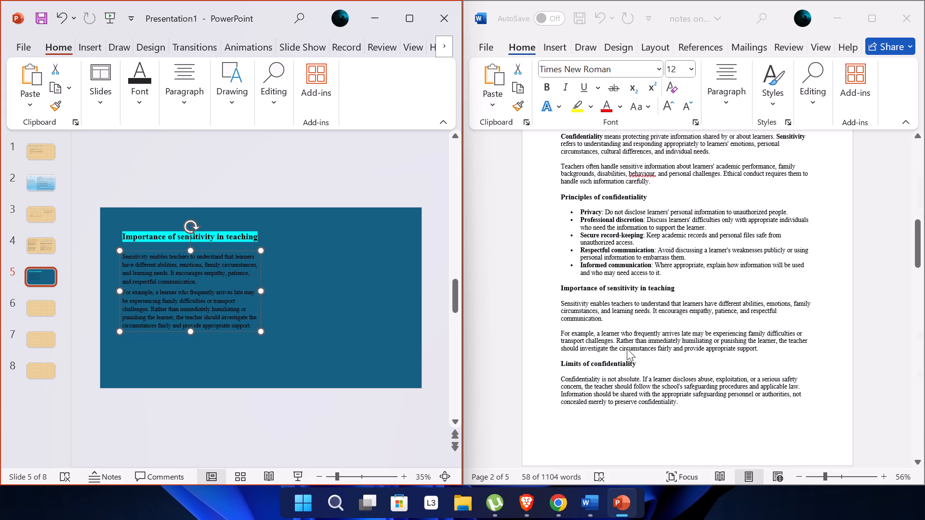
Copy the heading "Limits of confidentiality" from the Word notes and paste it onto slide 5.
scroll(627, 349, "down", 1)
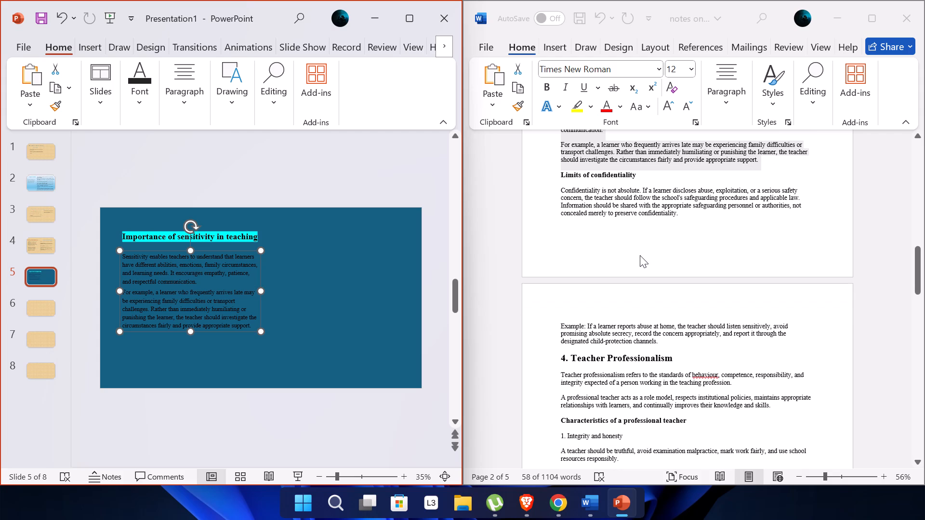
left_click(639, 172)
left_click(637, 174)
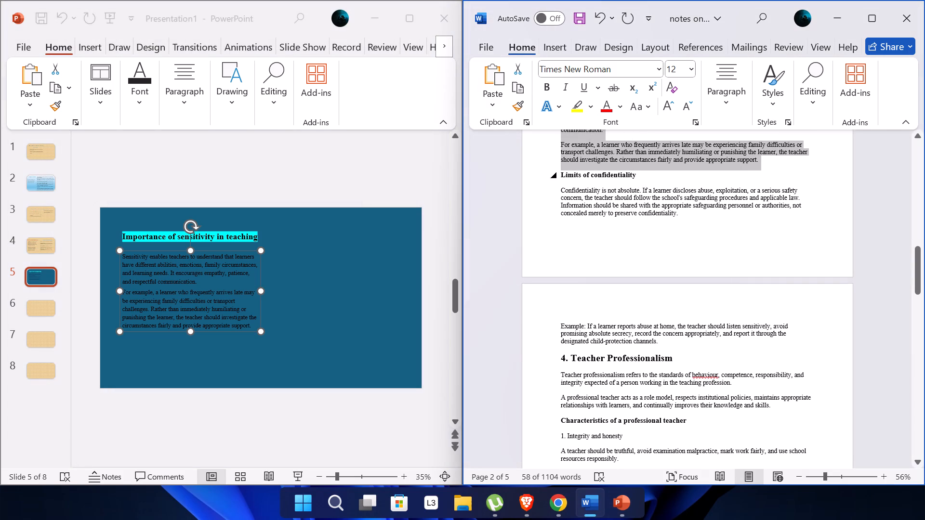
left_click_drag(637, 174, 562, 171)
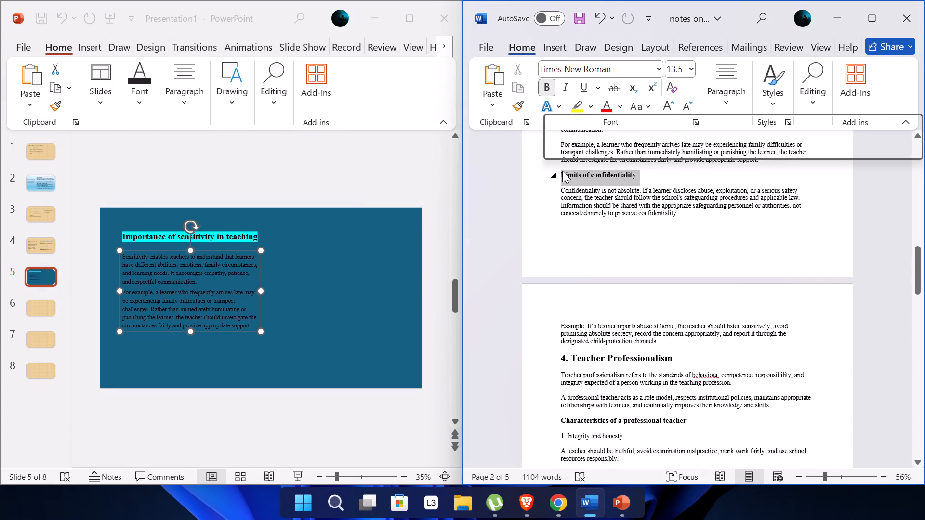
key("ctrl+c")
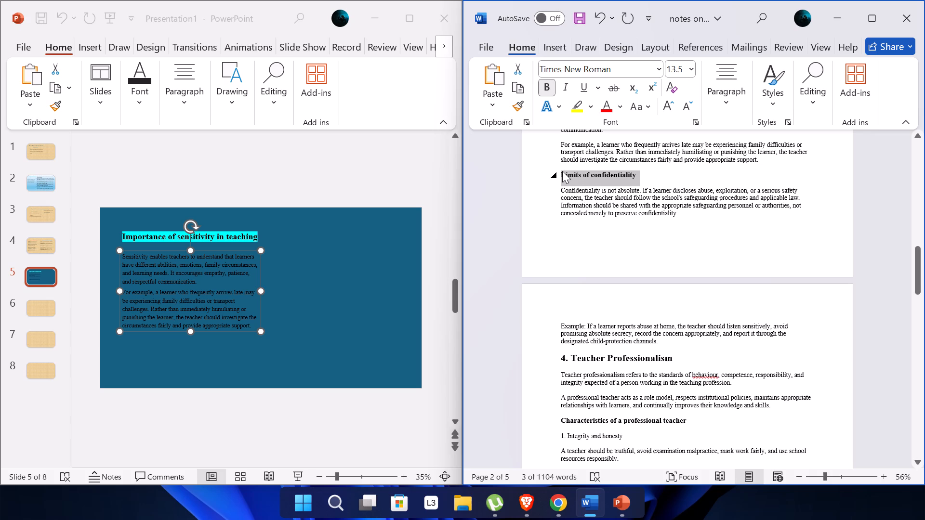
left_click(350, 232)
left_click(350, 232)
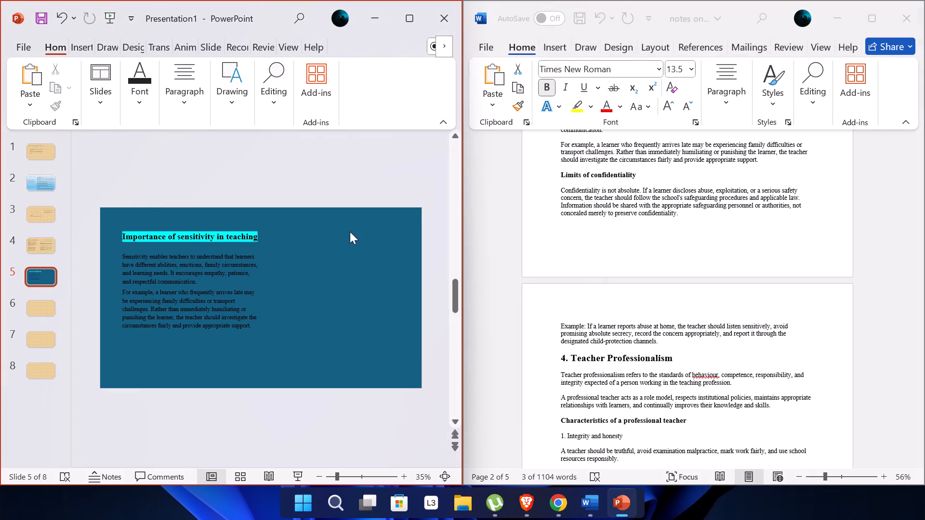
key("ctrl+c")
key("ctrl+v")
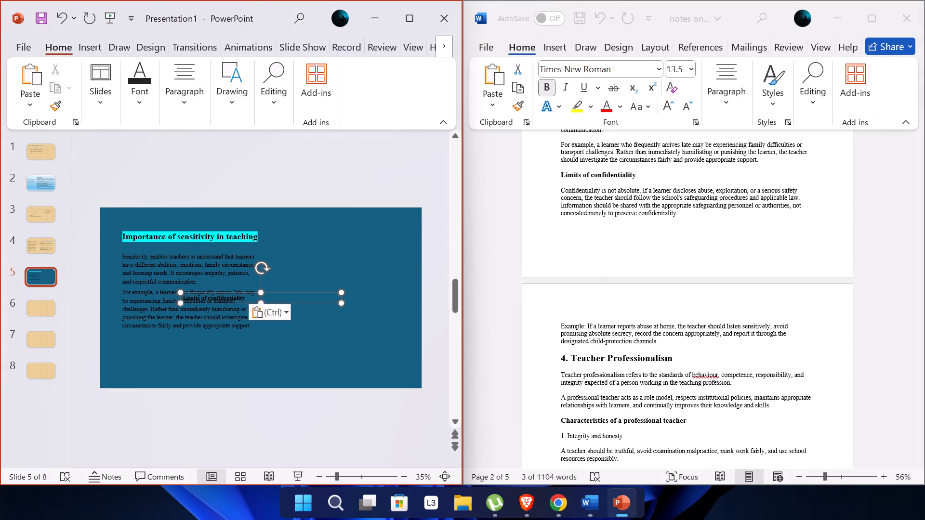
Move the "Limits of confidentiality" heading to the upper-right area of slide 5, level with the first heading.
left_click_drag(288, 298, 376, 242)
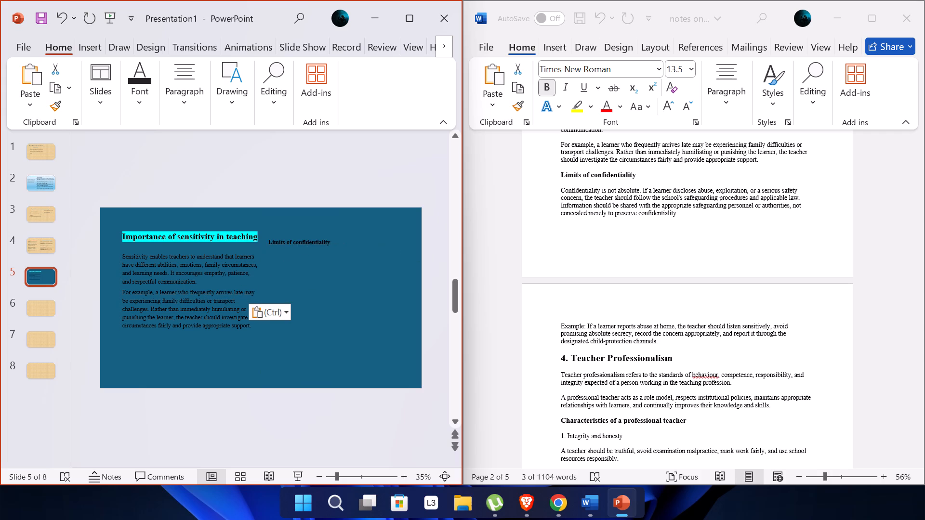
left_click_drag(376, 242, 412, 236)
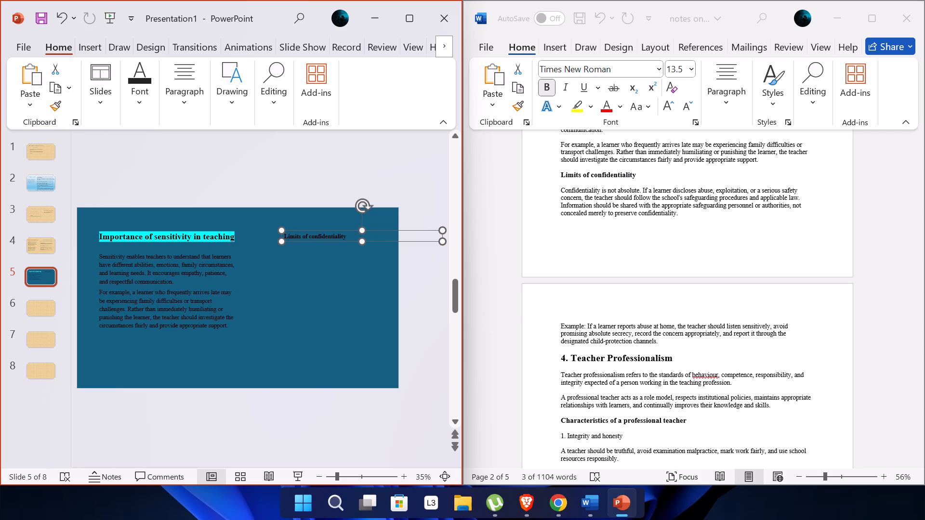
Enter font size 26 for the "Limits of confidentiality" heading and highlight it in turquoise.
left_click_drag(344, 234, 289, 235)
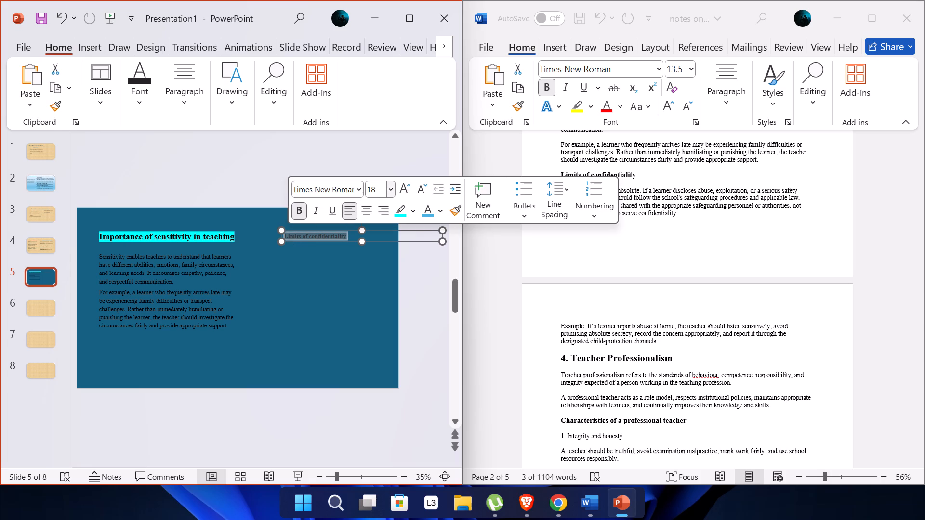
left_click(377, 190)
type("26")
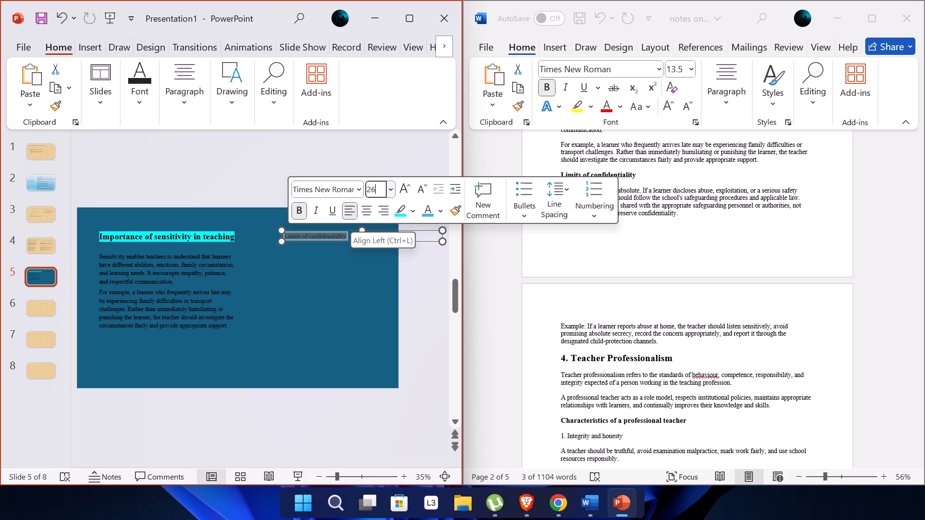
left_click(404, 217)
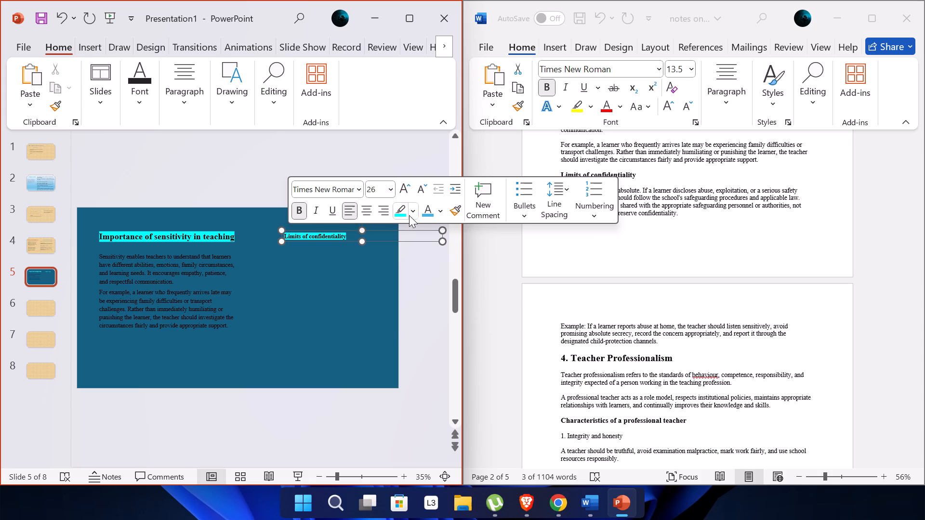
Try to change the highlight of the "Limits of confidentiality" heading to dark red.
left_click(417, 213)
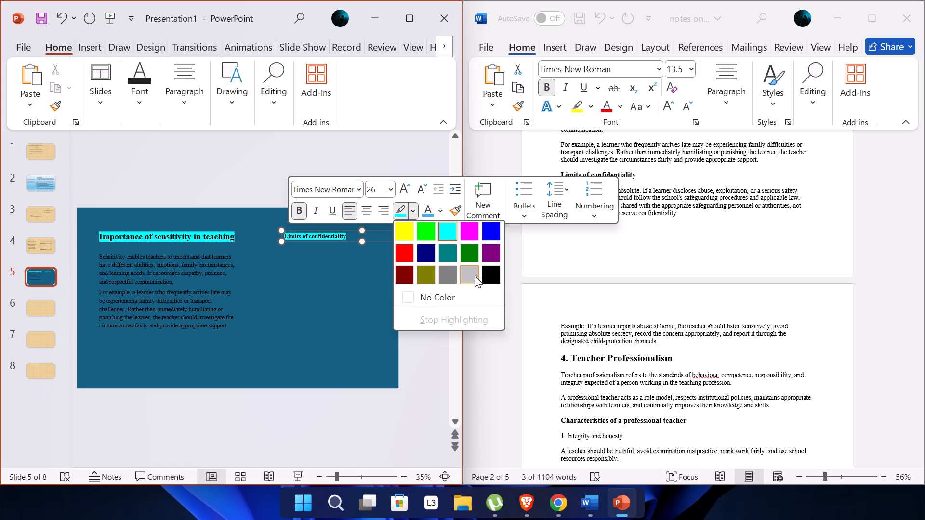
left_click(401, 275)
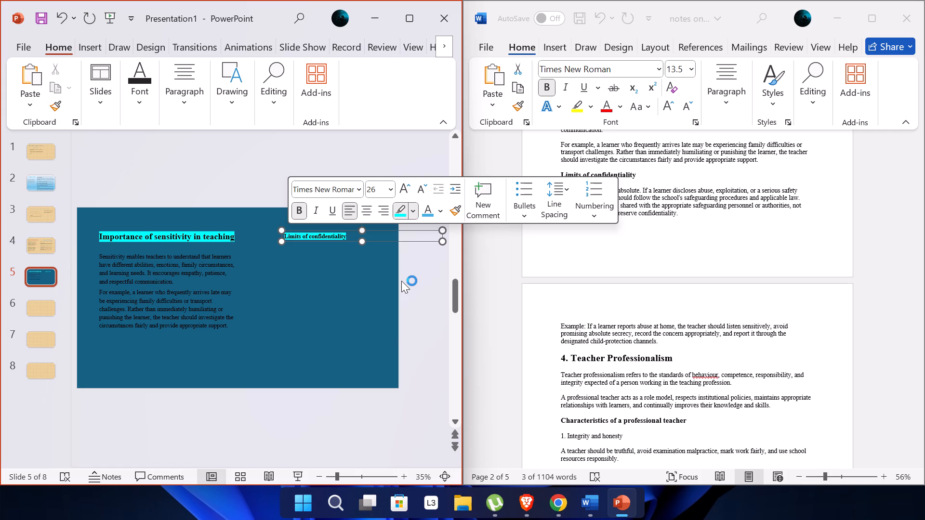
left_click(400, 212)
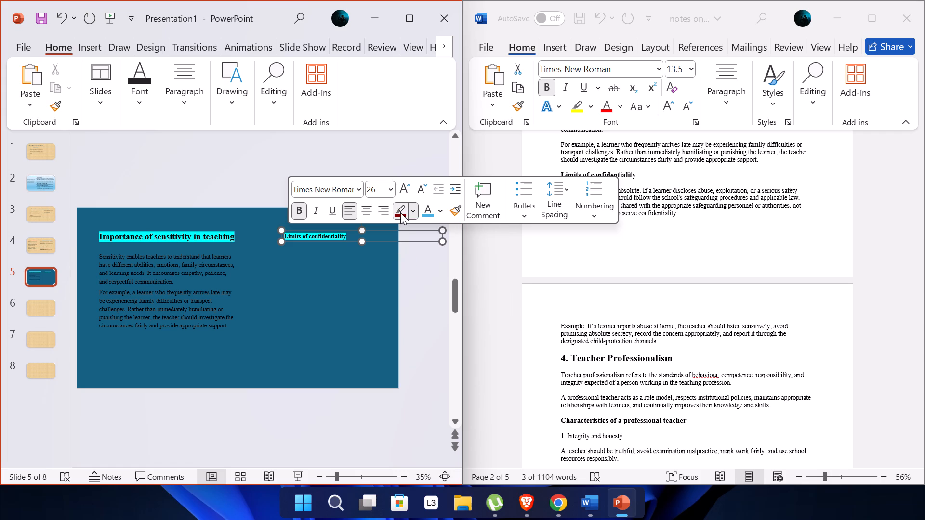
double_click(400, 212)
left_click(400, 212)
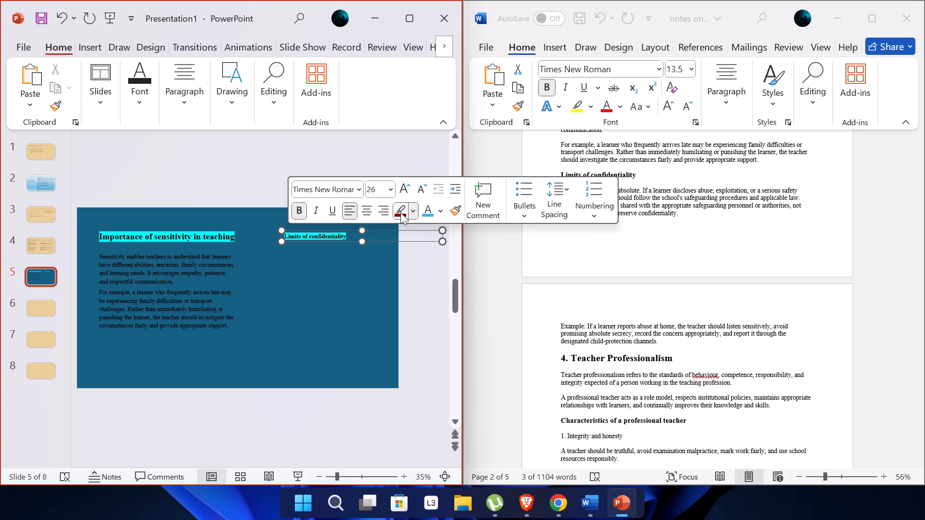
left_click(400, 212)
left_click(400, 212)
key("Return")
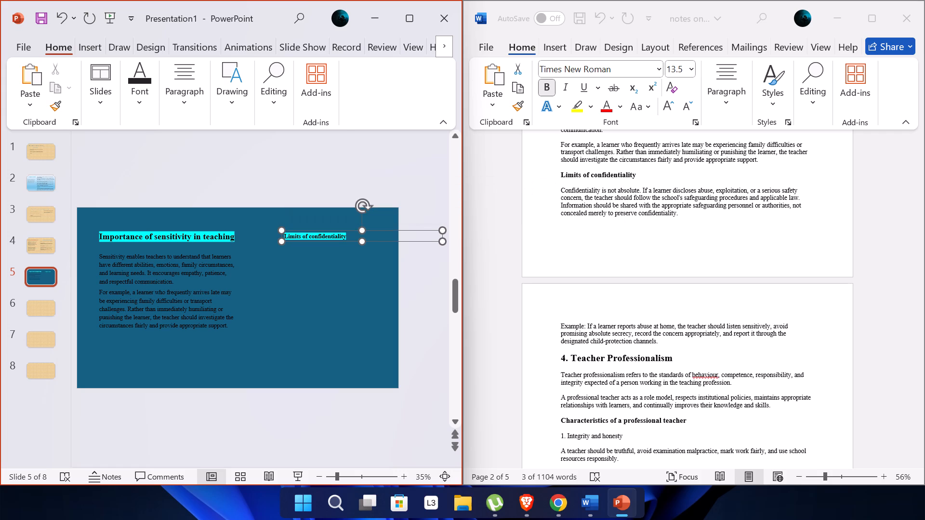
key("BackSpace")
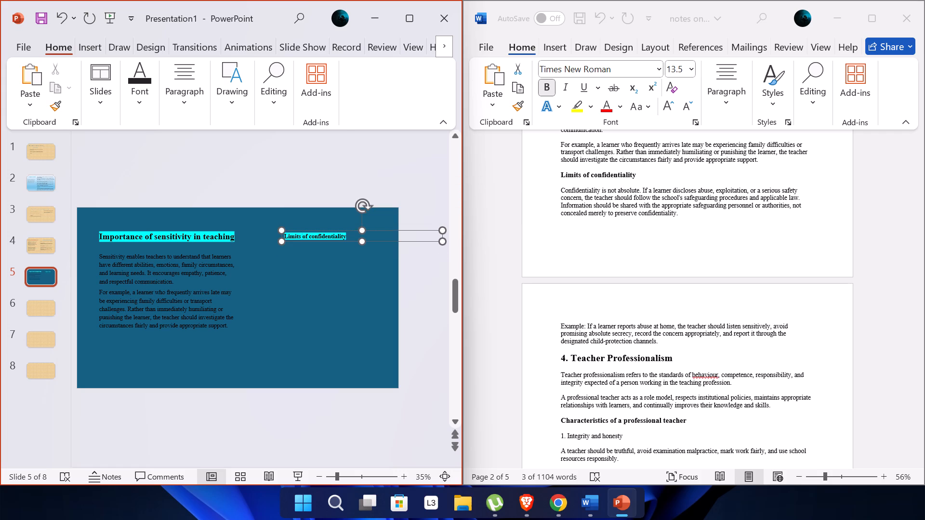
Set the font size of the "Limits of confidentiality" heading on slide 5 to 26.
left_click_drag(344, 234, 349, 238)
left_click(349, 238)
left_click_drag(345, 236, 285, 234)
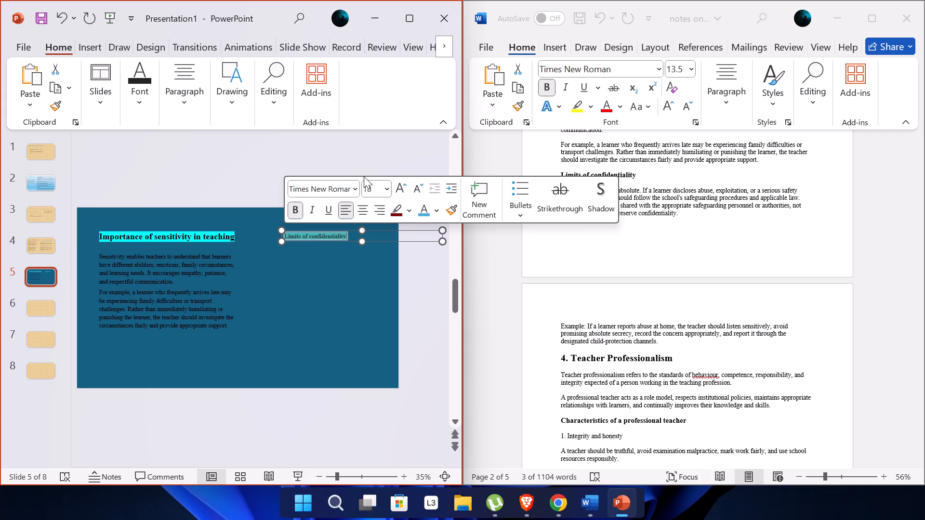
left_click(373, 191)
type("26")
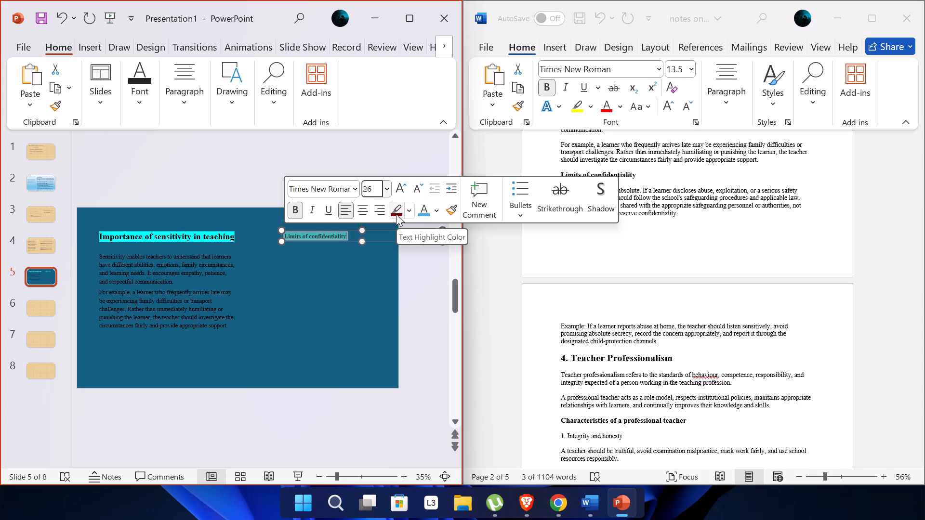
key("Return")
left_click(386, 273)
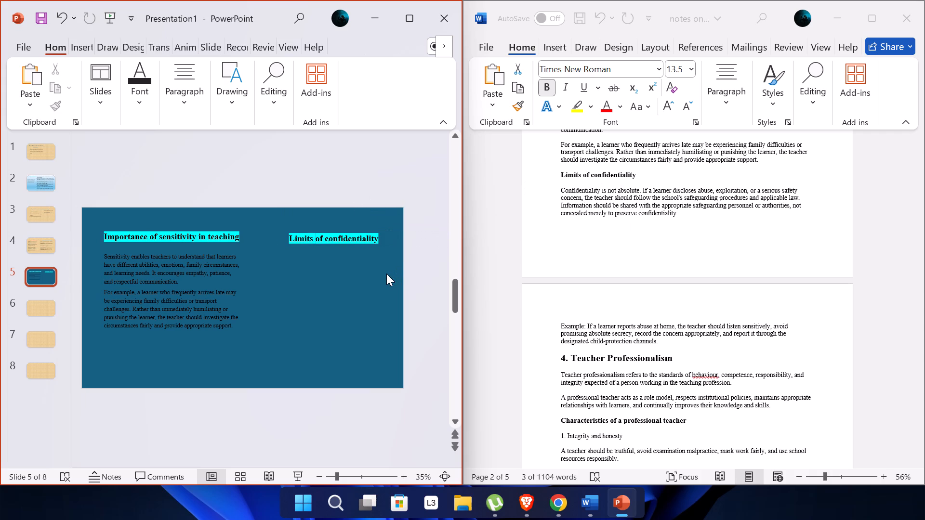
Move the "Limits of confidentiality" heading straight up to the top edge of slide 5.
left_click(326, 233)
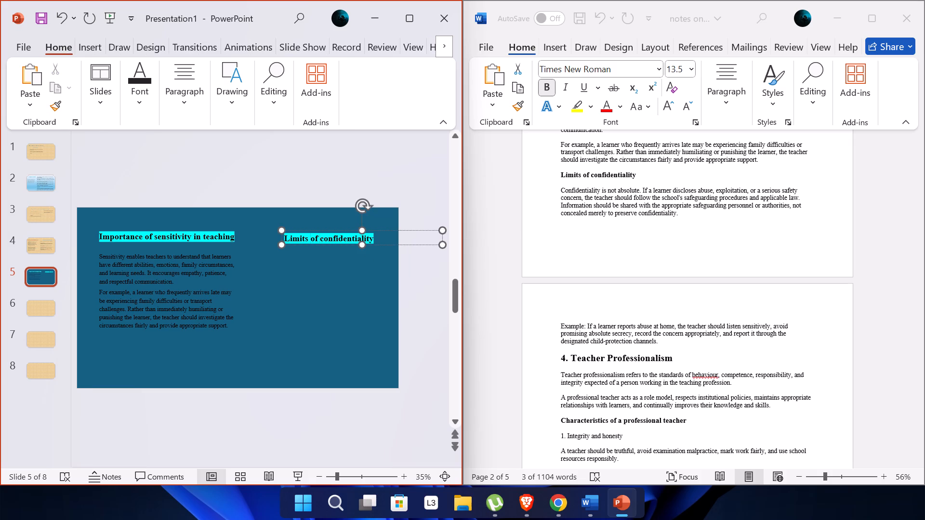
left_click_drag(325, 229, 324, 216)
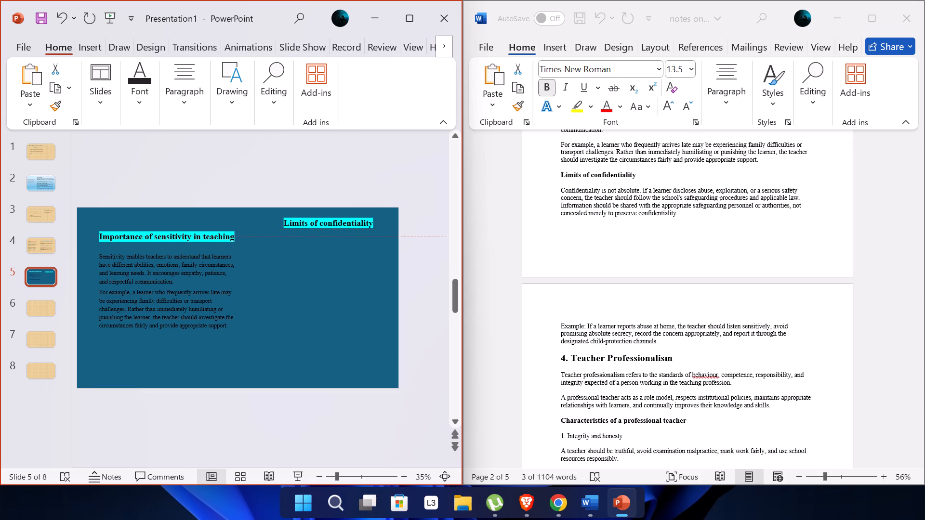
left_click_drag(324, 216, 326, 209)
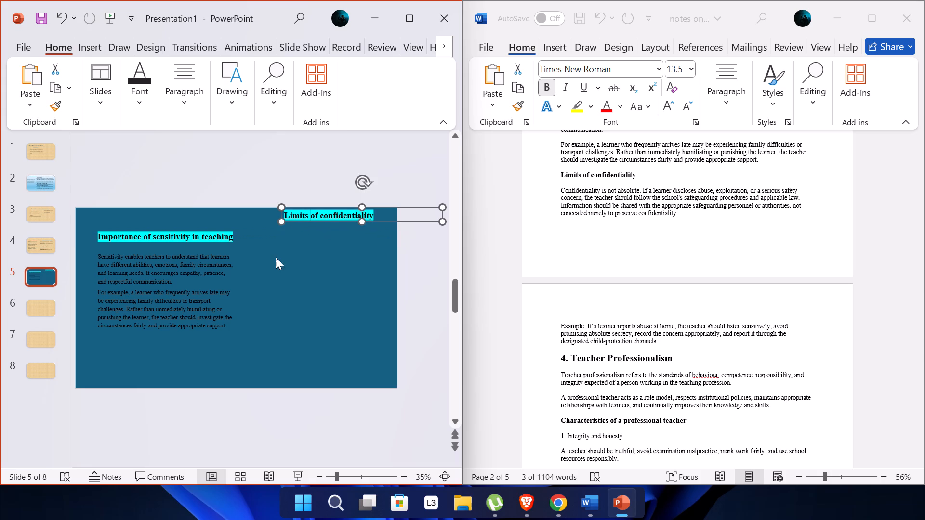
left_click(268, 257)
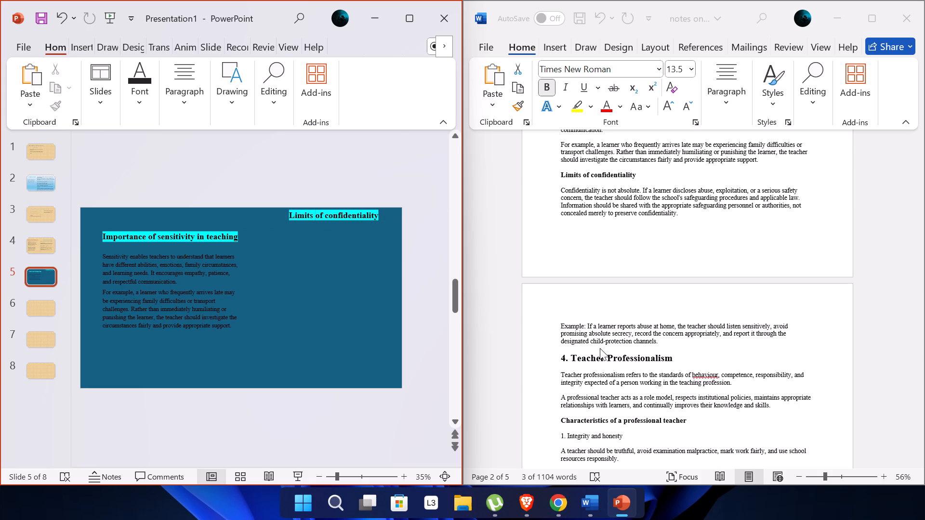
Copy the two paragraphs under "Limits of confidentiality", including the example, from the Word notes and paste them onto slide 5.
left_click(563, 189)
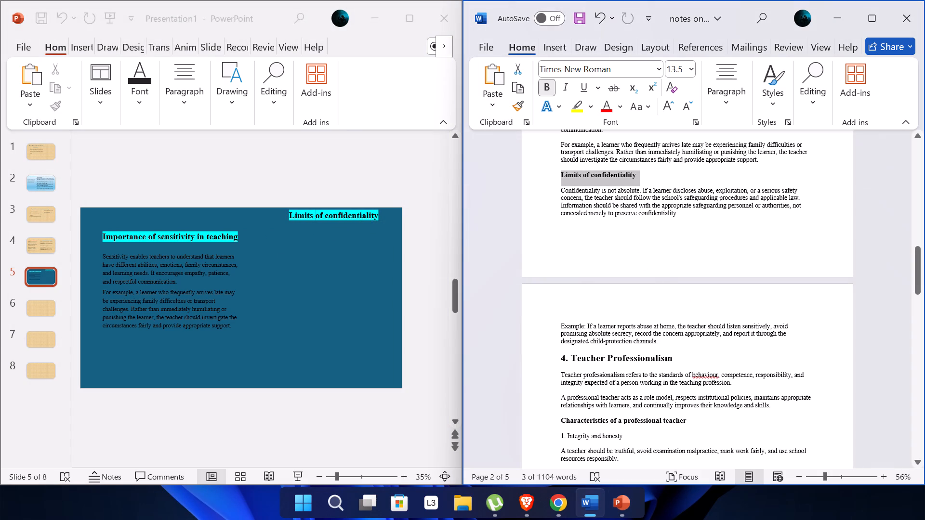
left_click(560, 189)
left_click_drag(560, 189, 584, 204)
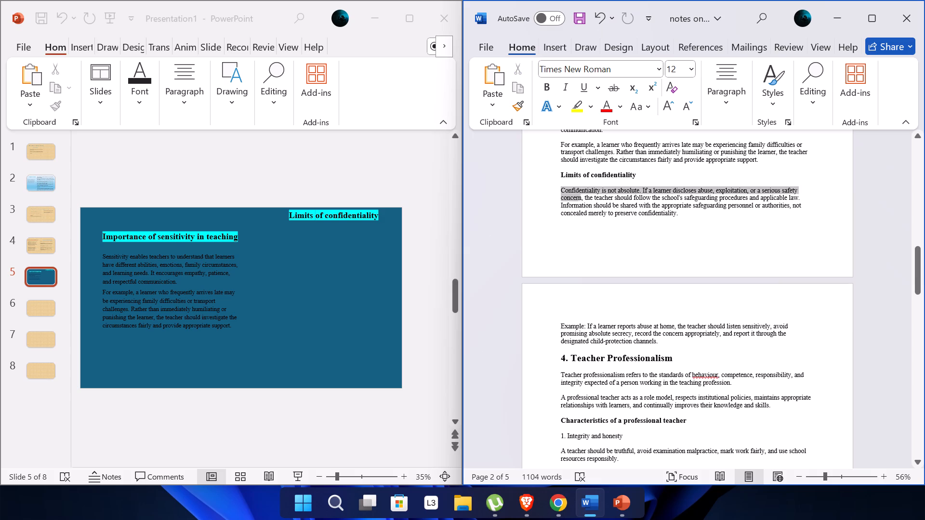
left_click_drag(584, 204, 671, 333)
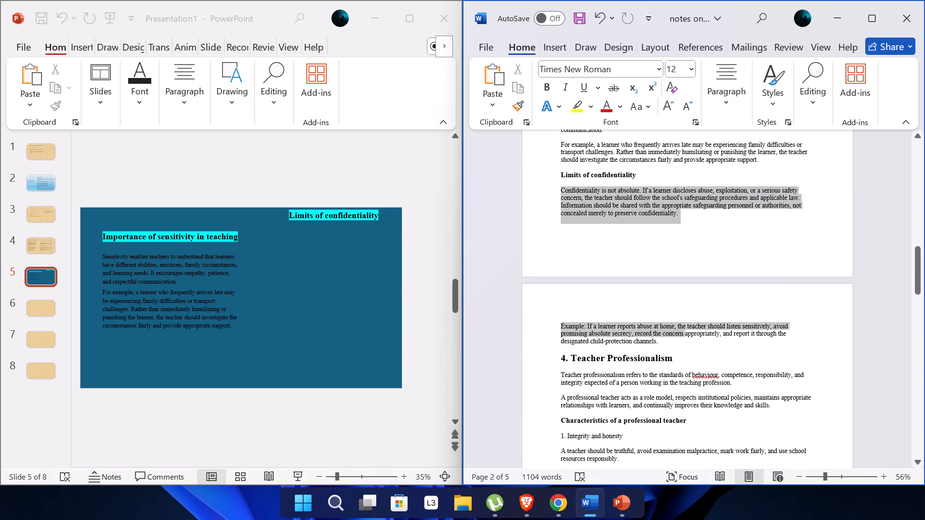
left_click_drag(671, 333, 677, 343)
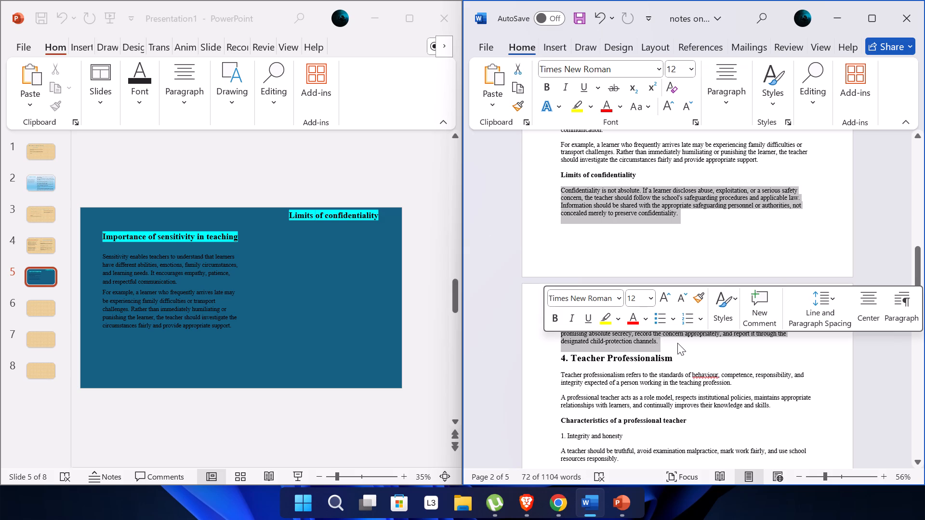
key("ctrl+c")
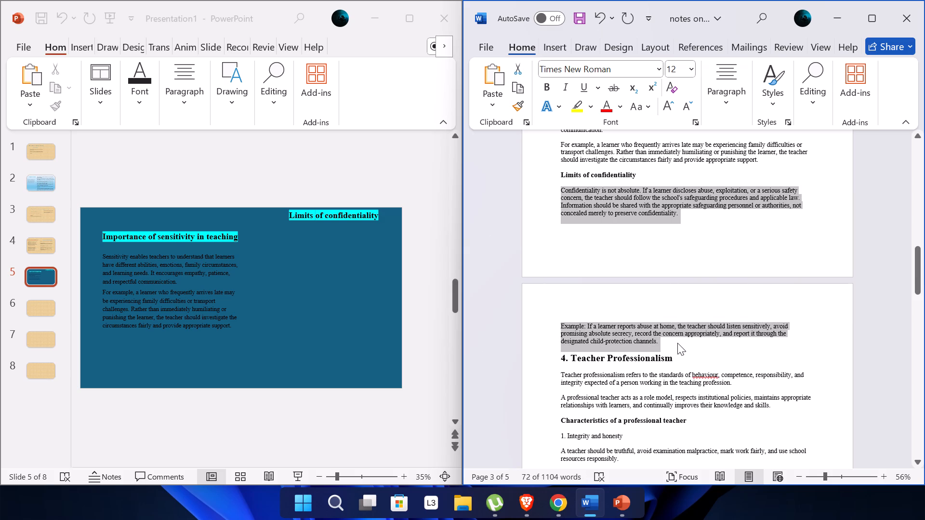
left_click(291, 242)
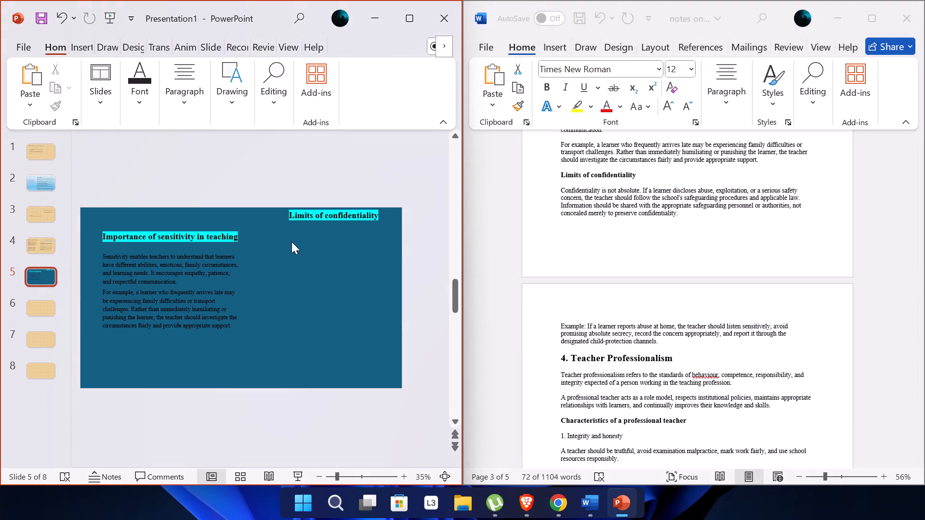
key("ctrl+v")
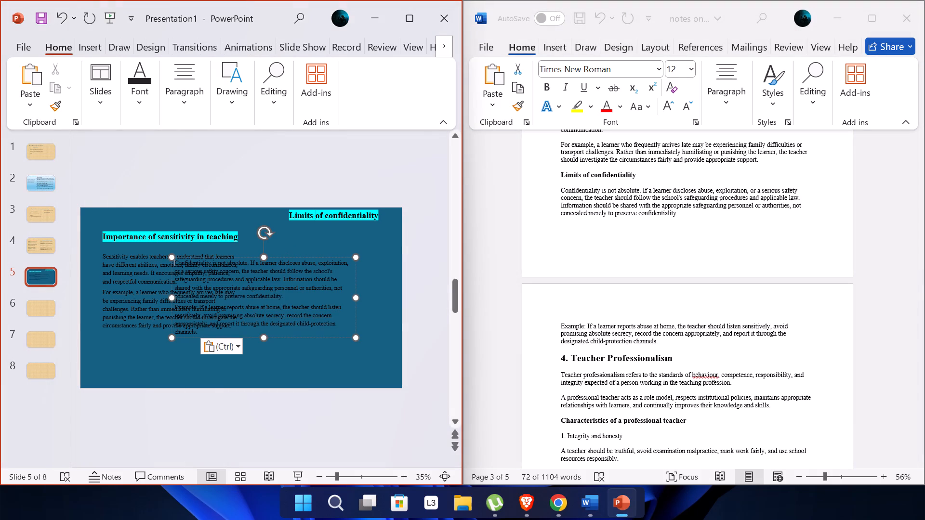
Place the pasted confidentiality text below its heading and narrow its text box to fit within slide 5.
left_click_drag(248, 258, 293, 241)
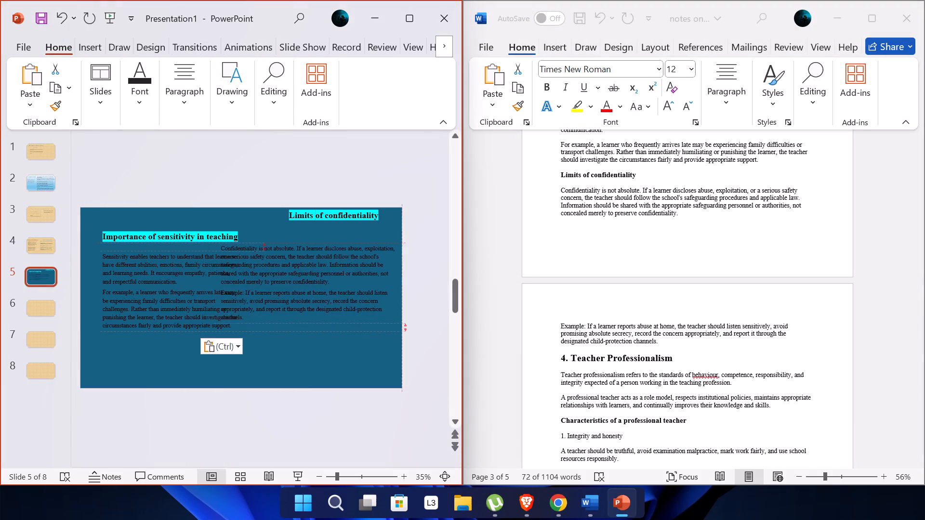
left_click_drag(293, 241, 333, 229)
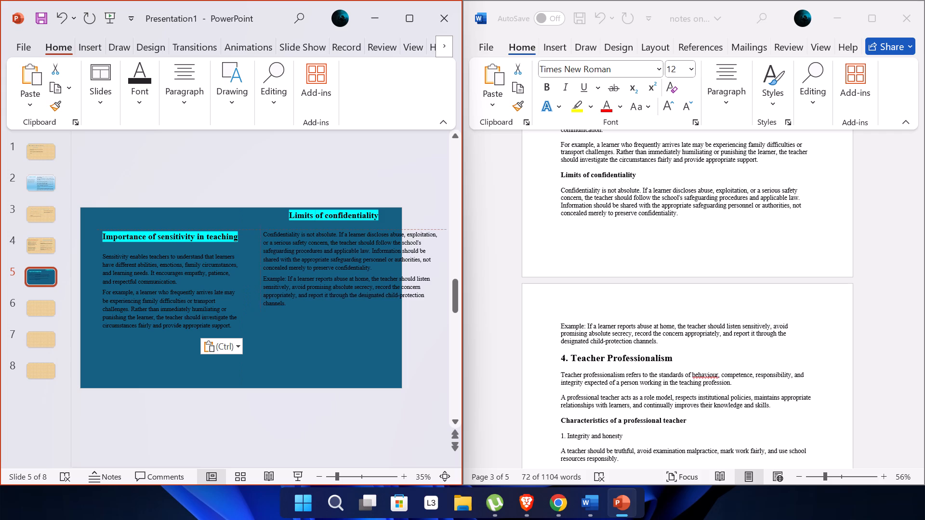
left_click_drag(333, 229, 335, 226)
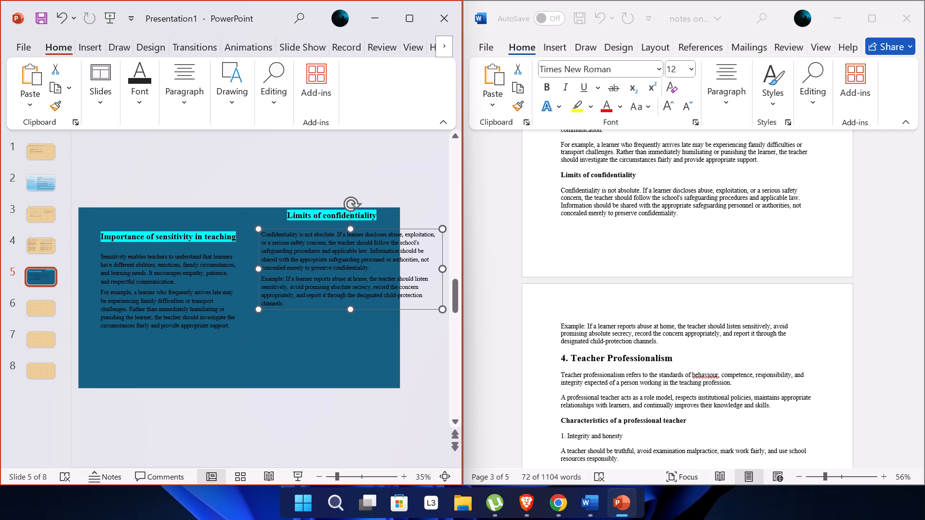
left_click_drag(442, 272, 423, 282)
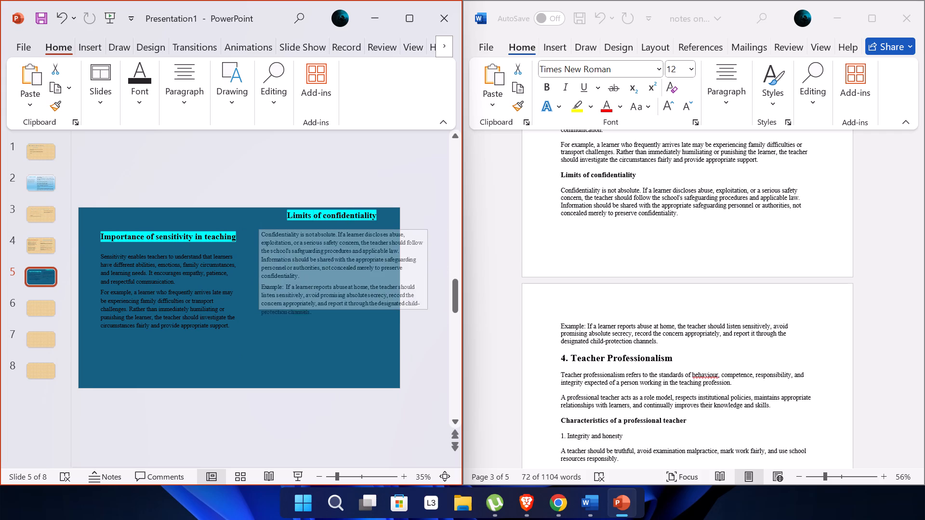
left_click_drag(423, 282, 364, 311)
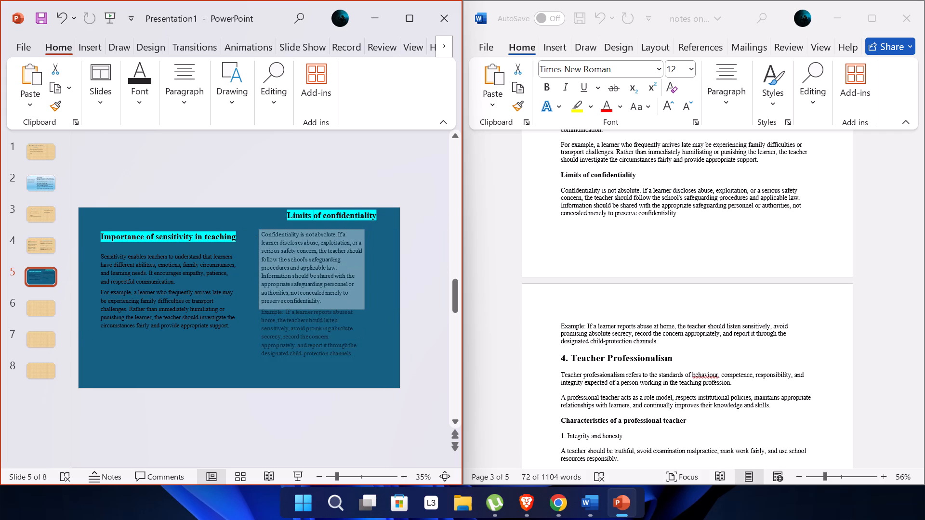
left_click_drag(364, 311, 360, 314)
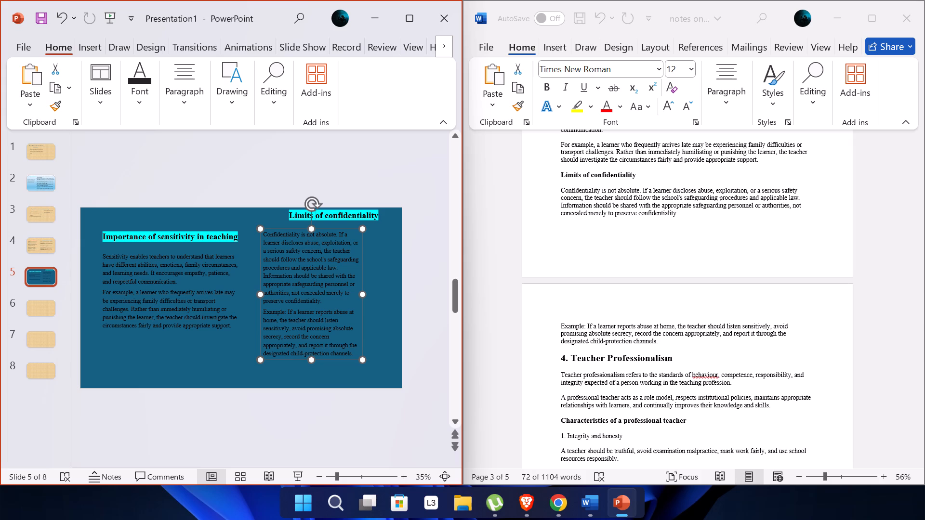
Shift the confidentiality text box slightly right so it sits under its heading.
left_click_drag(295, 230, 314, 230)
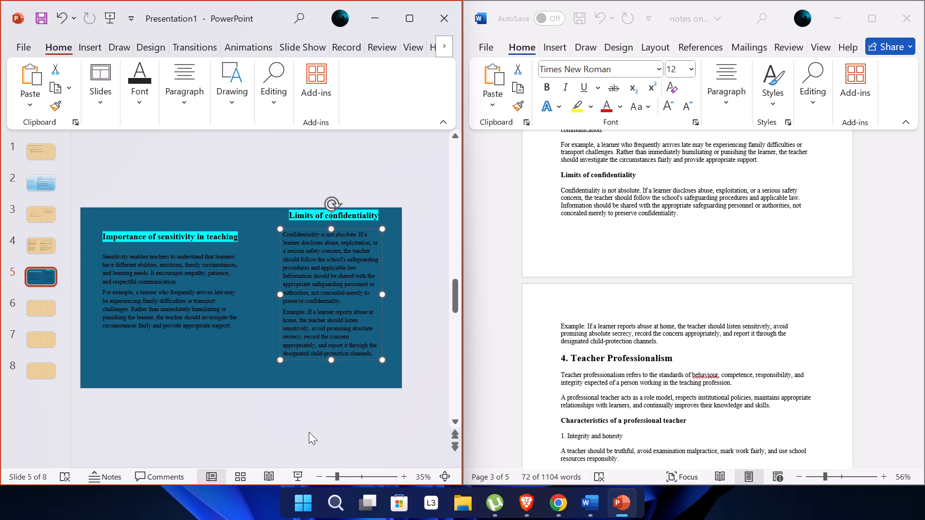
Preview slide 5 as a full-screen slide show and return to editing.
left_click(298, 471)
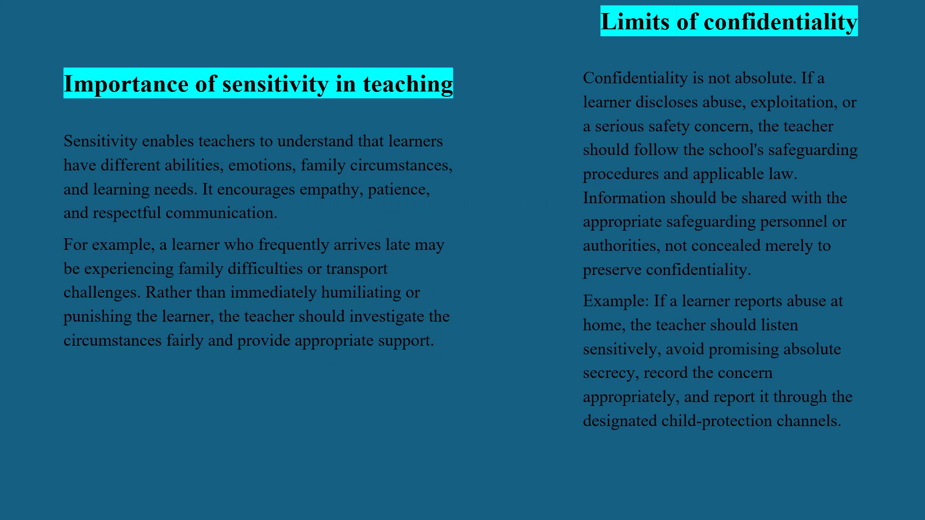
key("Escape")
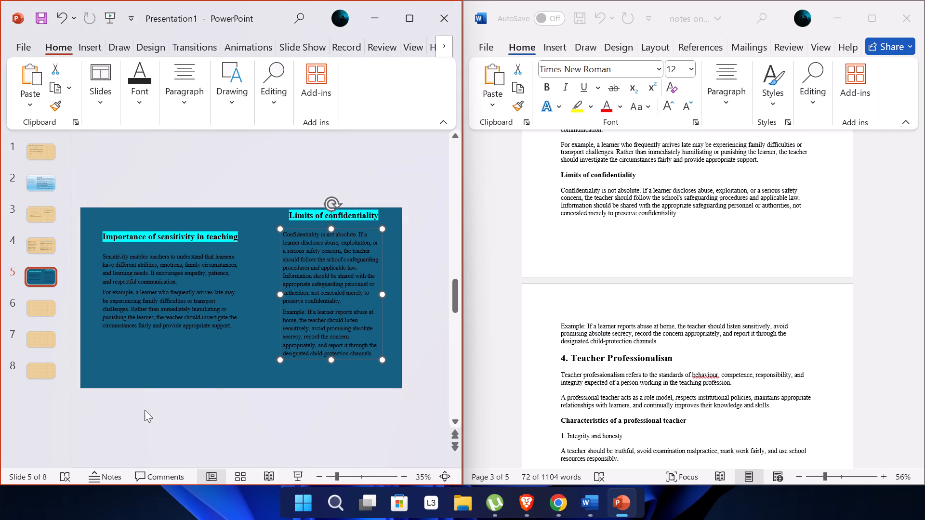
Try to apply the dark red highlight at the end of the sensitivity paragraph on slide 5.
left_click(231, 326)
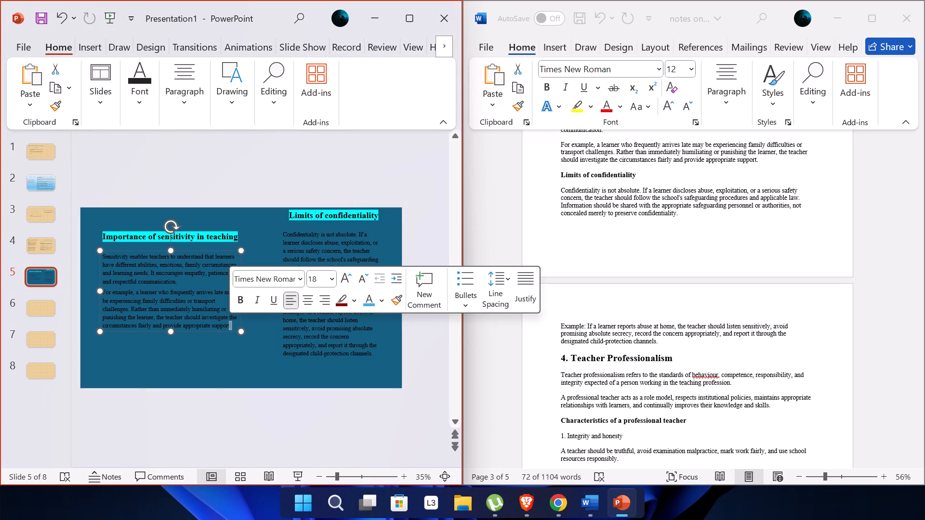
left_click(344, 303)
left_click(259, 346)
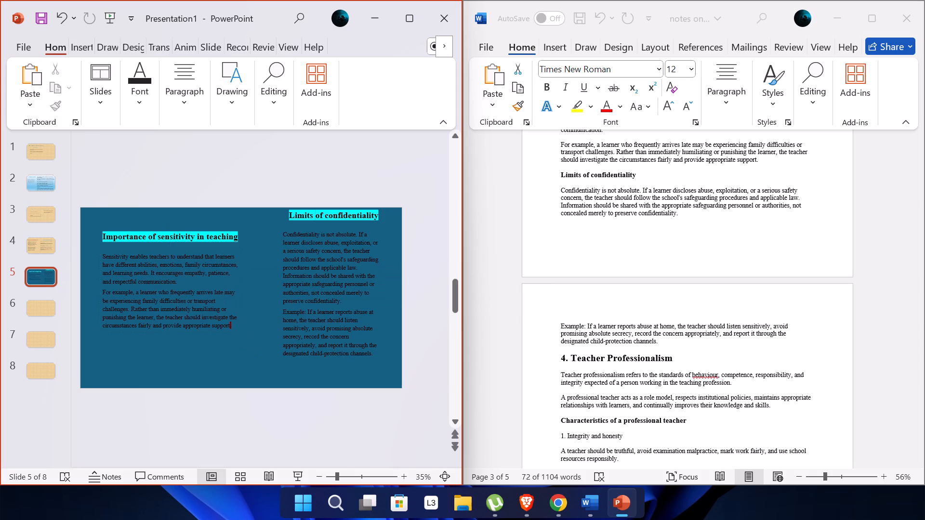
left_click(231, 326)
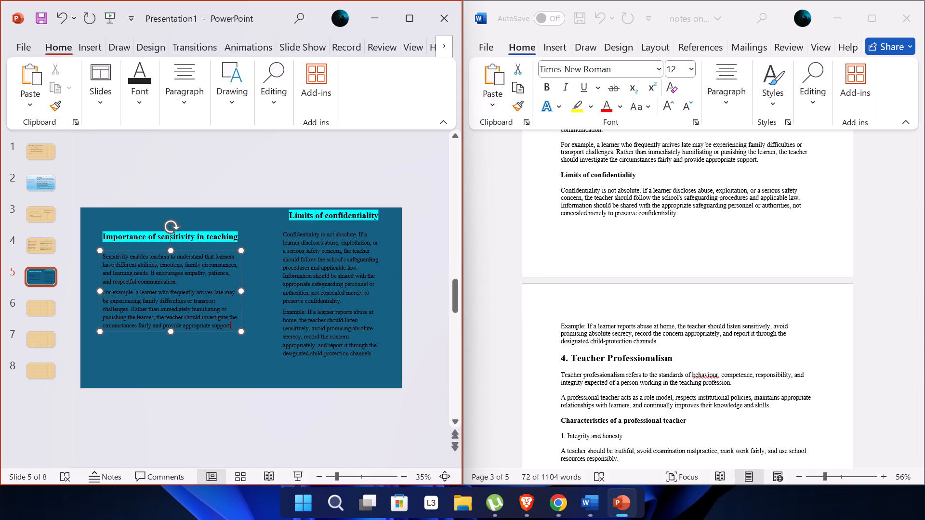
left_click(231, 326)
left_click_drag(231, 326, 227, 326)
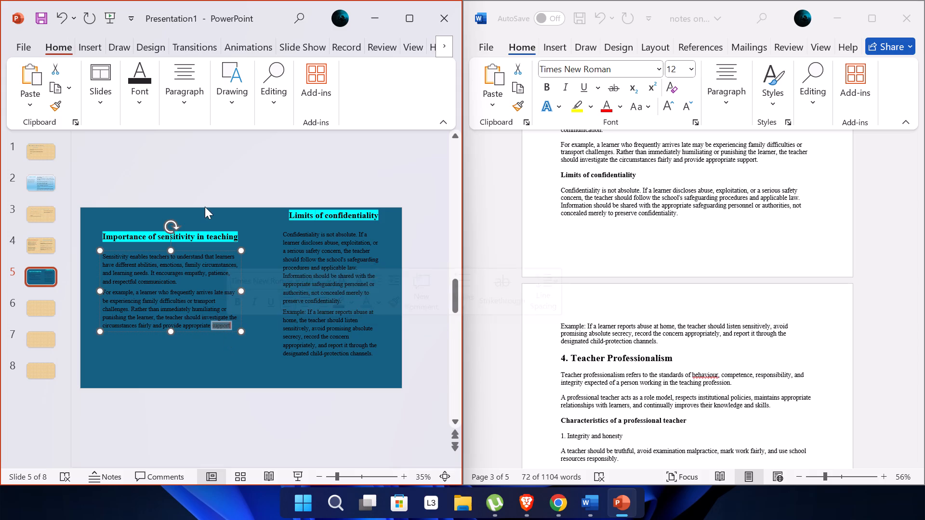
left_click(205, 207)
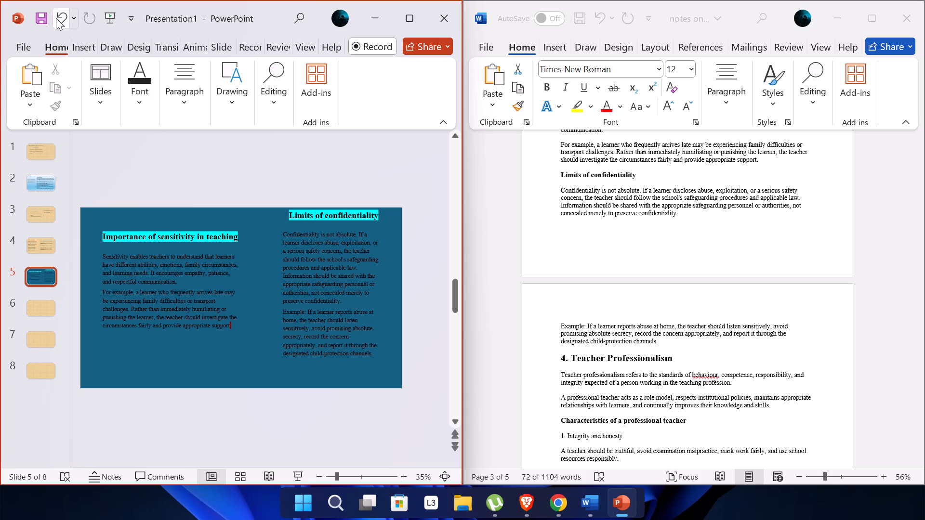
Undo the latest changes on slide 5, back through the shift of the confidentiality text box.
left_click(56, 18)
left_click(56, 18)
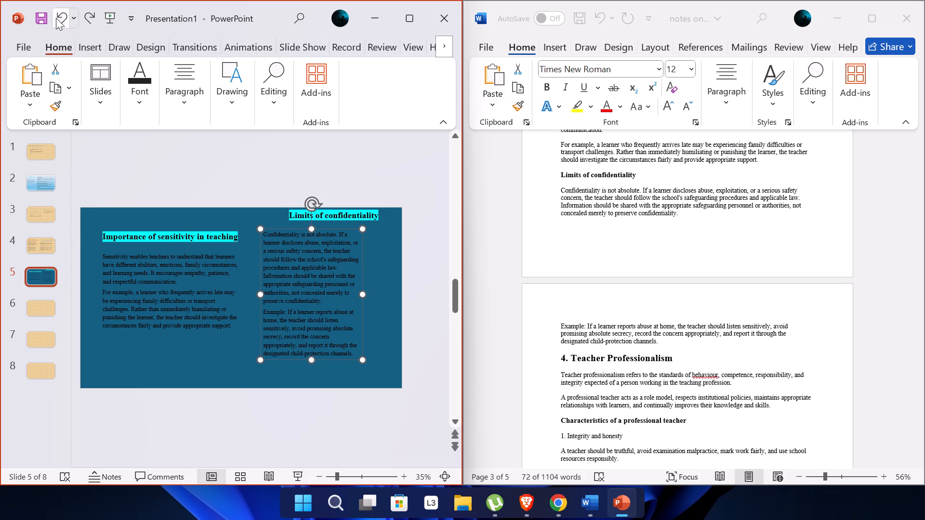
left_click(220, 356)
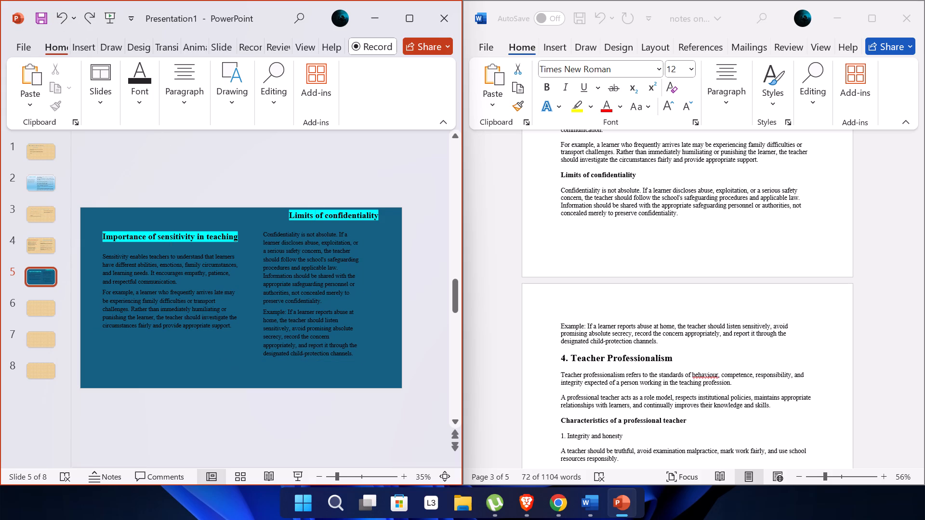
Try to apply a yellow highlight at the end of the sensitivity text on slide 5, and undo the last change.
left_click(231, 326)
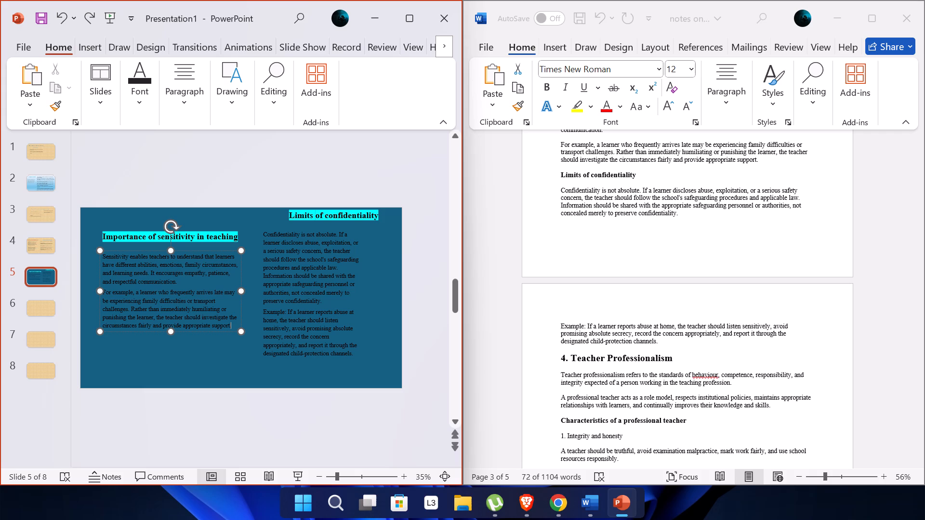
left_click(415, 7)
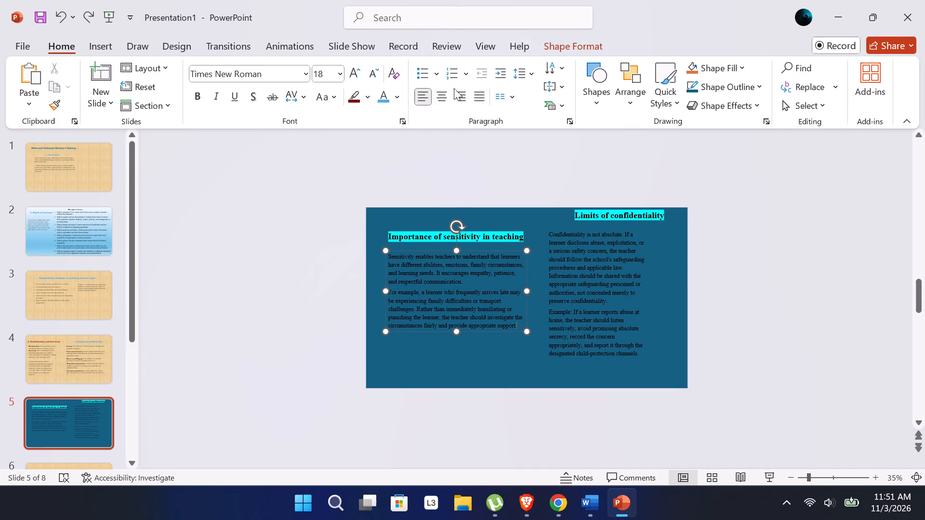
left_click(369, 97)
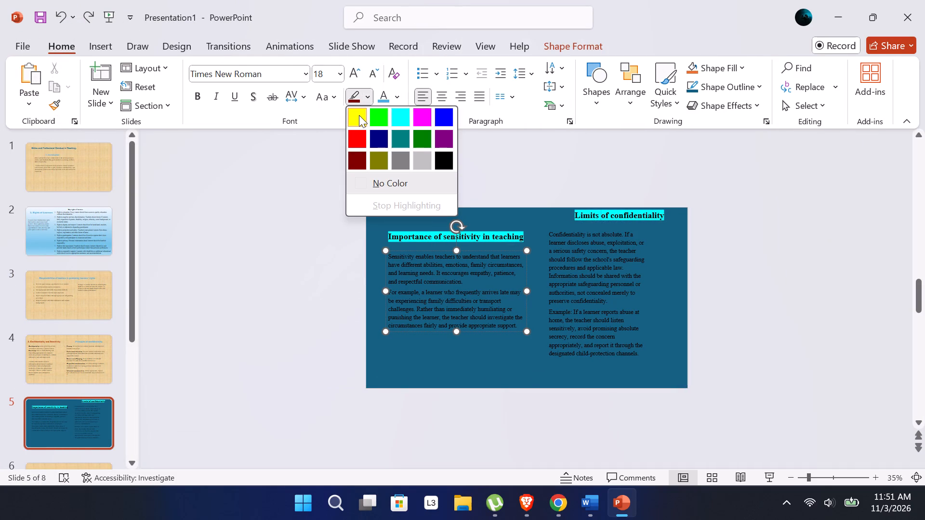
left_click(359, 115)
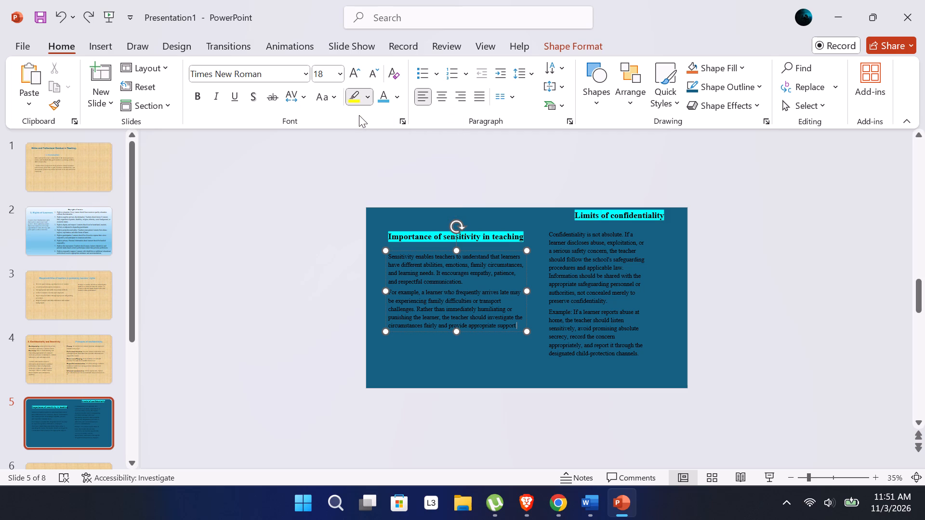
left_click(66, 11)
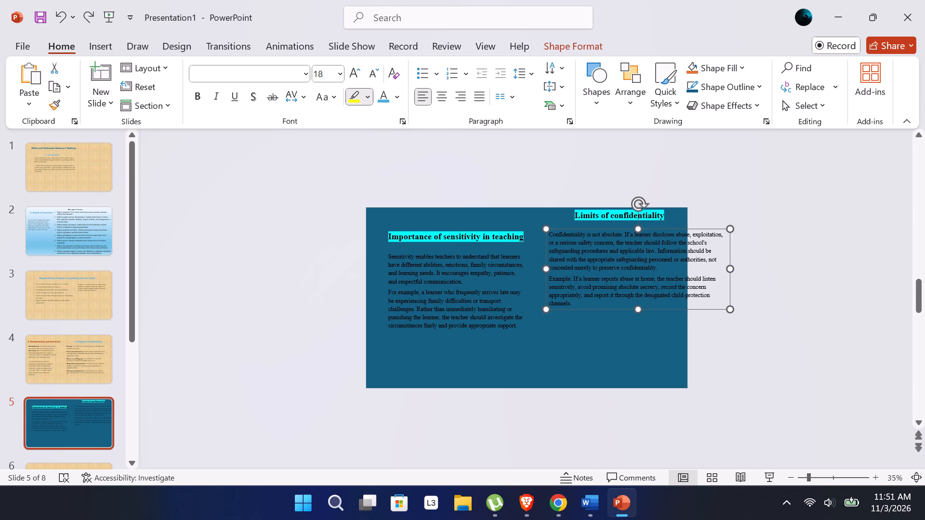
Change the font colour of both sensitivity paragraphs on slide 5 to the off-white theme shade just below white.
left_click(518, 326)
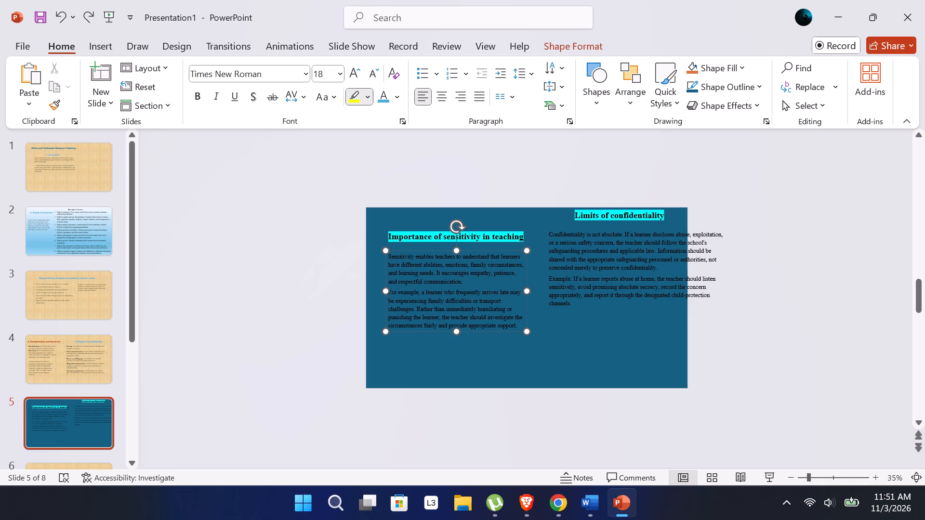
left_click(522, 356)
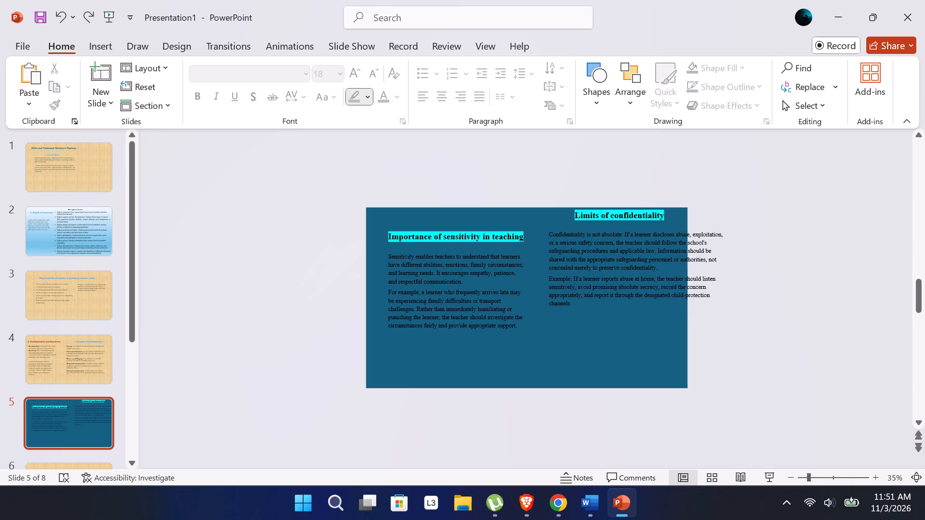
left_click(522, 325)
left_click_drag(516, 325, 402, 252)
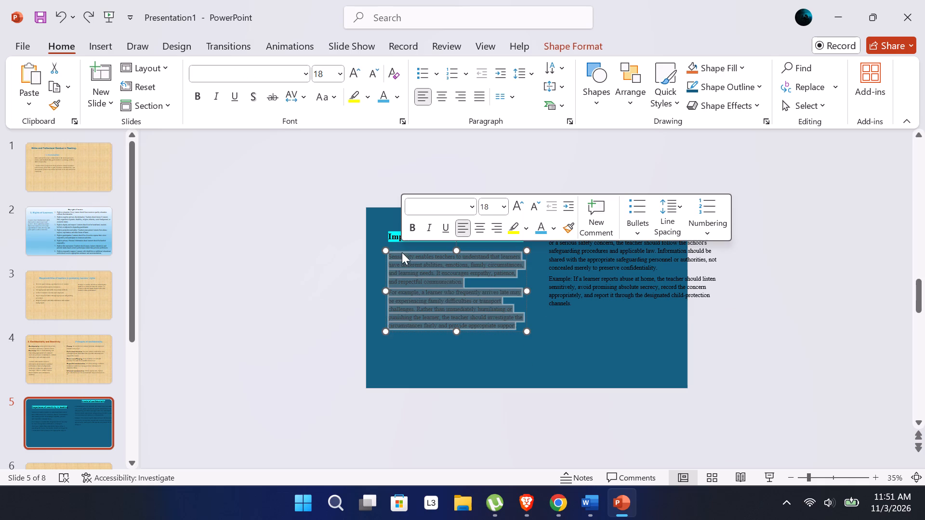
left_click(523, 229)
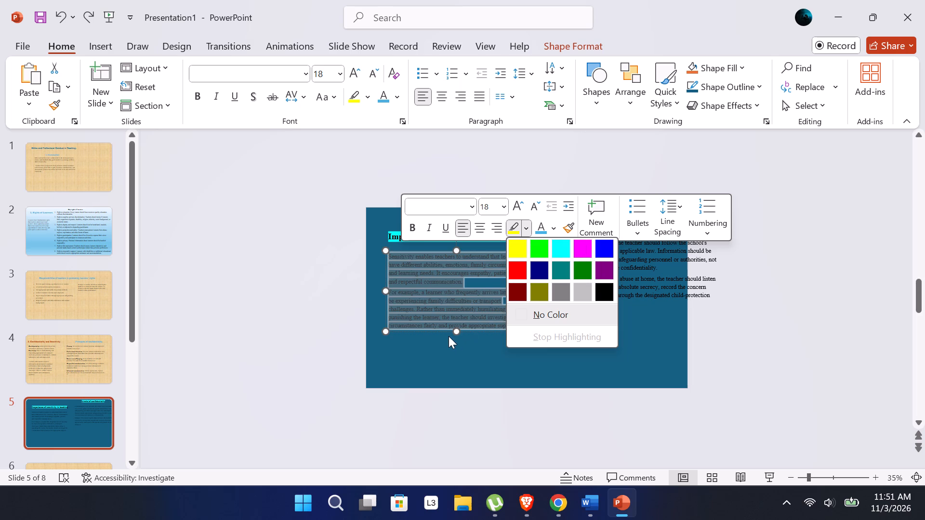
left_click(554, 228)
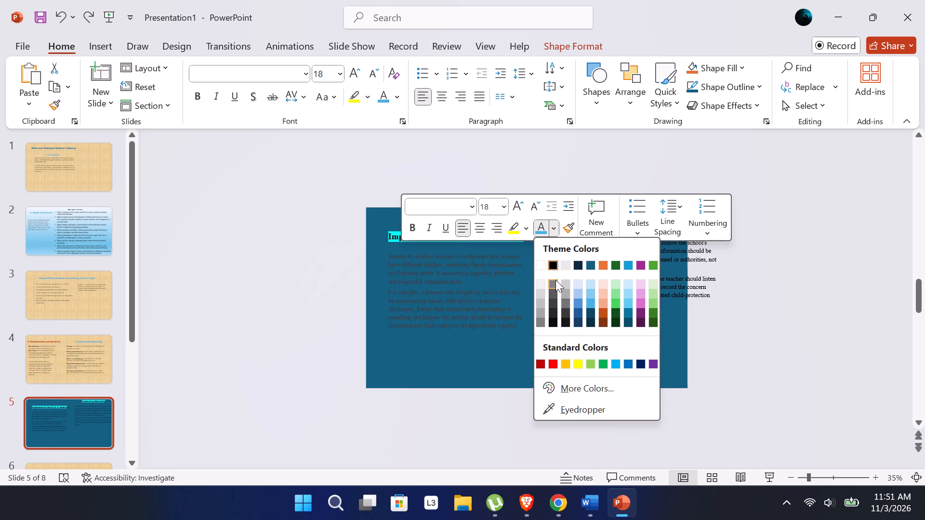
left_click(541, 283)
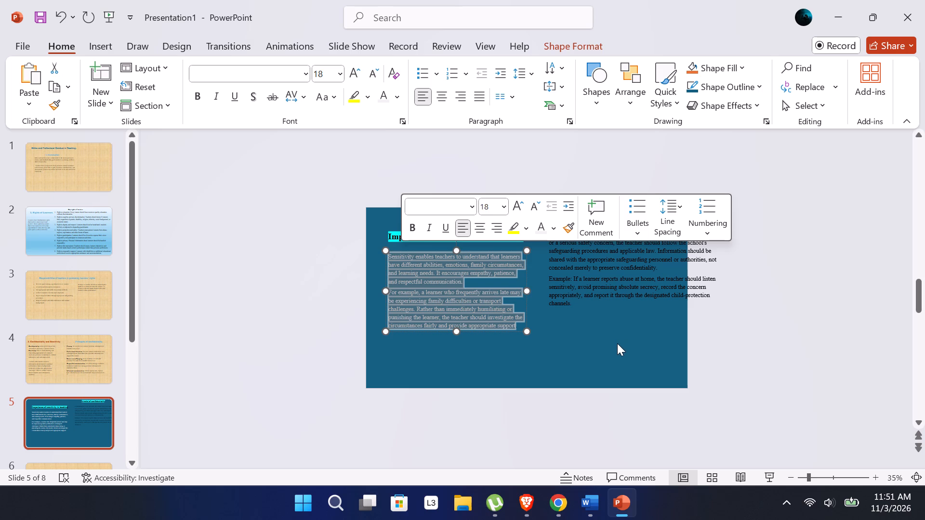
left_click(620, 349)
Narrow the confidentiality text box on slide 5 so it fits within the slide with a margin beside it.
left_click(649, 278)
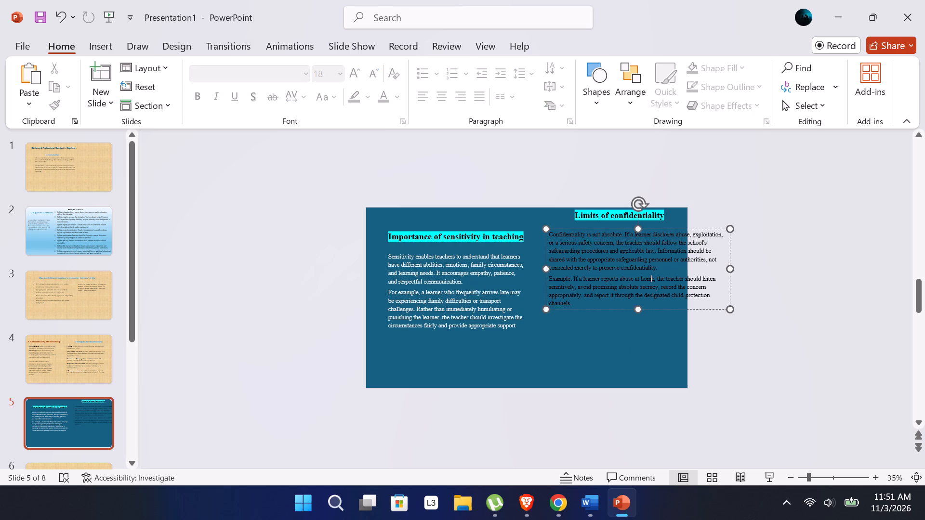
left_click_drag(731, 271, 725, 273)
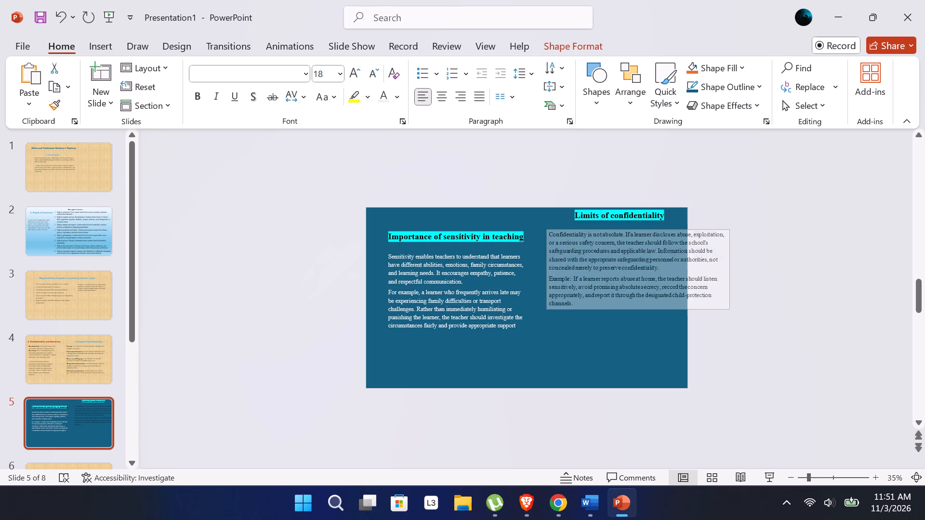
left_click_drag(725, 273, 648, 288)
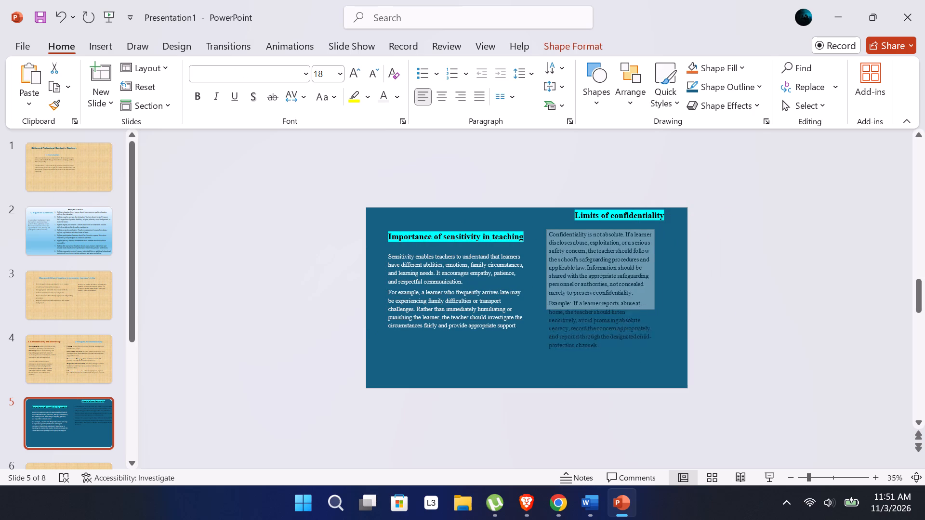
left_click_drag(648, 288, 646, 288)
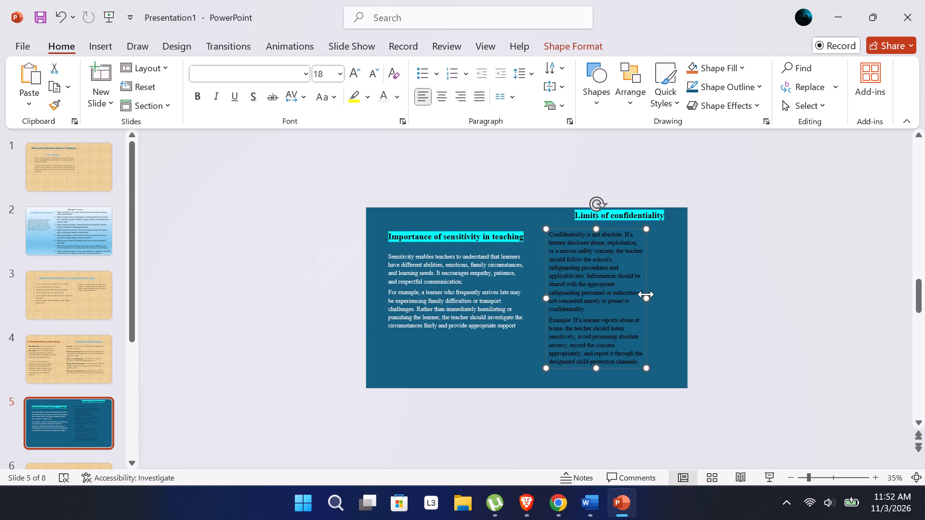
left_click_drag(647, 298, 669, 297)
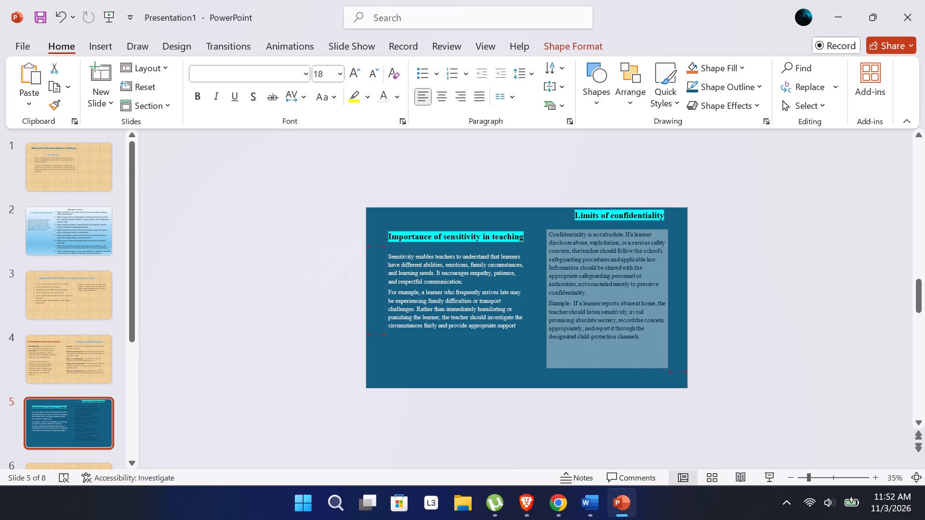
left_click_drag(669, 297, 670, 297)
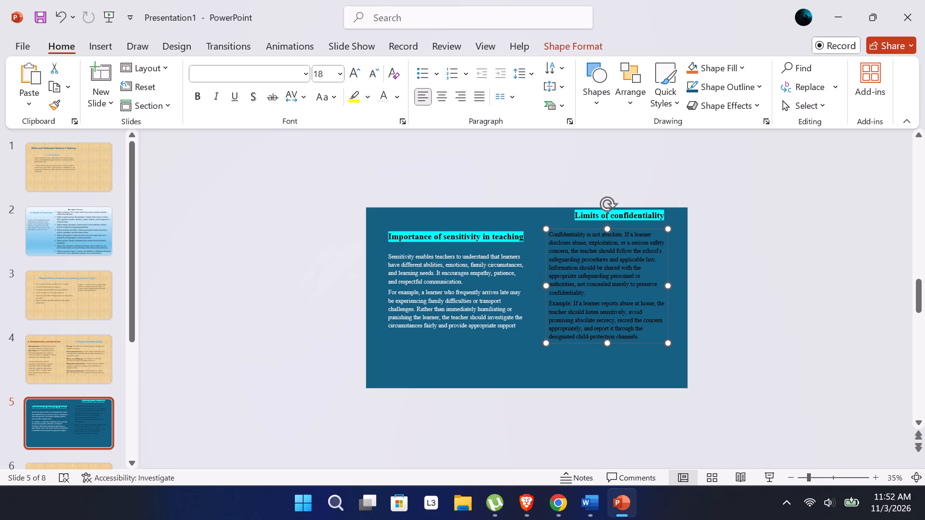
Move the "Limits of confidentiality" heading so its left edge lines up with the confidentiality text box.
left_click(622, 215)
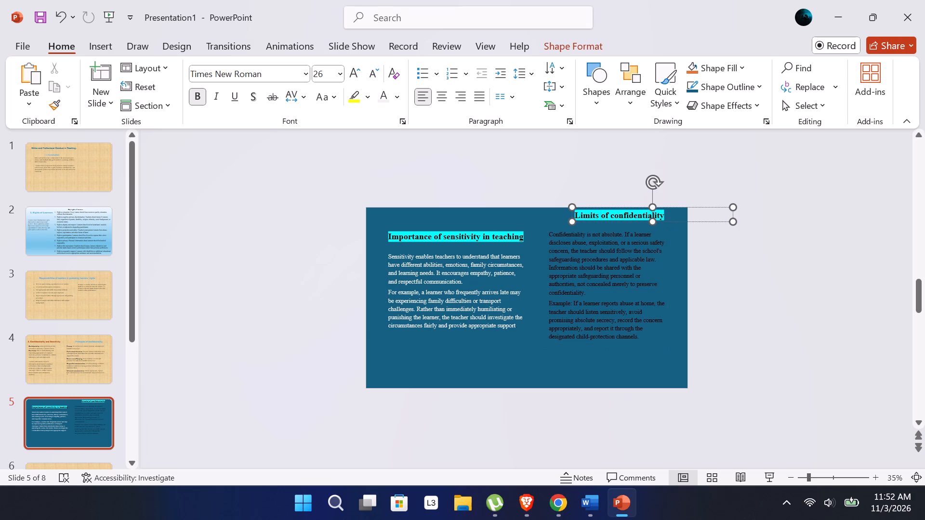
left_click_drag(625, 206, 613, 208)
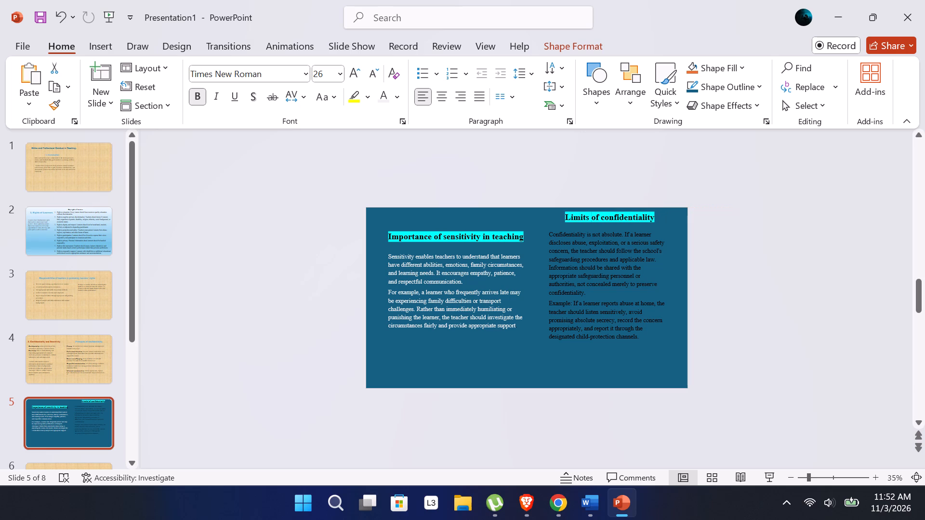
left_click_drag(613, 208, 600, 209)
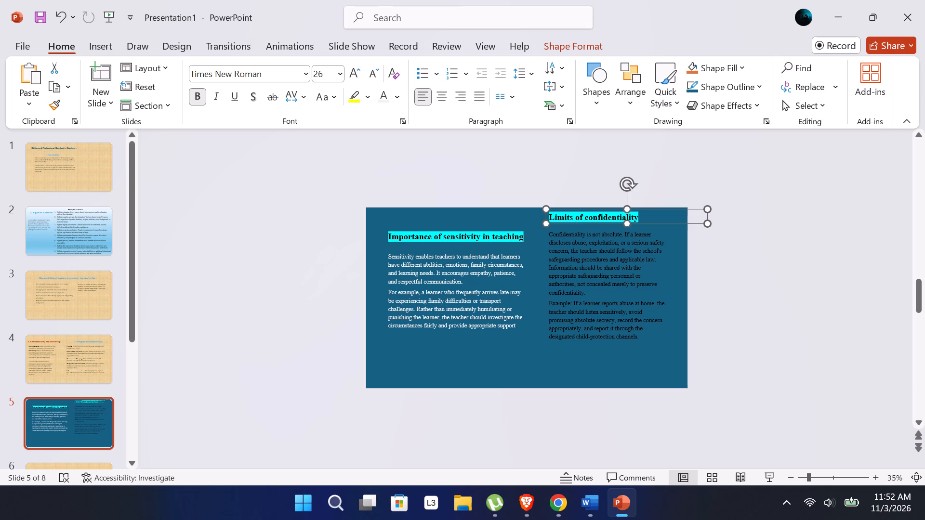
left_click(674, 245)
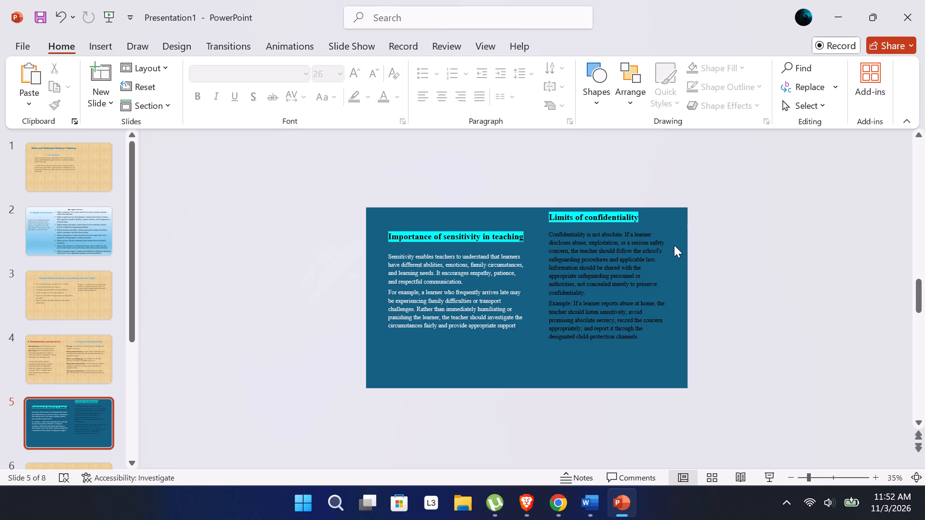
Apply the same off-white font colour to both confidentiality paragraphs on slide 5.
left_click(639, 338)
left_click_drag(639, 338, 573, 278)
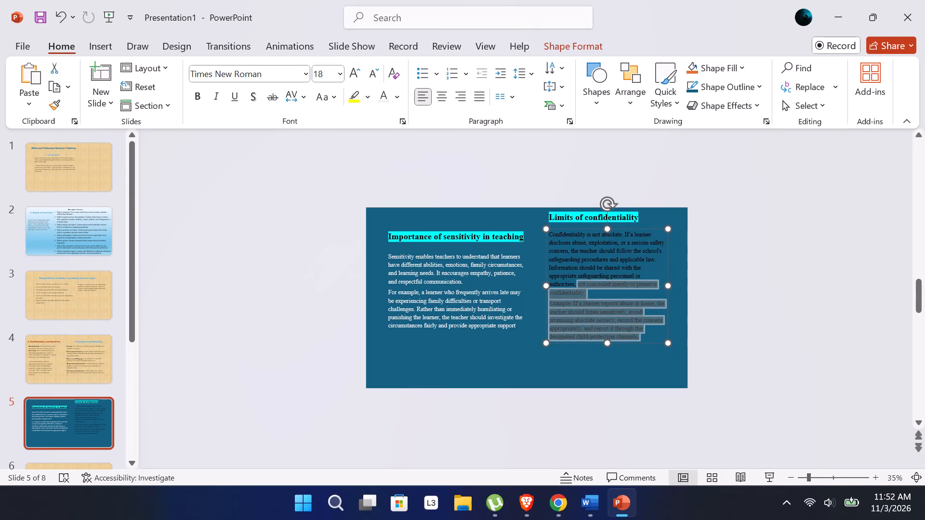
left_click_drag(573, 278, 542, 231)
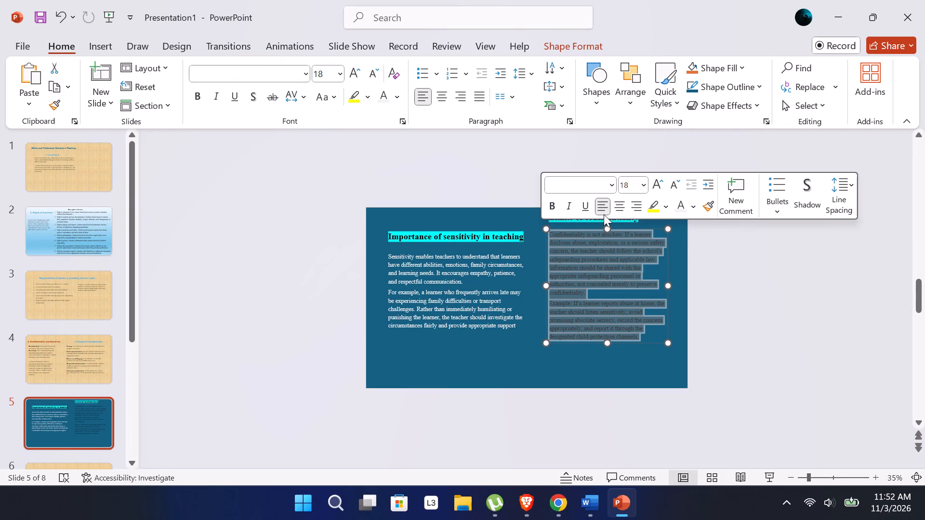
left_click(682, 208)
left_click(675, 337)
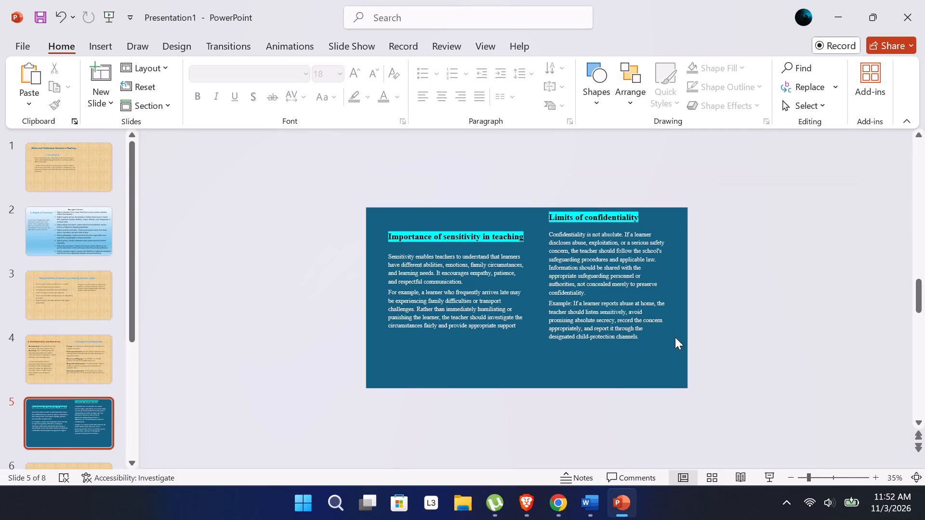
Preview slide 5 as a full-screen slide show and return to editing.
left_click(639, 338)
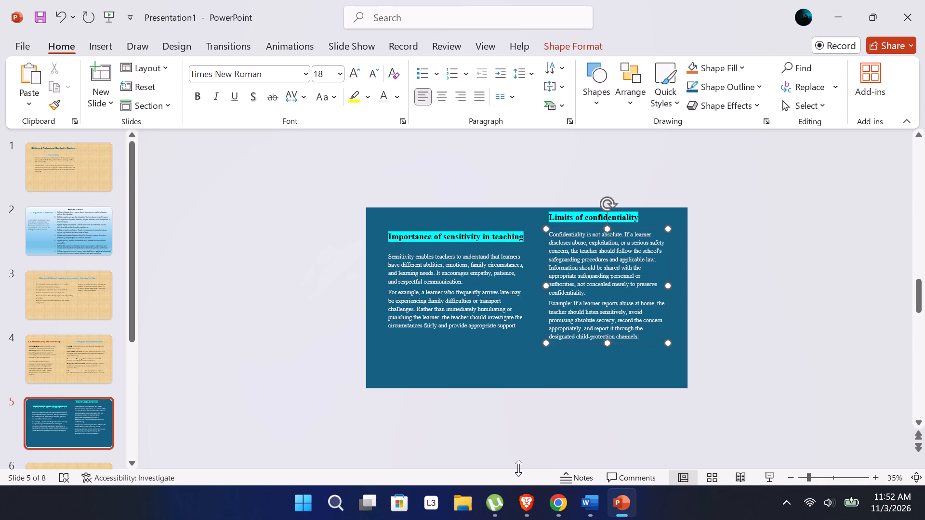
left_click(761, 482)
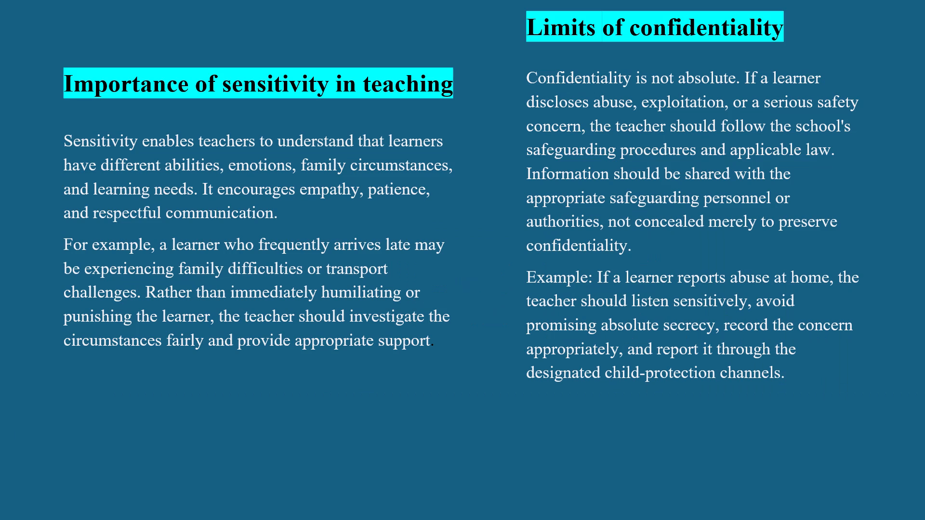
key("Escape")
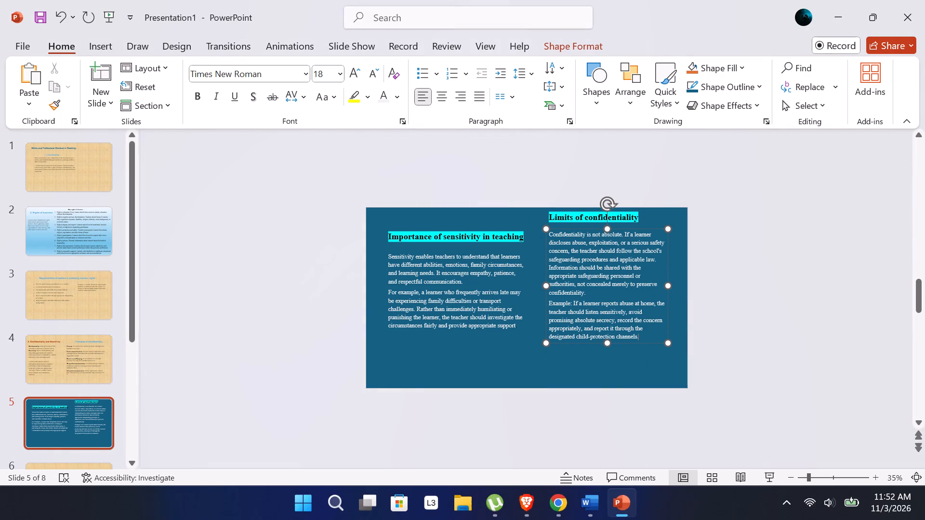
Move the confidentiality text box down so it starts roughly level with the sensitivity text.
left_click_drag(592, 229, 593, 252)
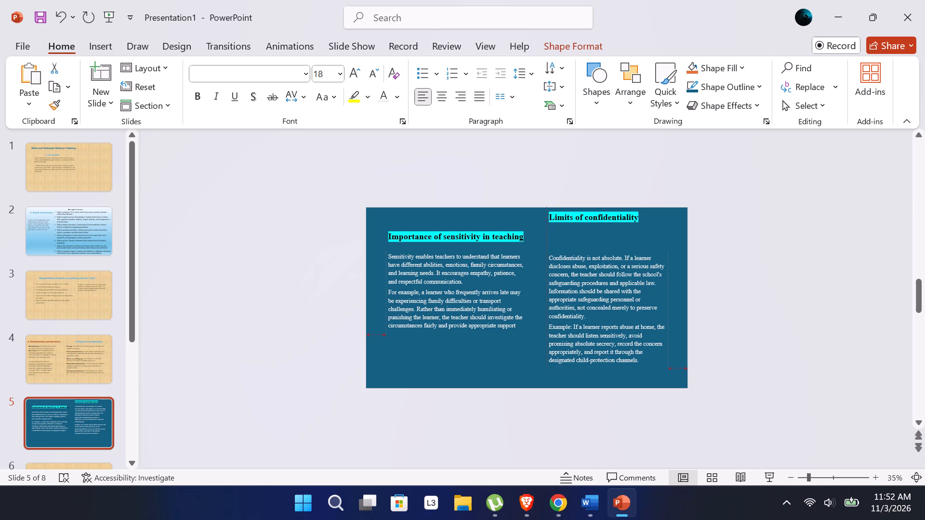
left_click_drag(593, 252, 593, 256)
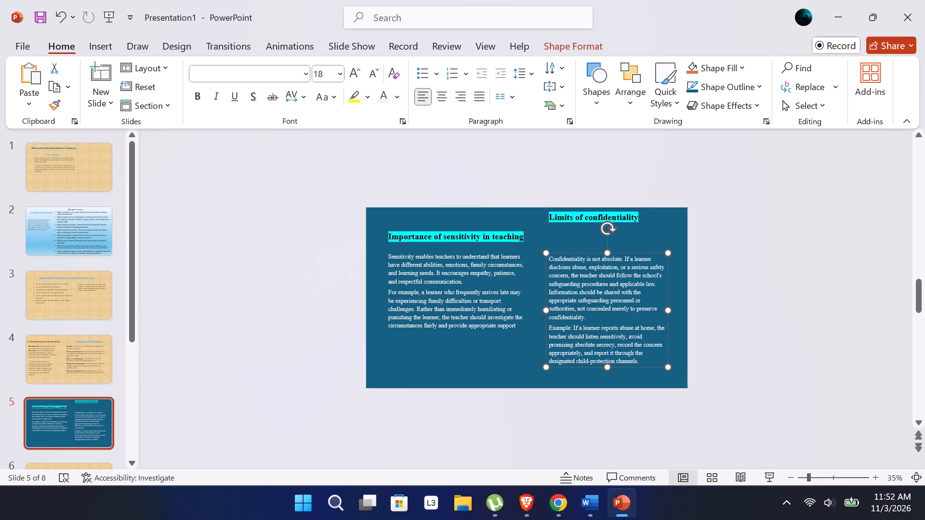
Move the "Limits of confidentiality" heading down so it is level with the "Importance of sensitivity in teaching" heading.
left_click(586, 214)
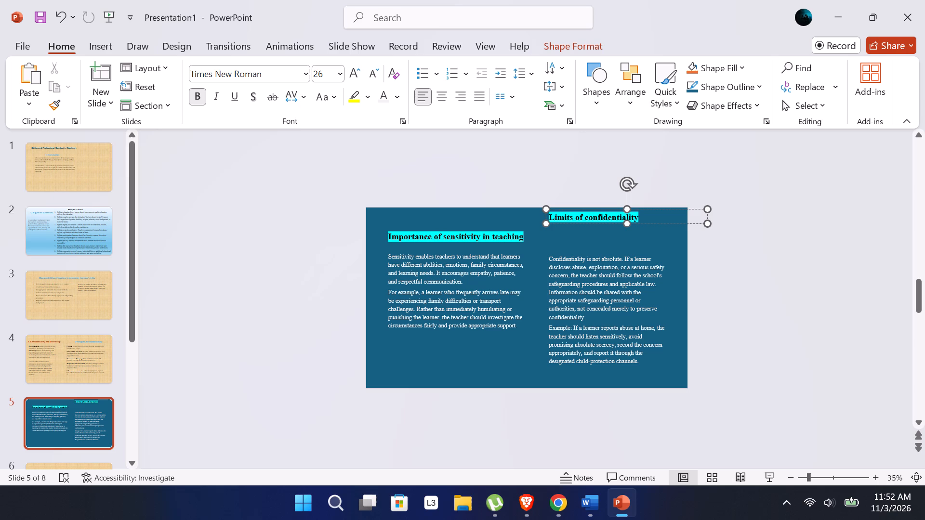
left_click_drag(597, 209, 597, 222)
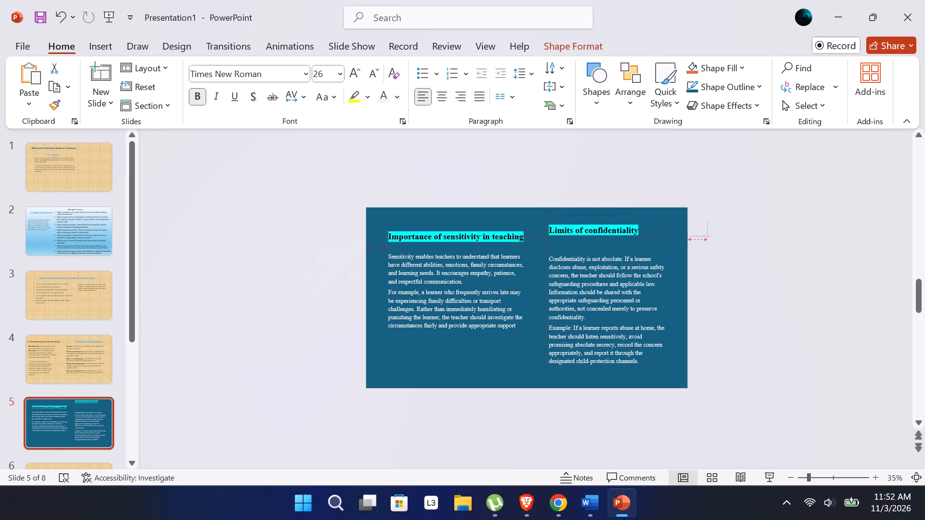
left_click_drag(597, 222, 597, 228)
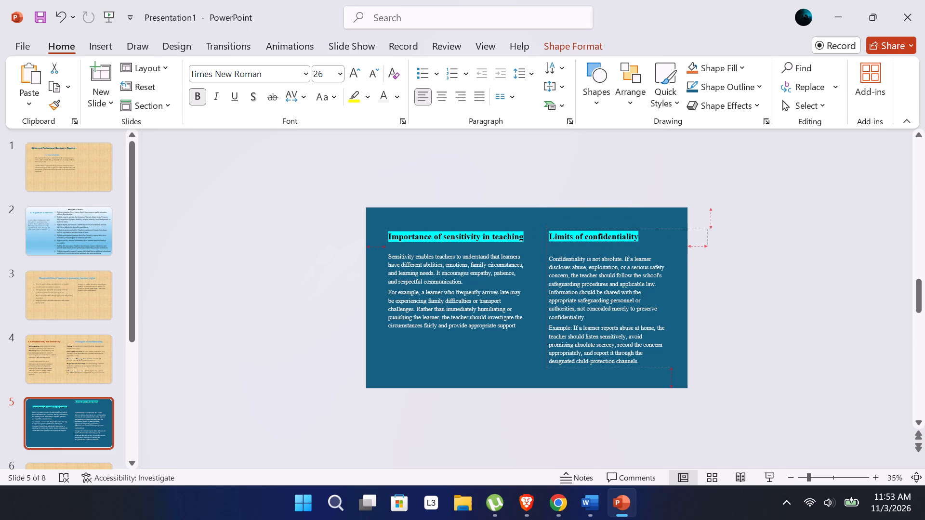
left_click_drag(597, 228, 597, 228)
left_click(598, 218)
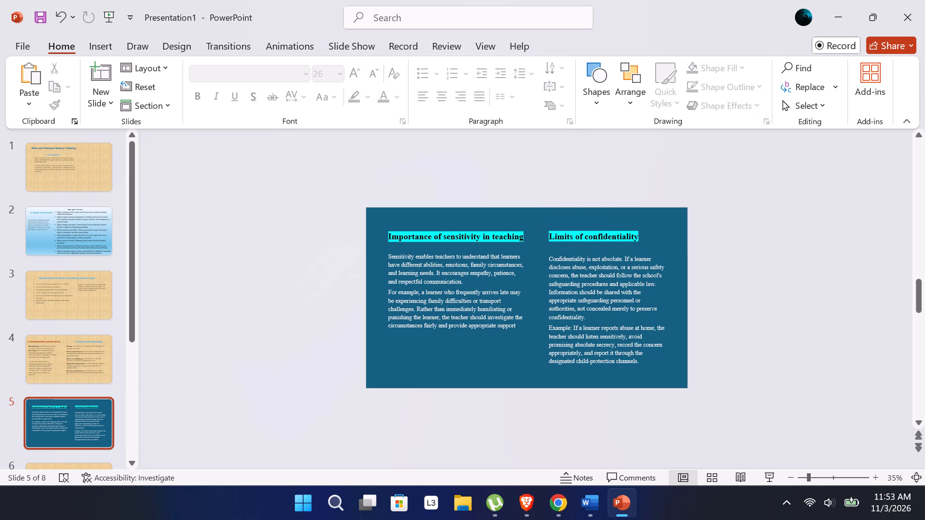
Preview slide 5 as a full-screen slide show and return to editing.
left_click(764, 475)
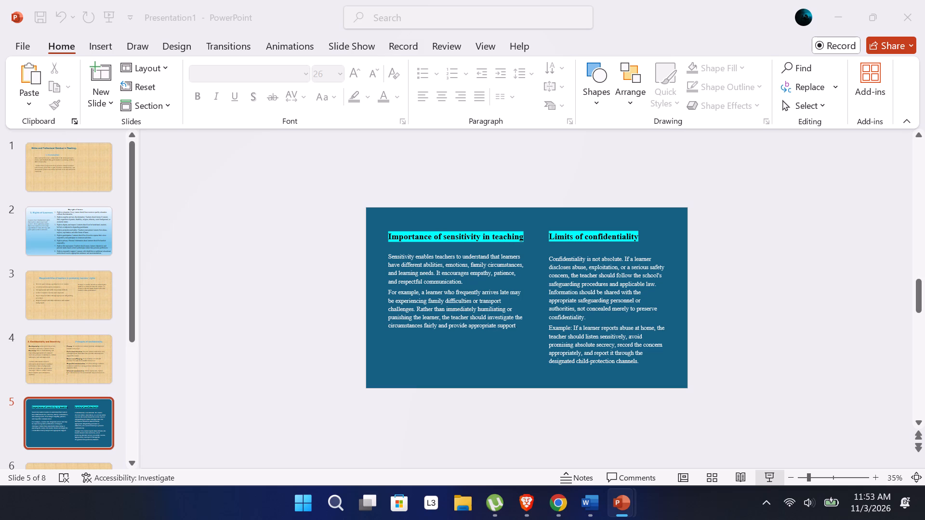
key("Escape")
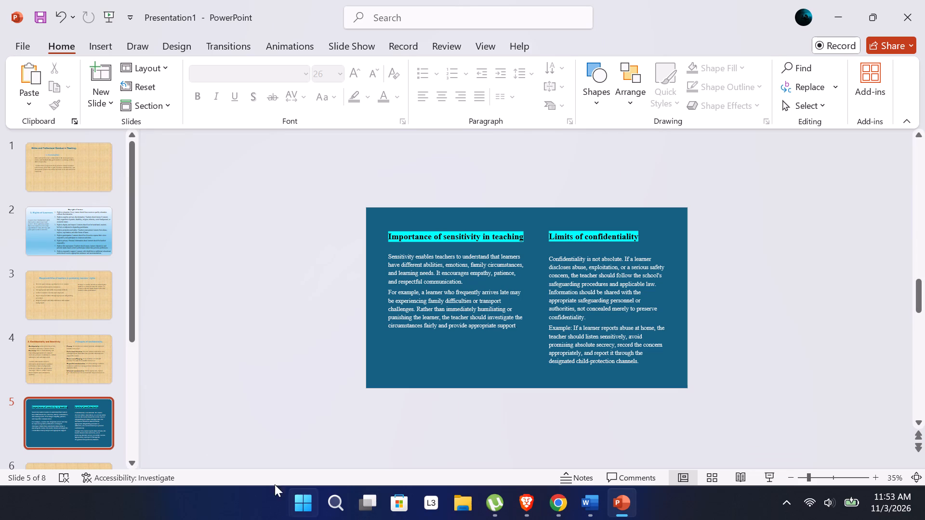
Review slides 4, 3 and 1, and open the empty slide 6.
left_click(76, 367)
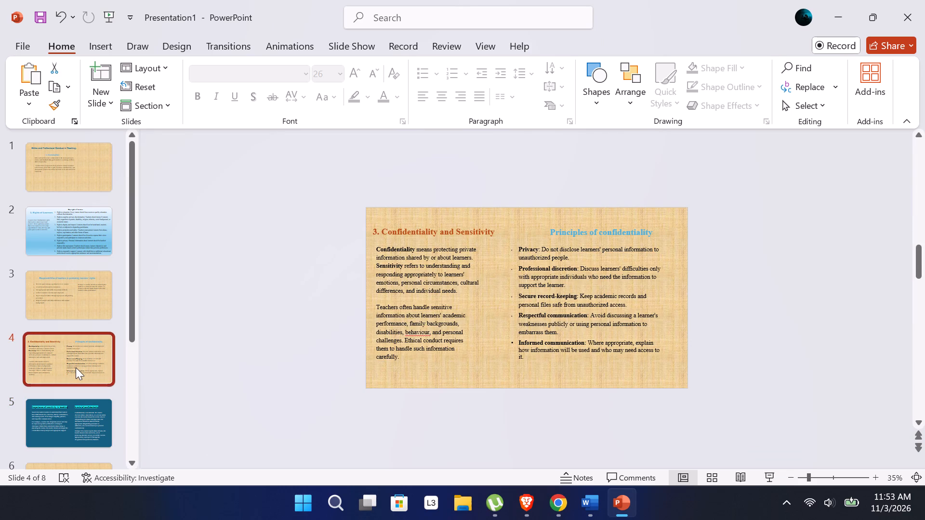
left_click(71, 284)
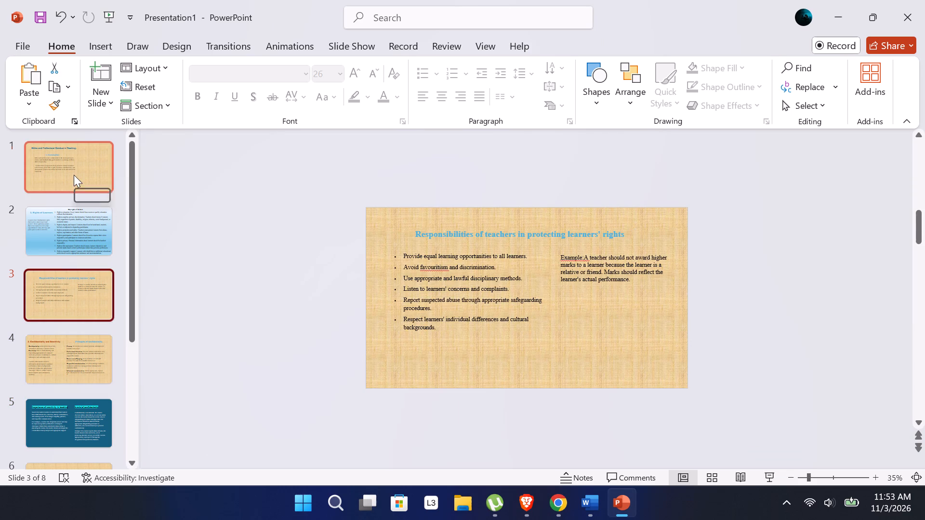
left_click(74, 175)
scroll(90, 388, "down", 1)
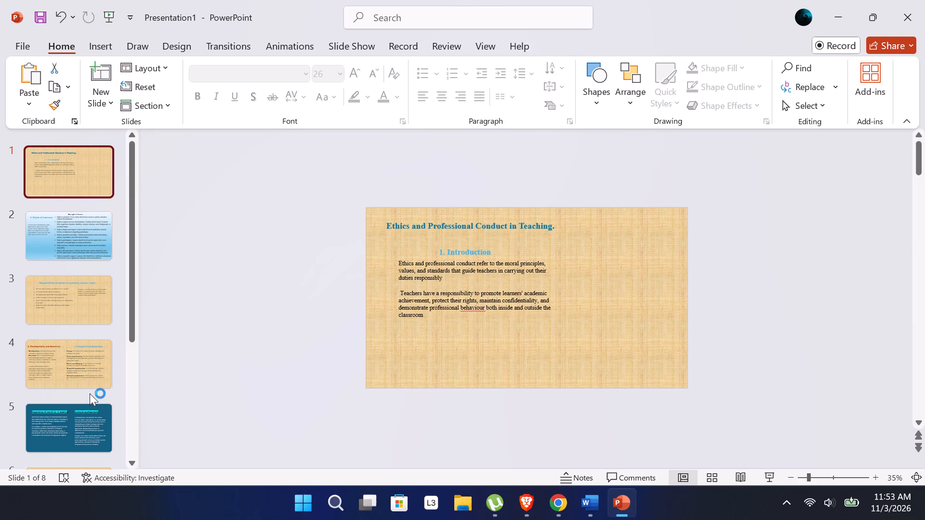
scroll(90, 393, "down", 2)
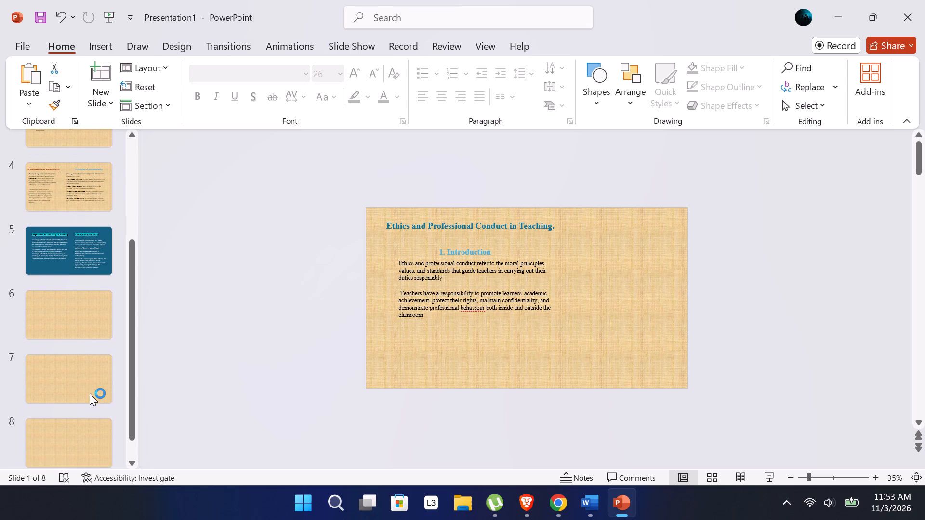
scroll(90, 393, "down", 1)
left_click(80, 288)
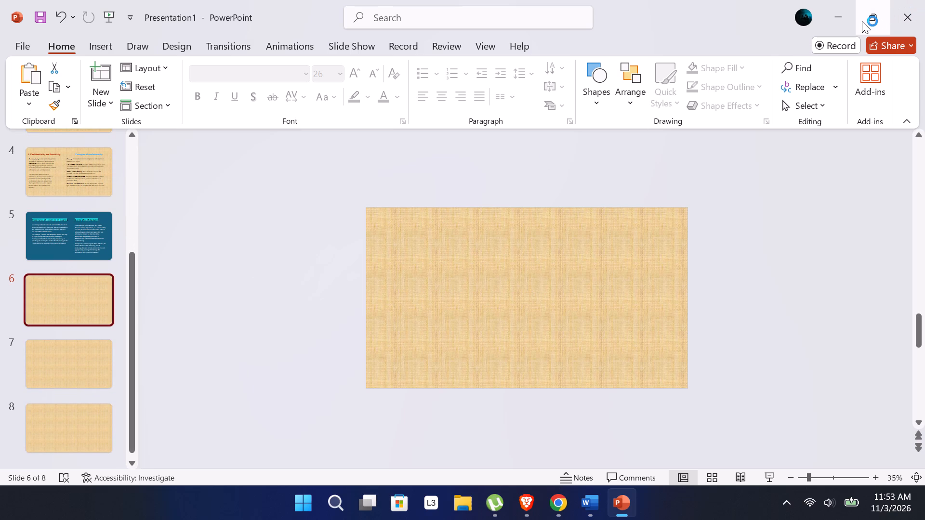
Arrange the presentation window side by side with the Word notes.
left_click(773, 54)
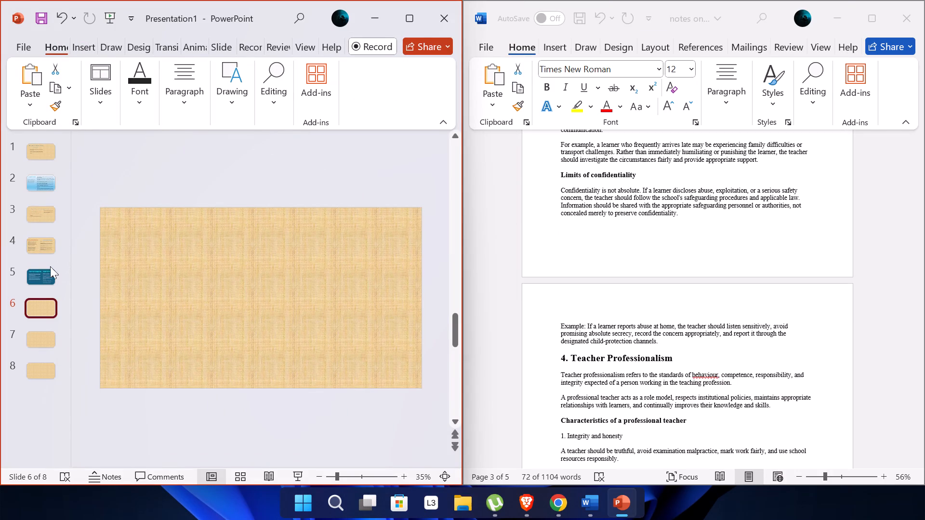
Copy the heading "4. Teacher Professionalism" from the Word notes and paste it onto the empty slide 6.
left_click(39, 275)
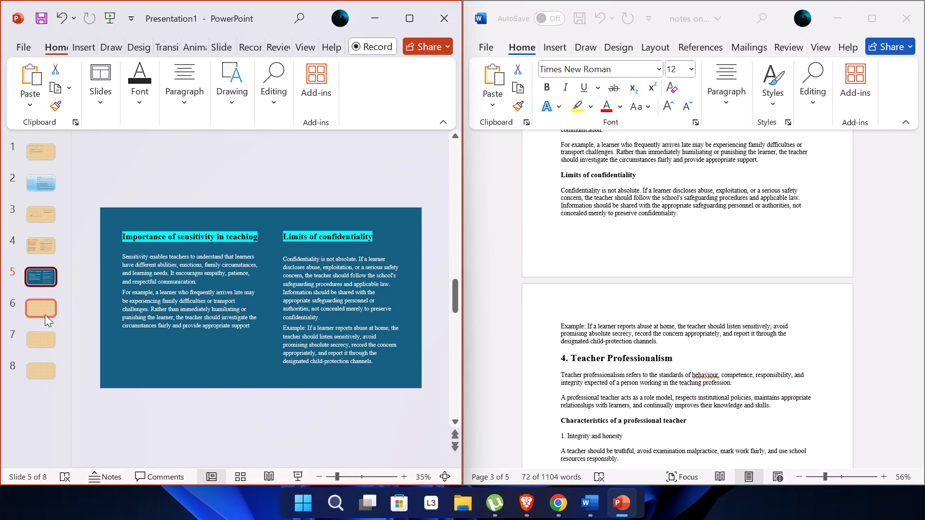
scroll(621, 249, "up", 1)
scroll(621, 249, "down", 1)
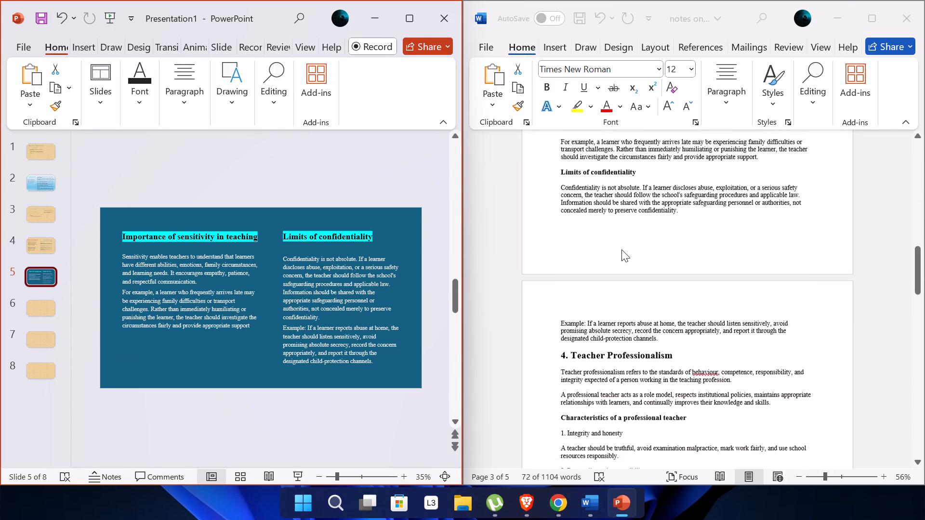
scroll(621, 249, "down", 1)
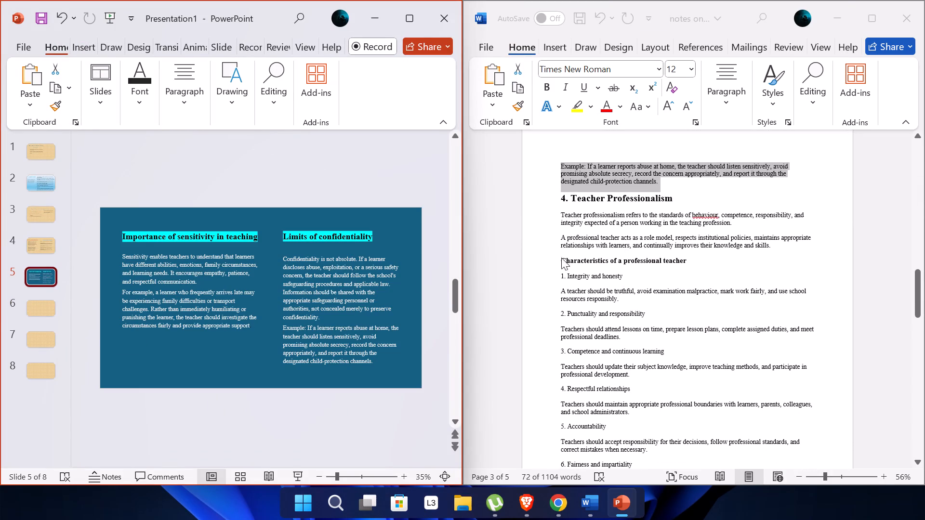
left_click(44, 308)
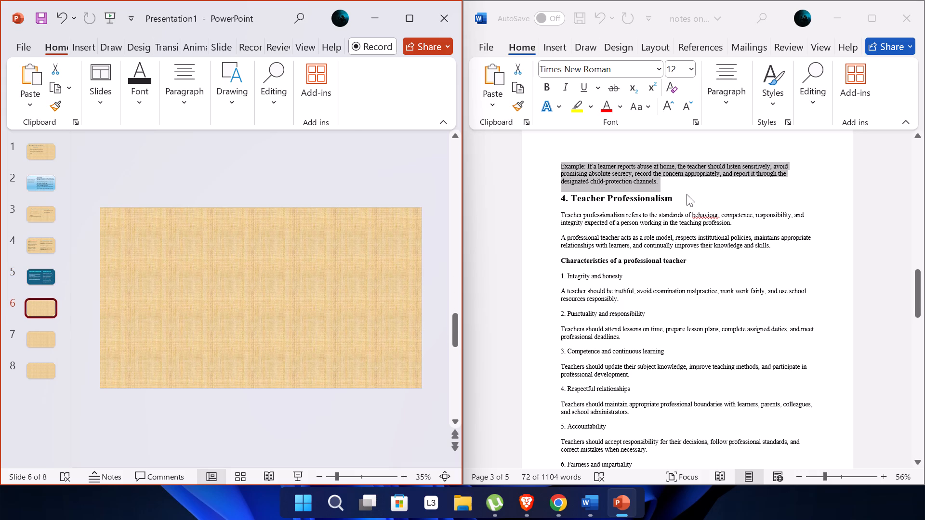
left_click(674, 201)
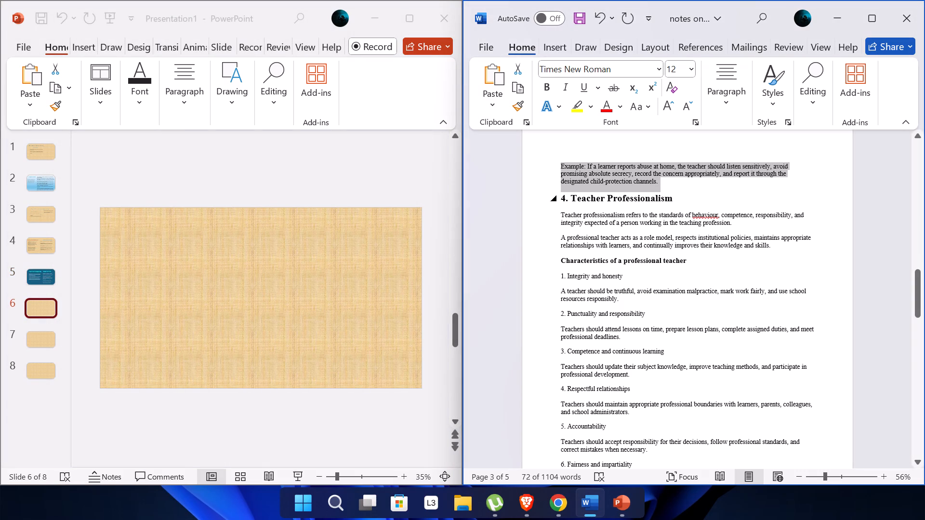
left_click(674, 198)
left_click_drag(674, 198, 551, 200)
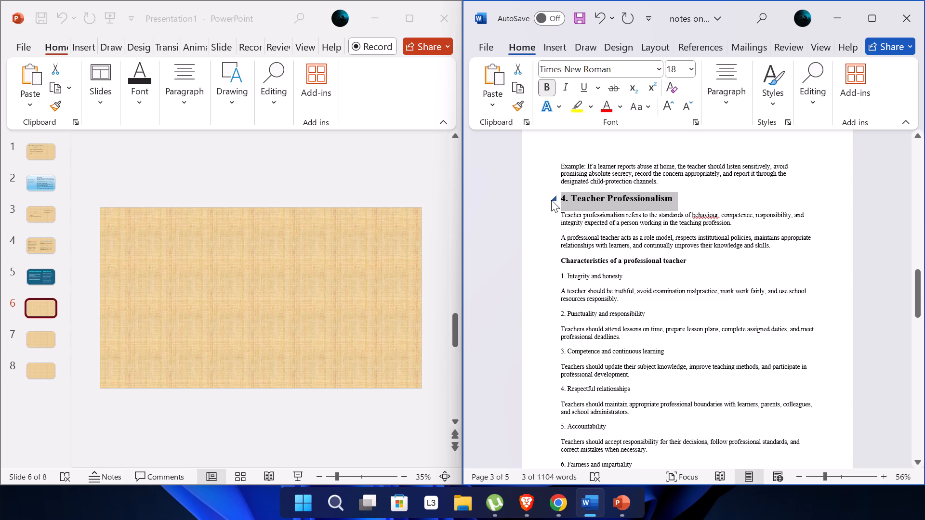
key("ctrl+c")
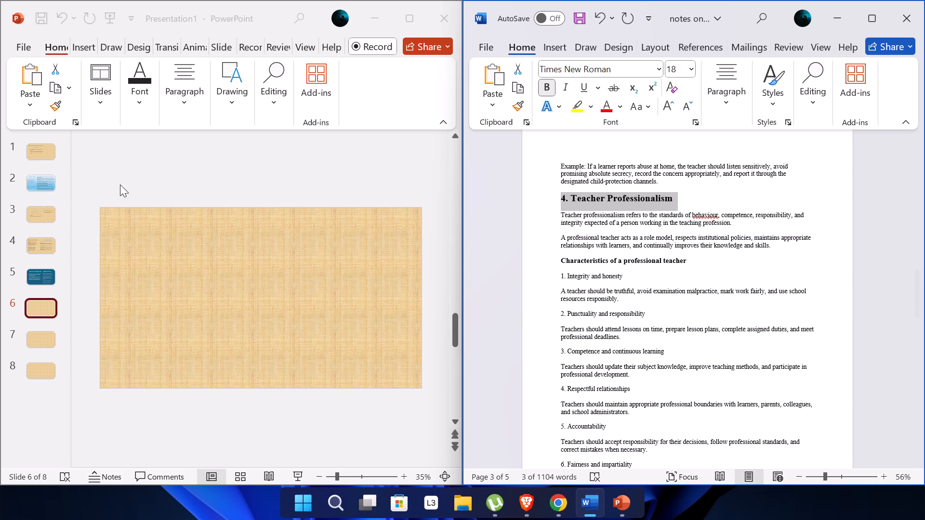
left_click(128, 222)
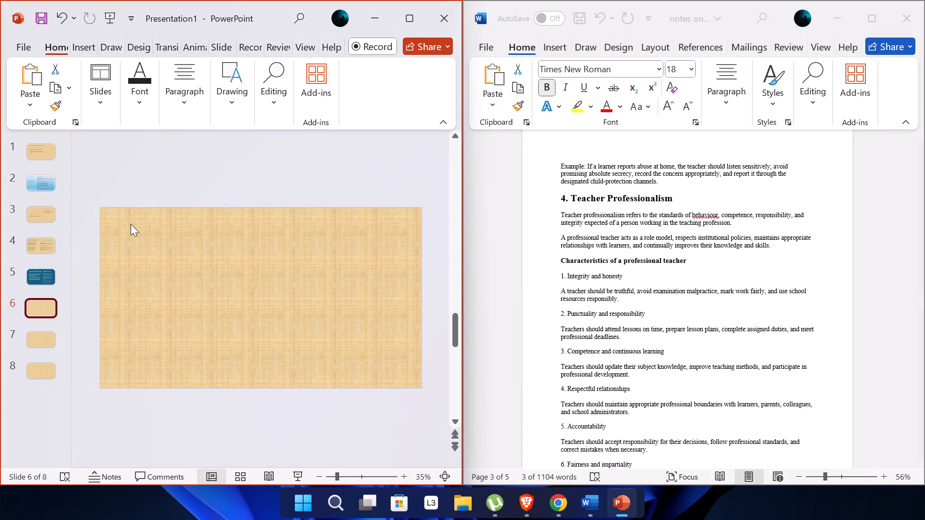
left_click(131, 224)
key("ctrl+v")
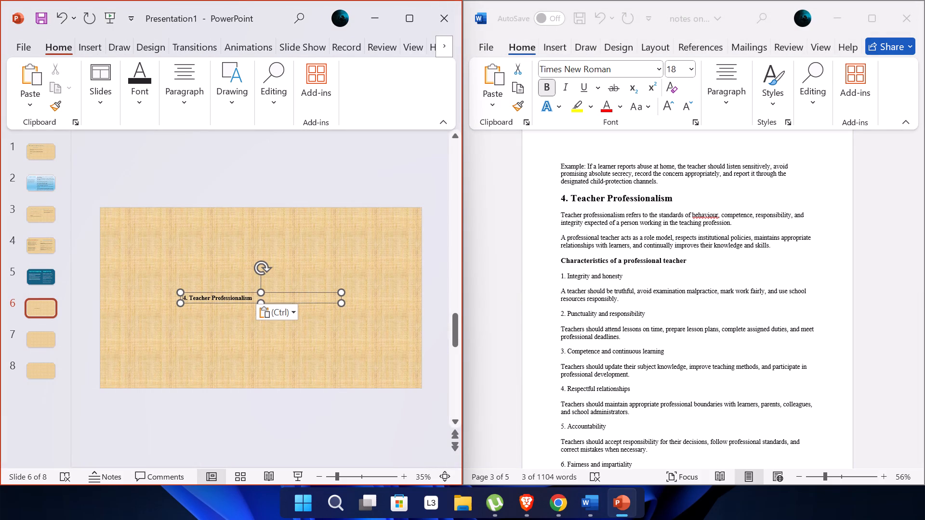
Move the "4. Teacher Professionalism" heading to the upper-left area of slide 6.
left_click_drag(243, 293, 189, 231)
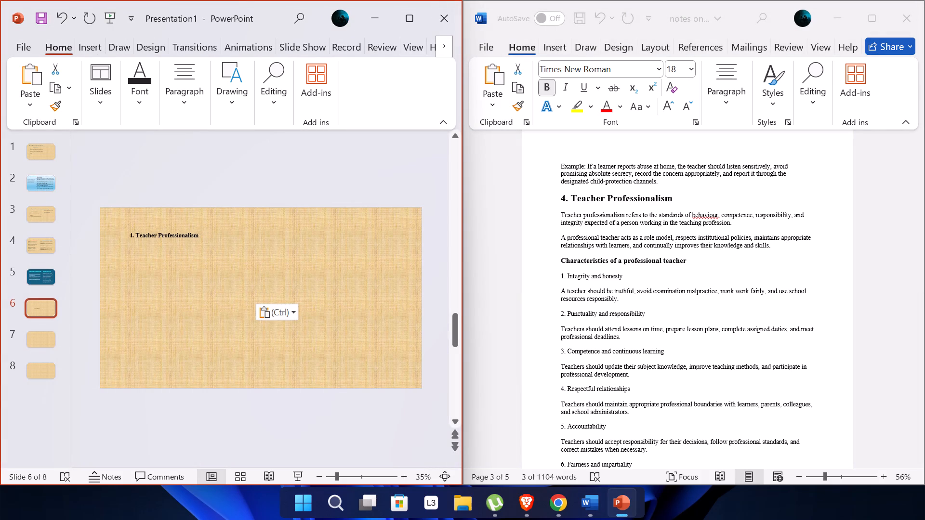
left_click_drag(189, 231, 187, 233)
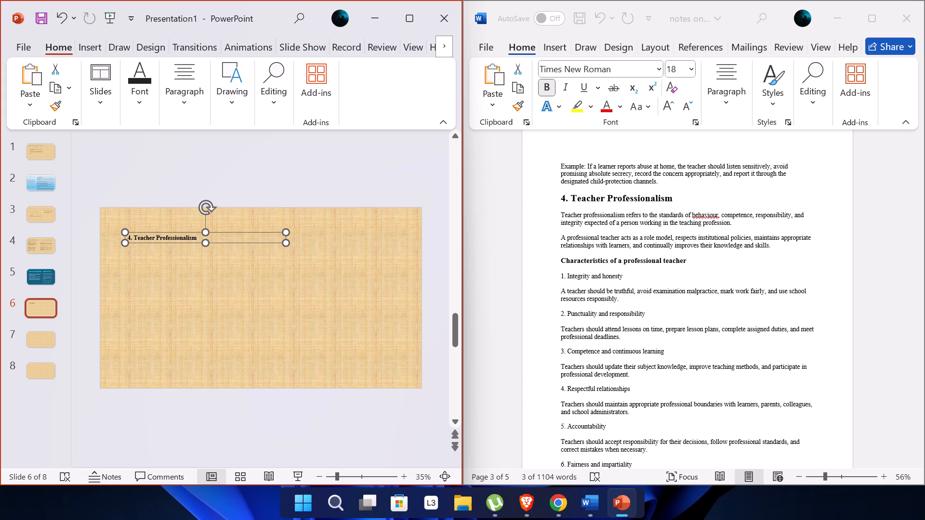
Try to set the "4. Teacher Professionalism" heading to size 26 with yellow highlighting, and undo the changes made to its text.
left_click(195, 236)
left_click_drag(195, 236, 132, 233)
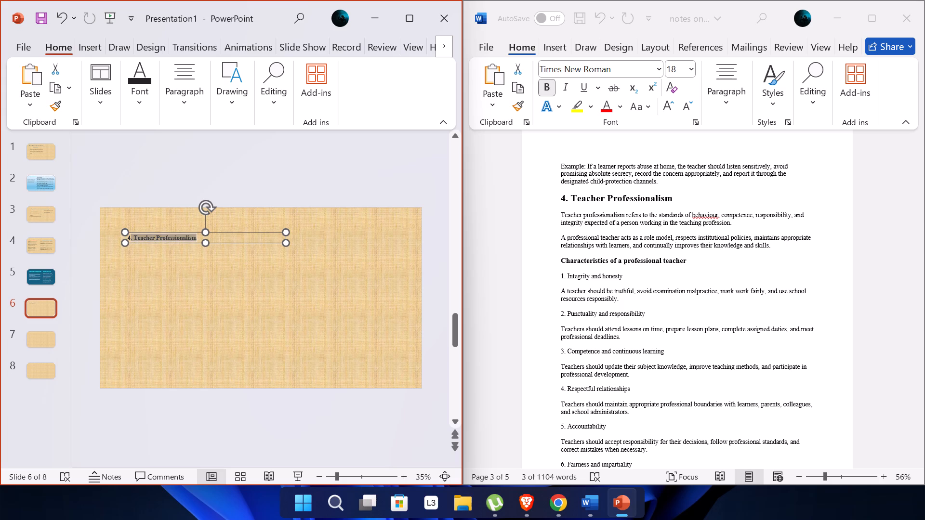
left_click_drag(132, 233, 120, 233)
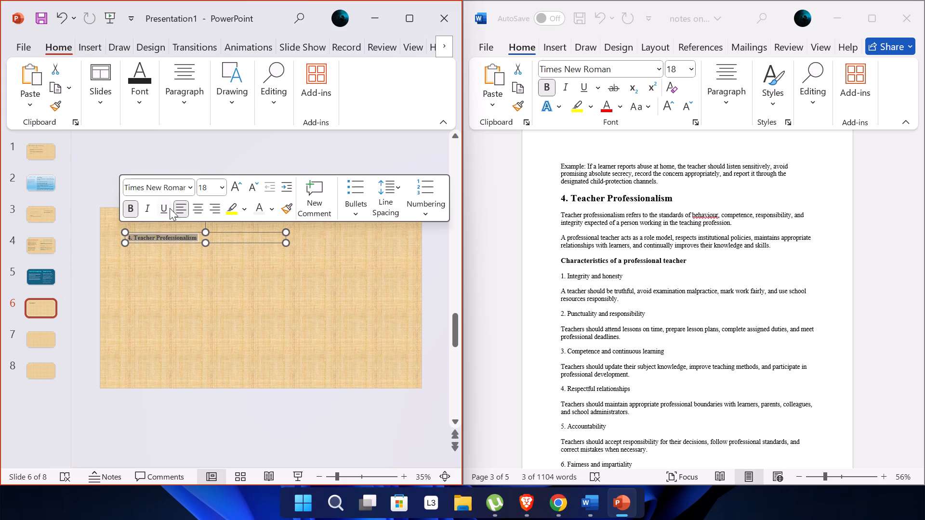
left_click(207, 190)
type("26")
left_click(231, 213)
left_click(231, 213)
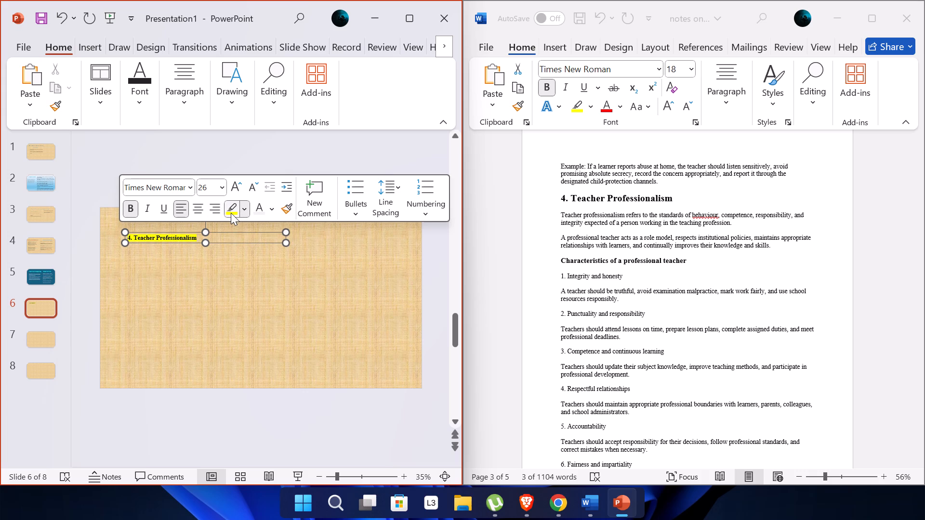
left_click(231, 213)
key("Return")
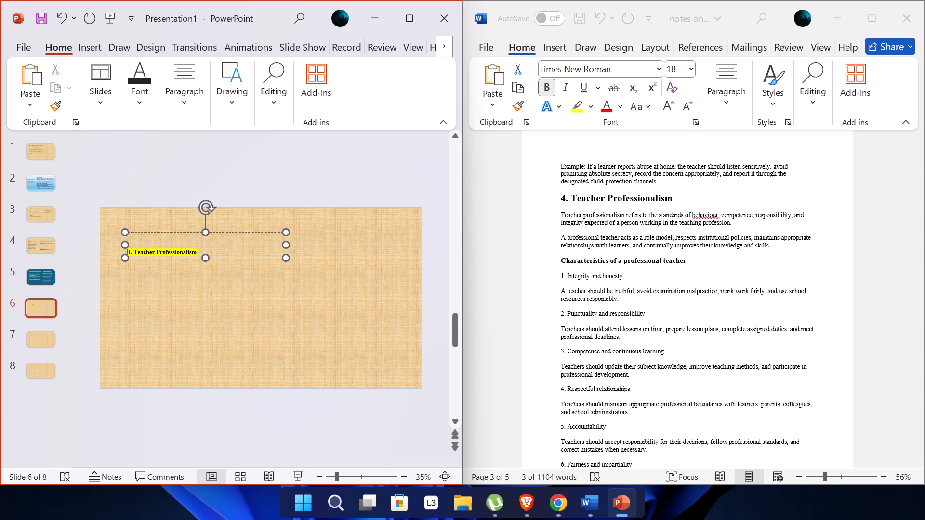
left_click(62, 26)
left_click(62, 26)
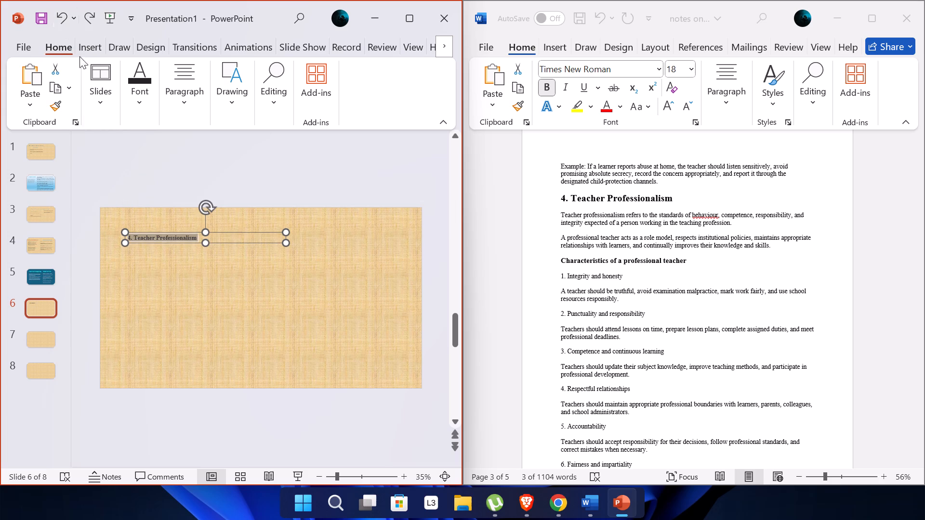
Set the font size of the whole "4. Teacher Professionalism" heading on slide 6 to 26.
left_click(150, 252)
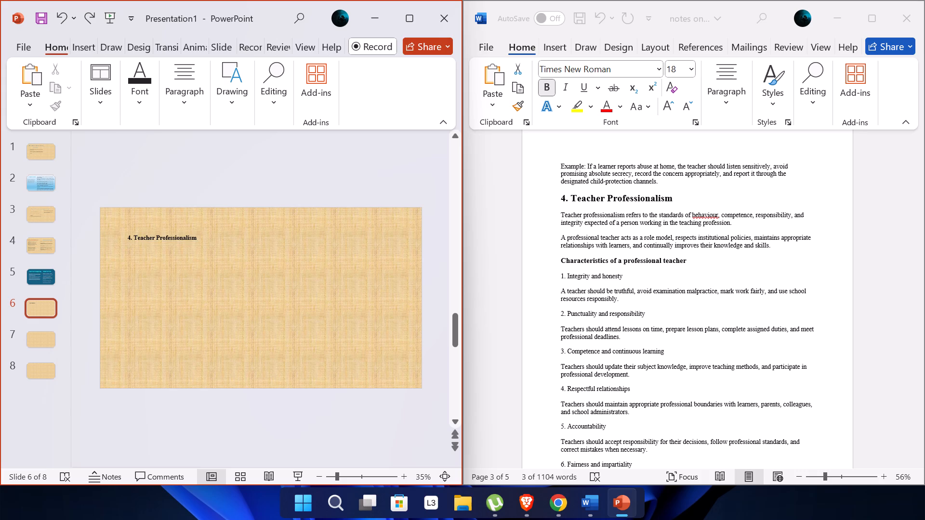
left_click(196, 238)
left_click_drag(196, 238, 187, 237)
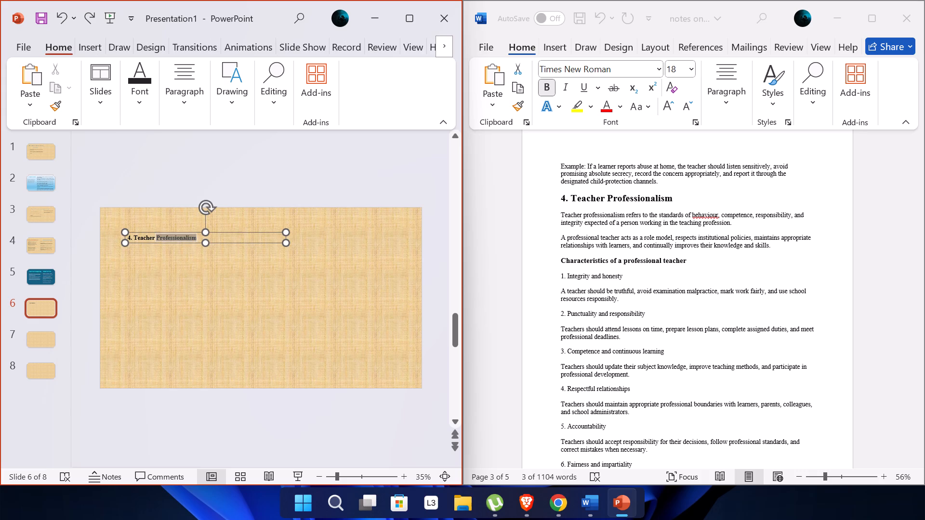
left_click_drag(187, 237, 123, 233)
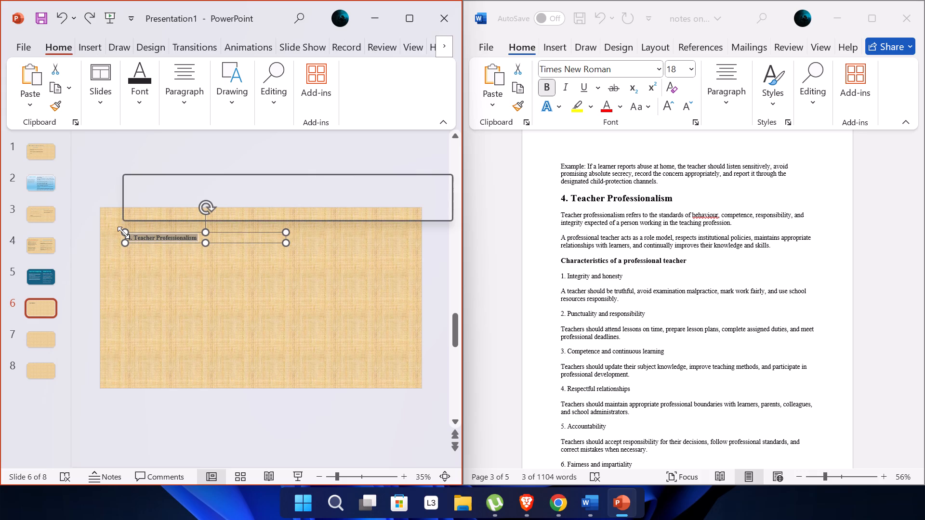
left_click(210, 189)
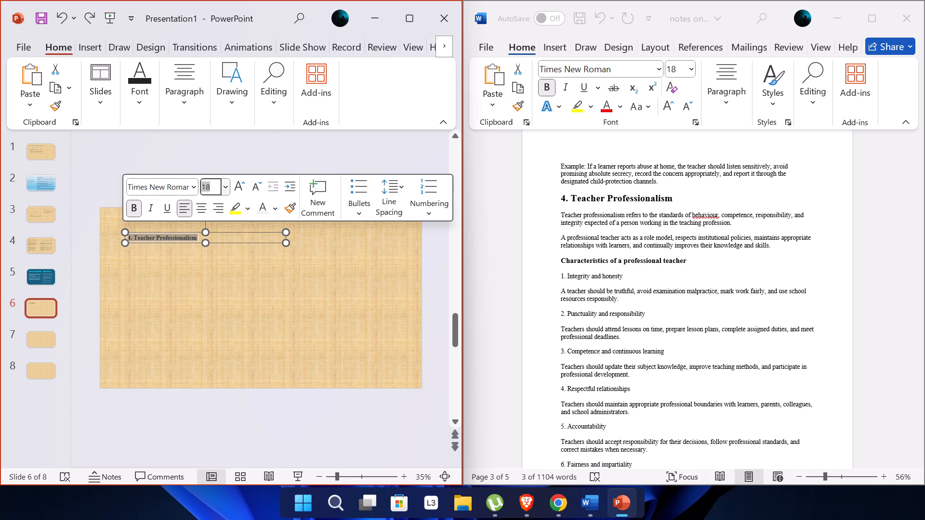
type("26")
key("Return")
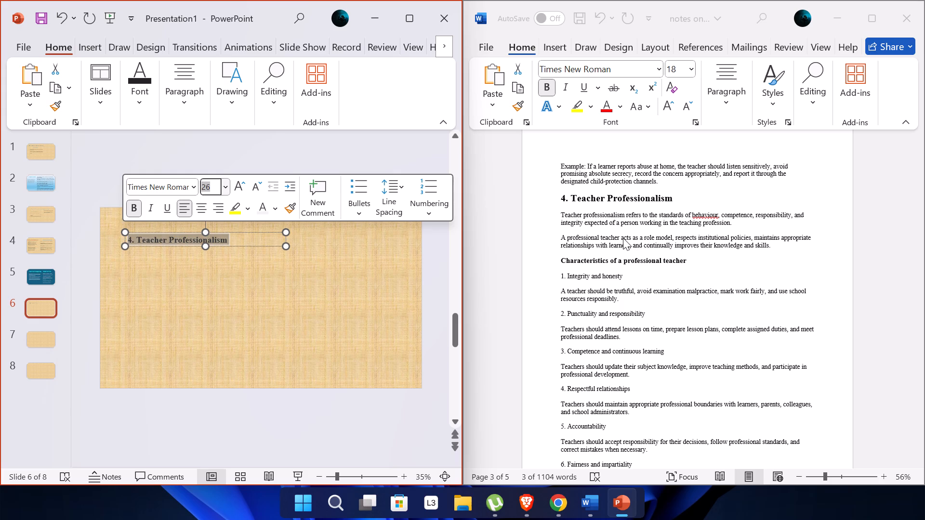
Copy the two introductory paragraphs under "4. Teacher Professionalism" from the Word notes and paste them onto slide 6.
left_click(770, 248)
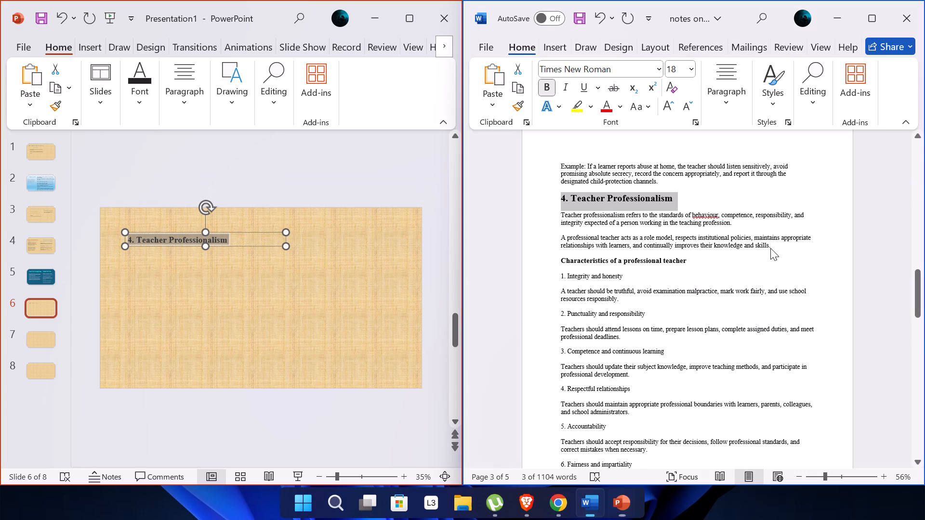
left_click_drag(770, 248, 770, 239)
left_click(770, 239)
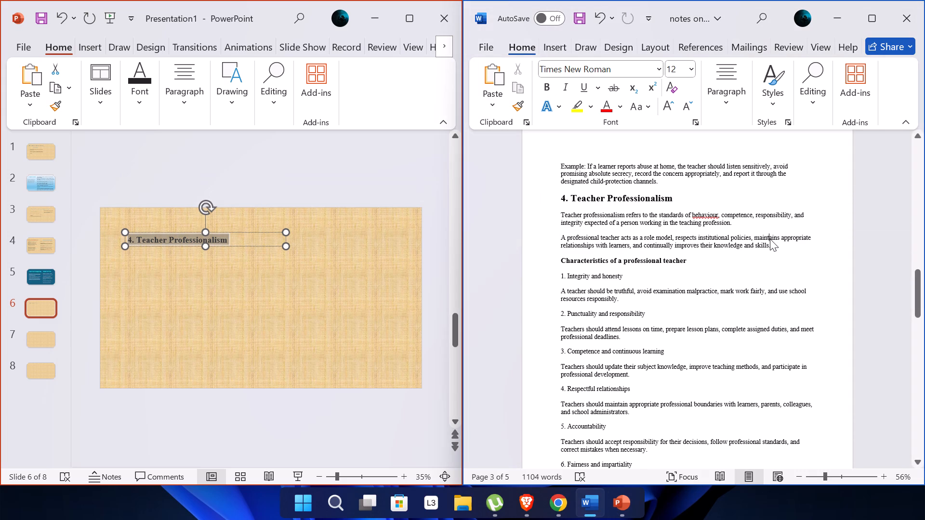
left_click(770, 246)
left_click(770, 246)
left_click_drag(770, 246, 581, 213)
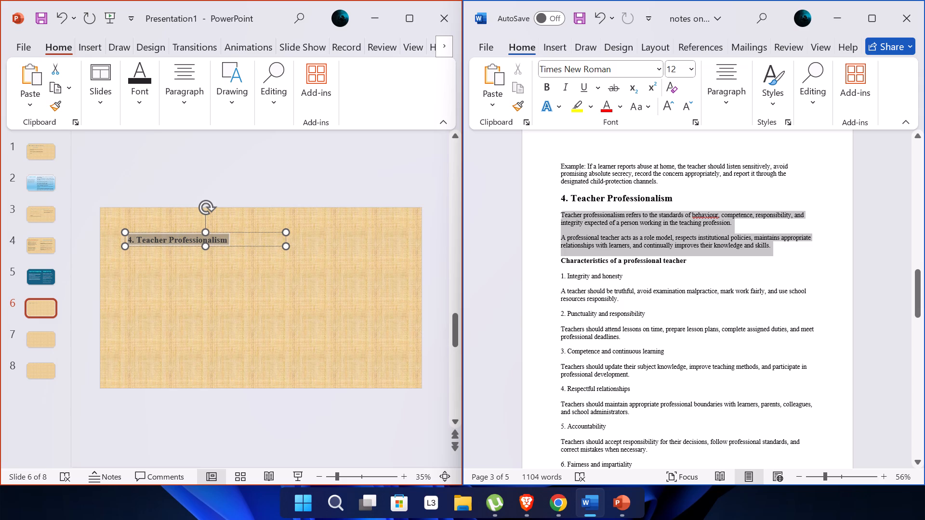
left_click_drag(581, 213, 554, 215)
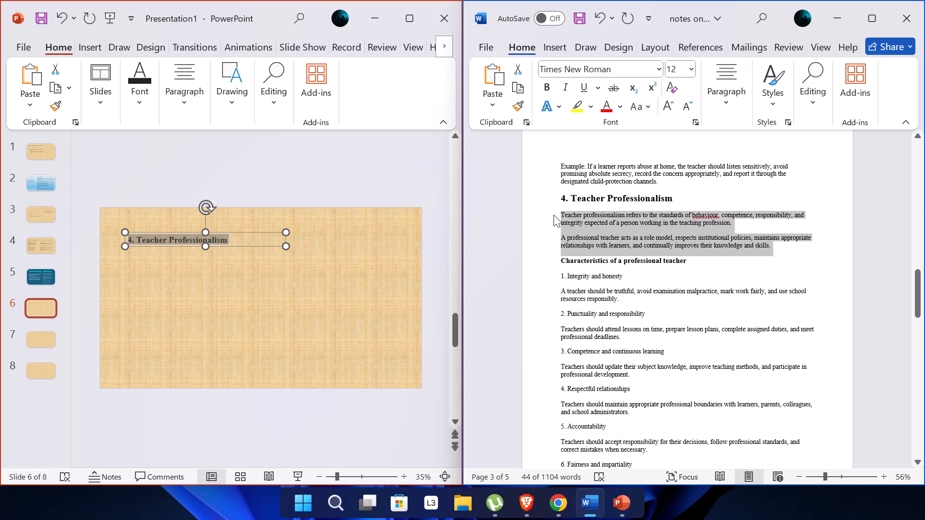
key("ctrl+c")
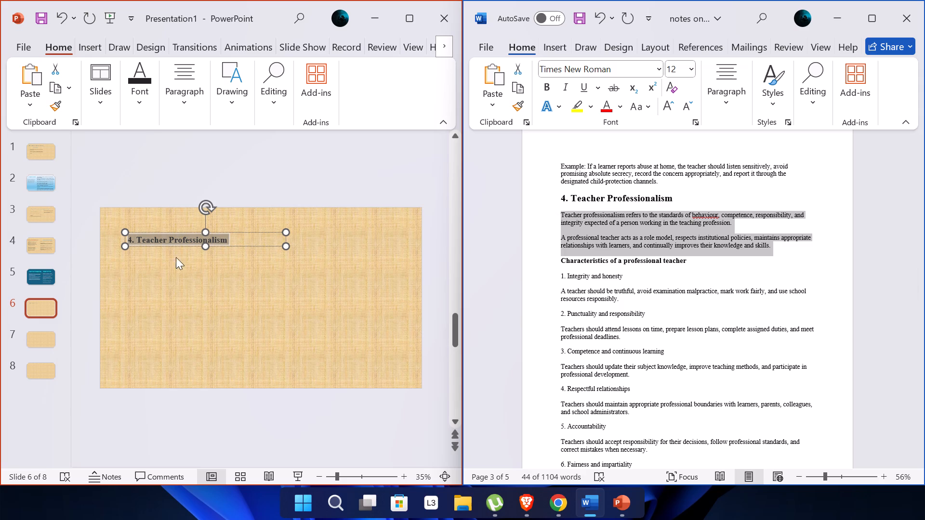
left_click(160, 257)
left_click(145, 260)
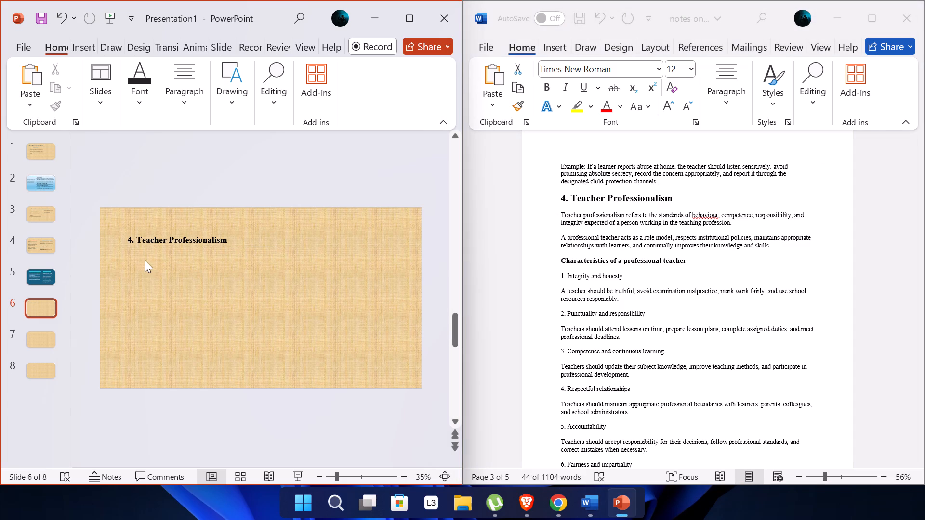
left_click(141, 260)
key("ctrl+v")
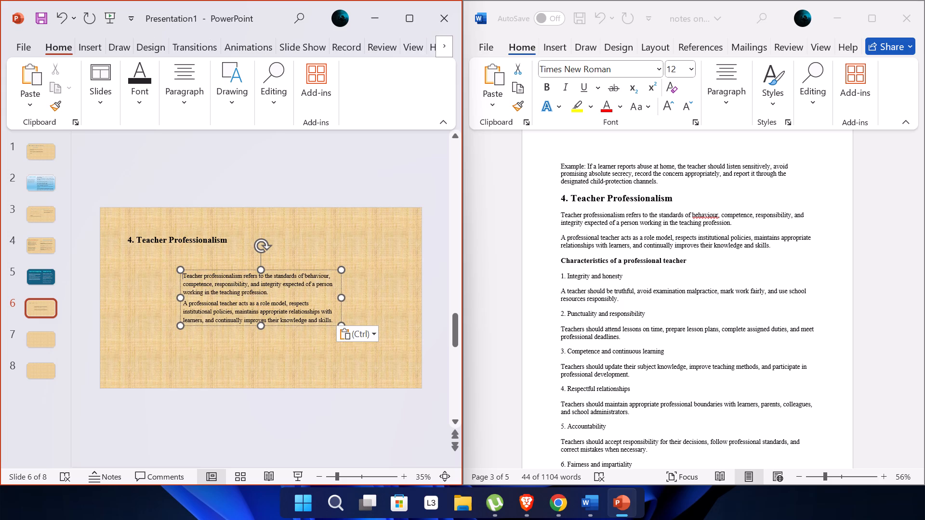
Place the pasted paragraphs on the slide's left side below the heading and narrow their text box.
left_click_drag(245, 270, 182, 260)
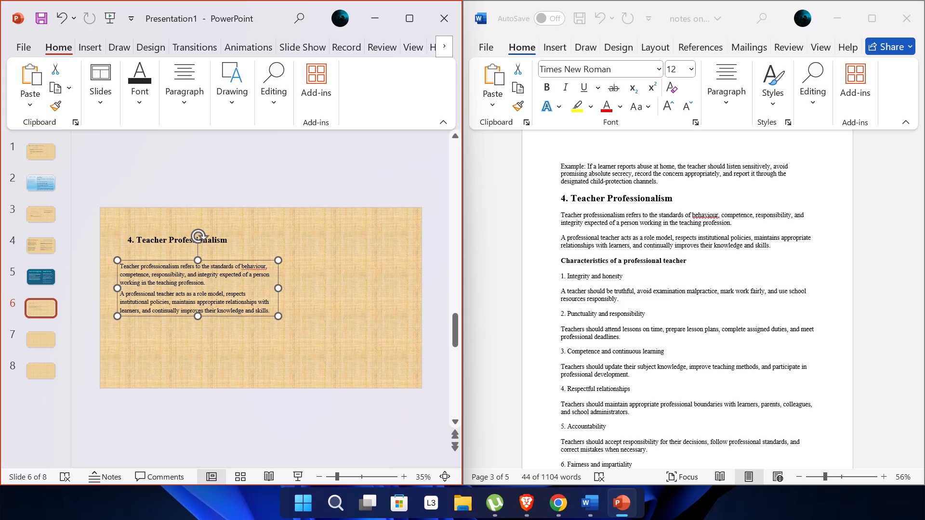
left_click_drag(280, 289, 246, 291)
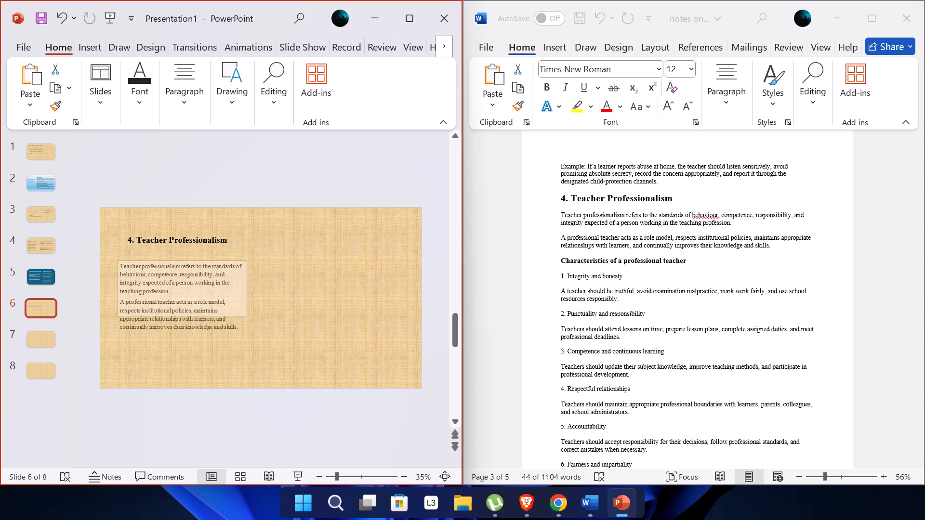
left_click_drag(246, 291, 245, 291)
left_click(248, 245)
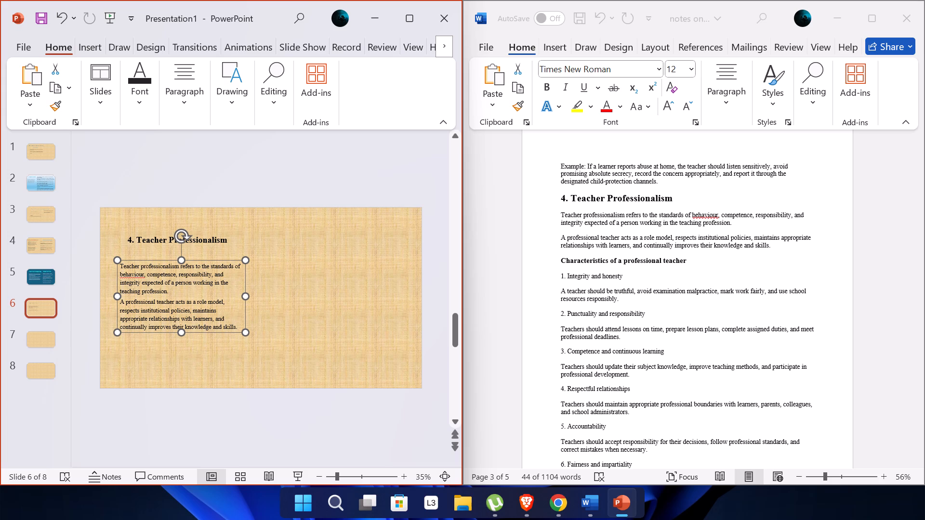
Look through the rest of the Teacher Professionalism section in the Word notes, down to the importance of teacher professionalism list.
scroll(633, 344, "down", 2)
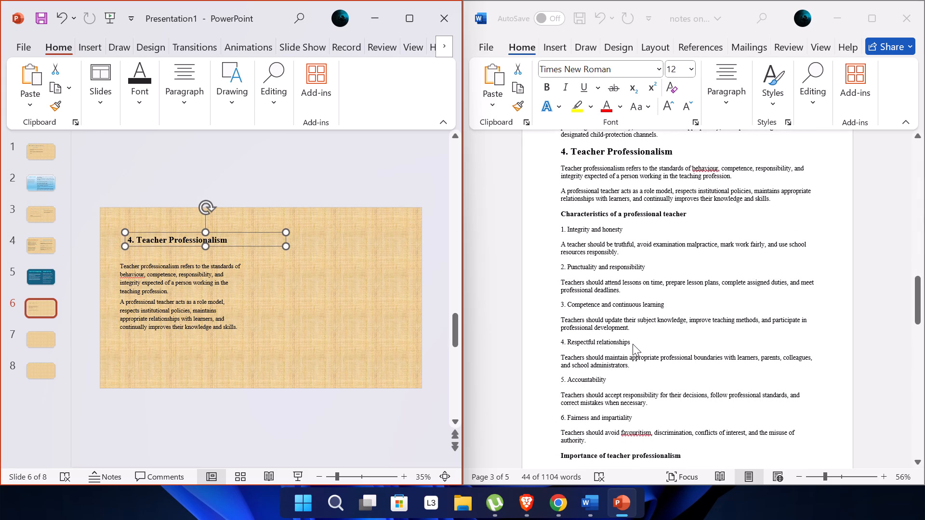
scroll(633, 344, "down", 1)
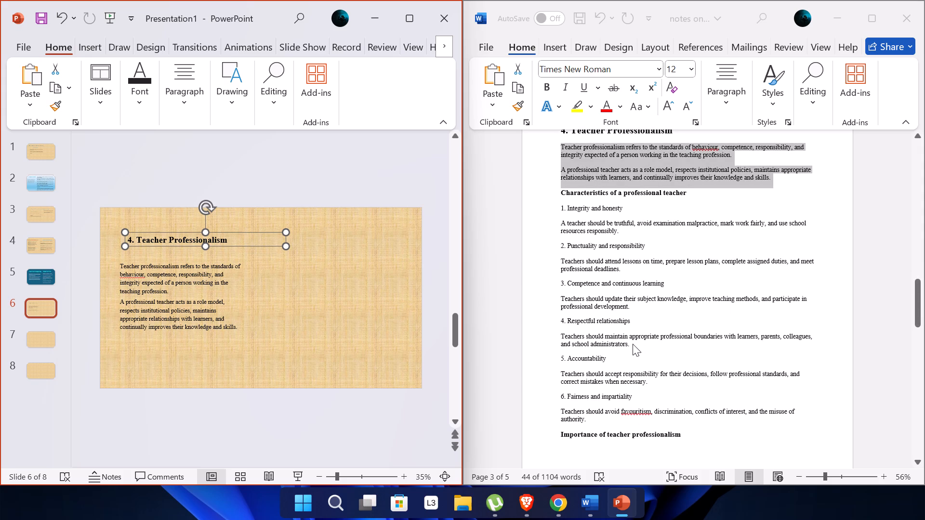
left_click(683, 440)
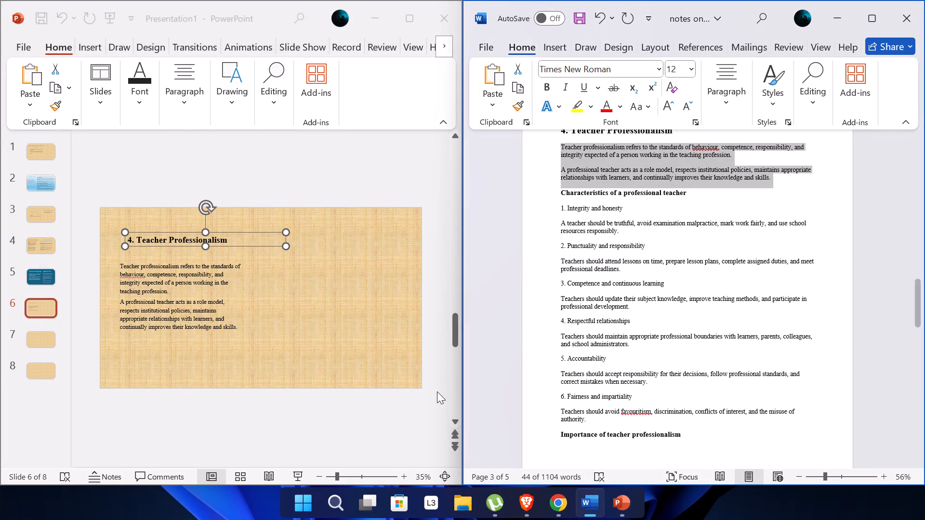
scroll(596, 391, "down", 1)
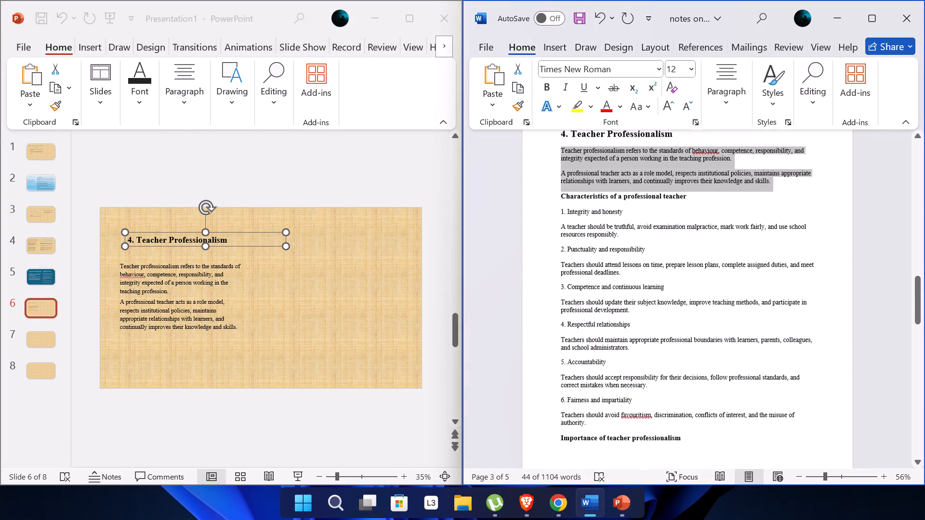
scroll(596, 391, "down", 1)
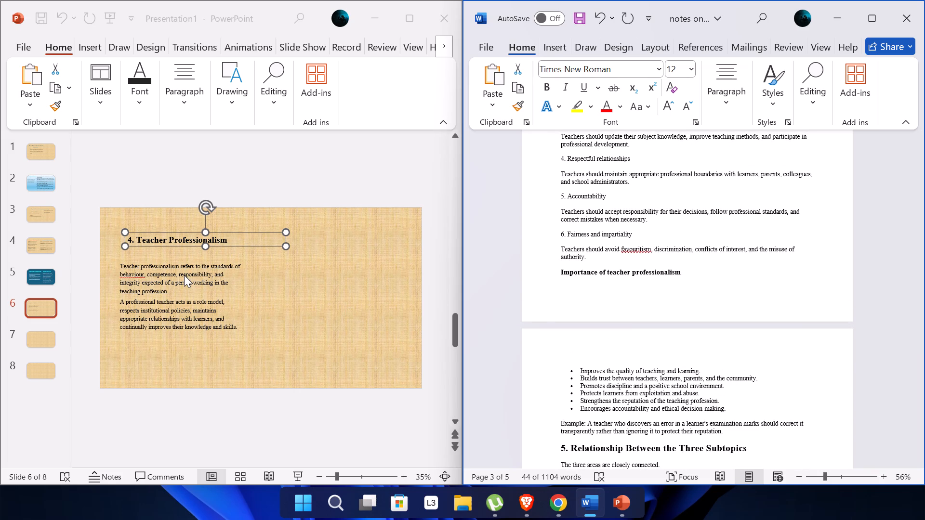
Move the "4. Teacher Professionalism" heading to the top centre of slide 6.
left_click(183, 235)
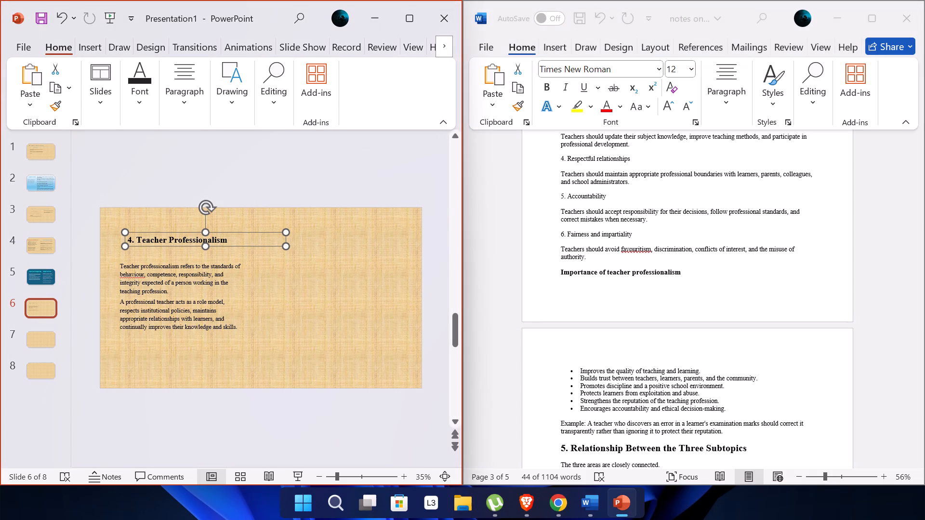
left_click_drag(185, 234, 269, 235)
Reposition the introductory paragraphs under the centred heading and widen their text box to span most of slide 6.
left_click(179, 276)
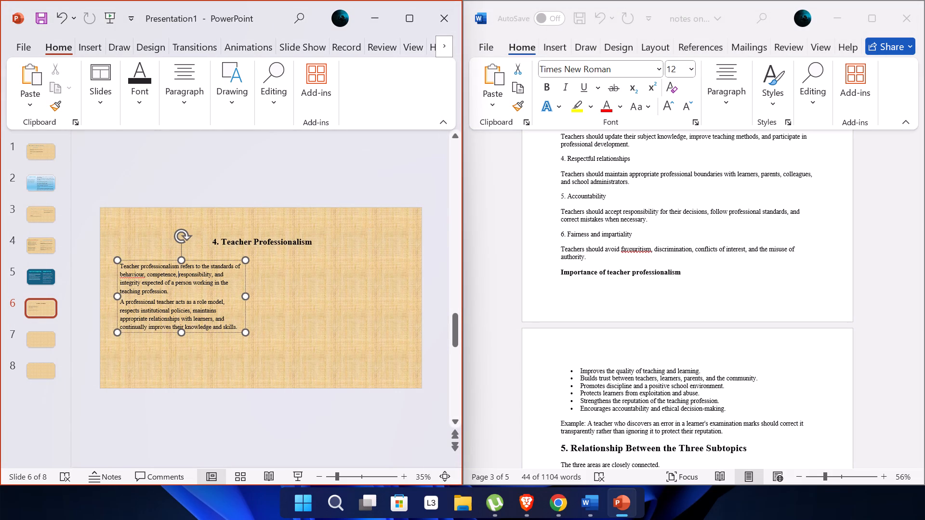
left_click_drag(163, 260, 238, 265)
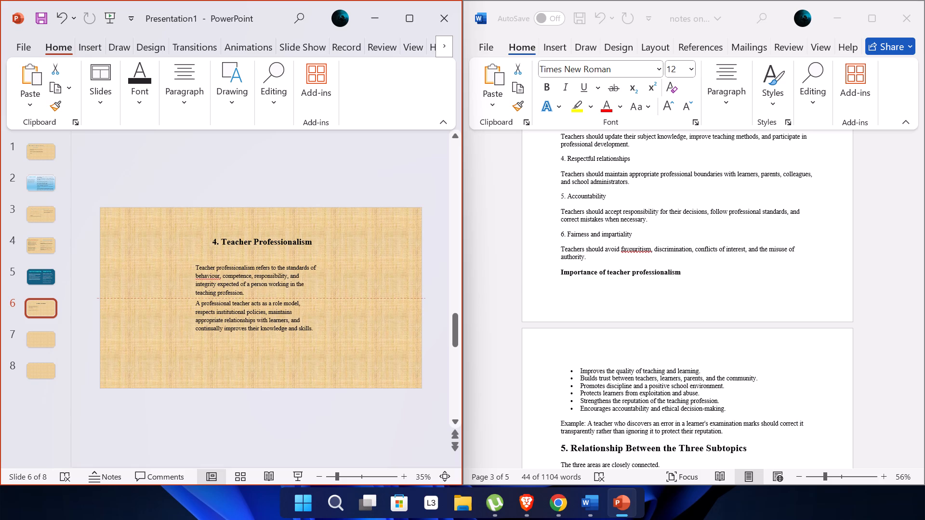
left_click_drag(238, 265, 248, 265)
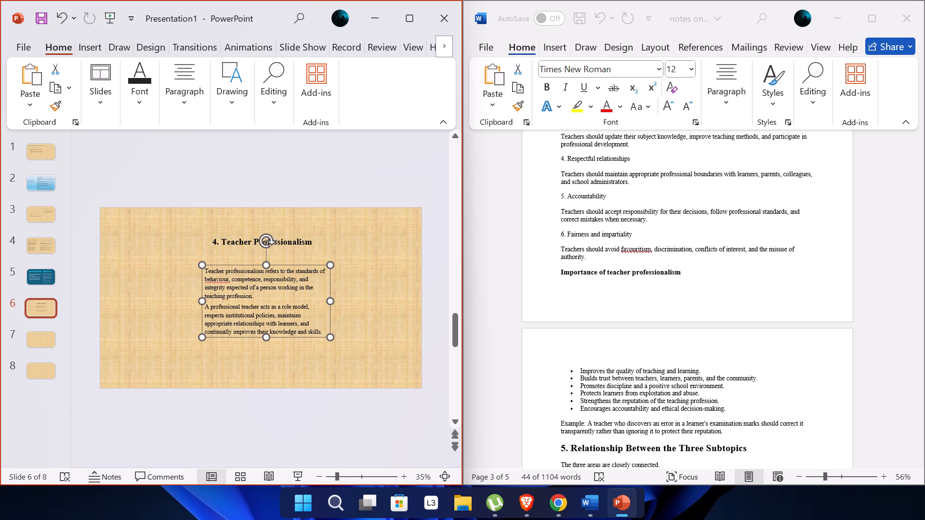
left_click(334, 303)
left_click_drag(334, 303, 380, 302)
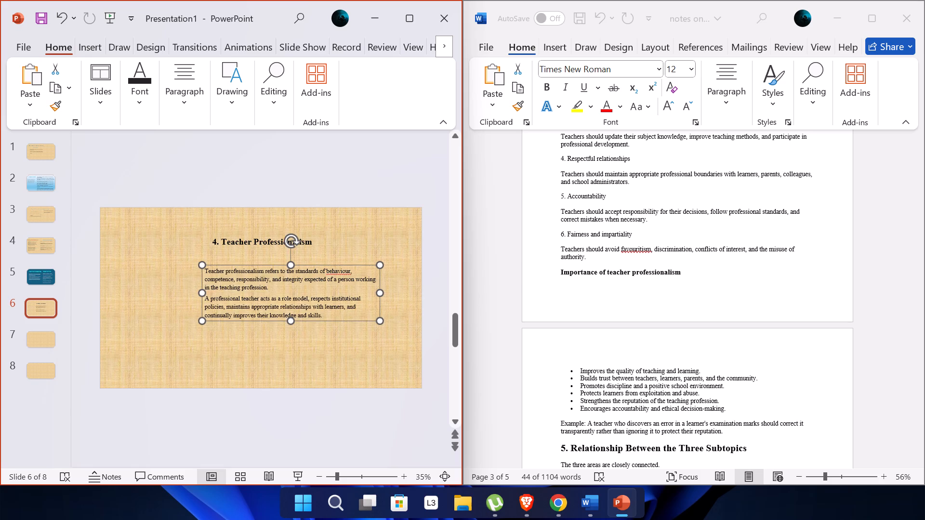
left_click_drag(200, 293, 132, 292)
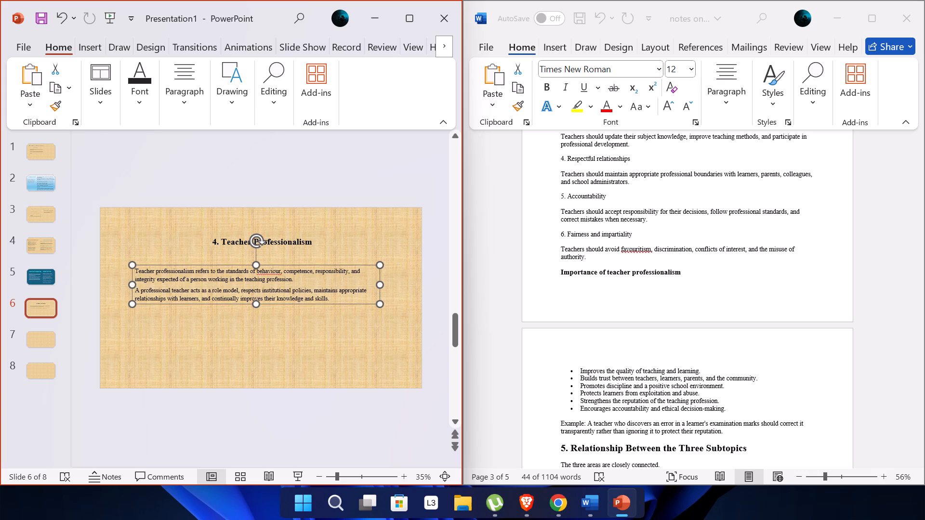
Preview slide 6 full screen as a slide show, check slide 7, and return to slide 6.
left_click_drag(332, 259, 310, 442)
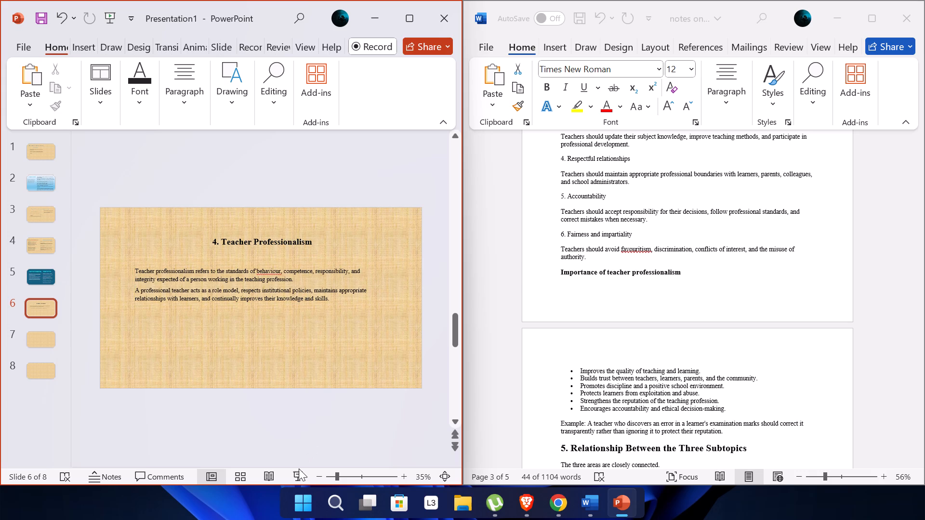
left_click(298, 472)
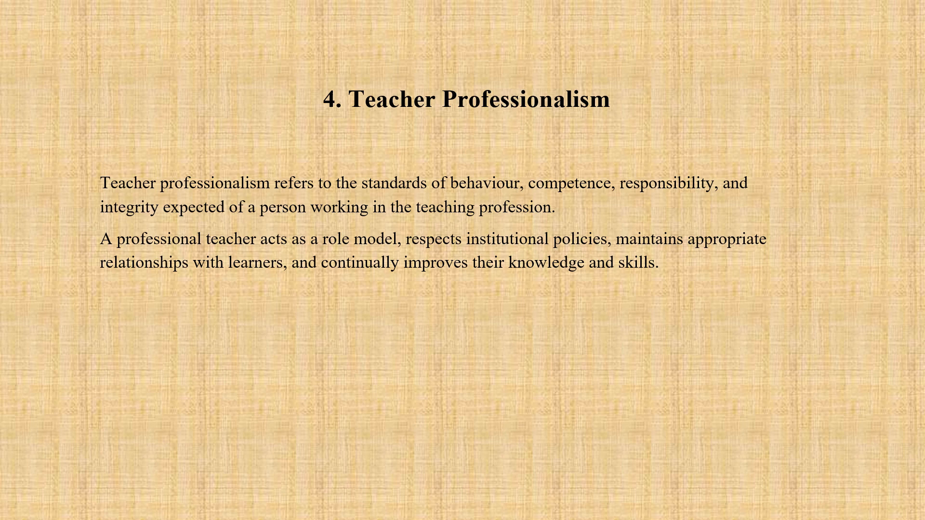
key("Escape")
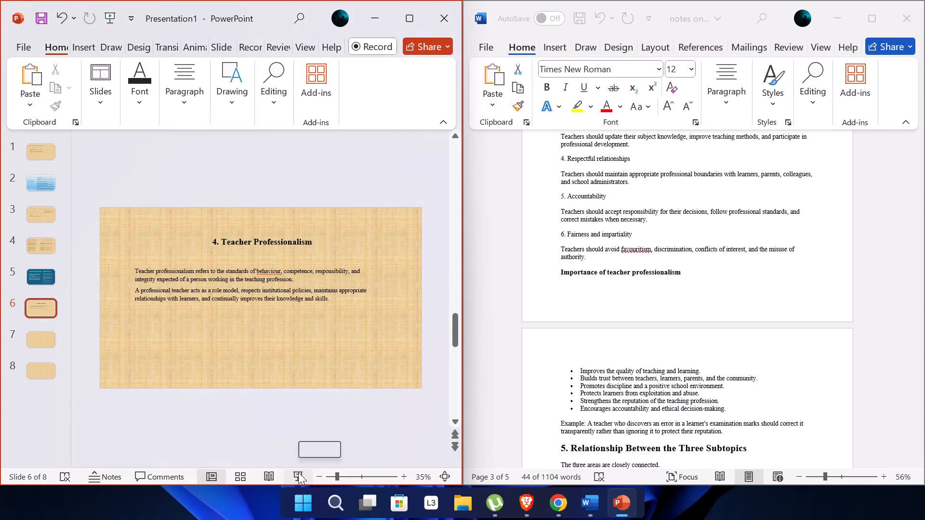
left_click(34, 338)
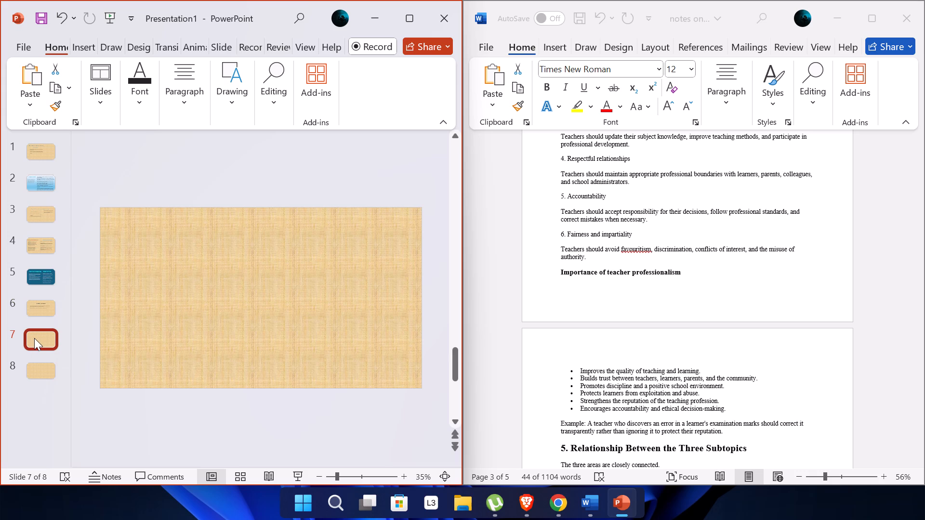
left_click(40, 310)
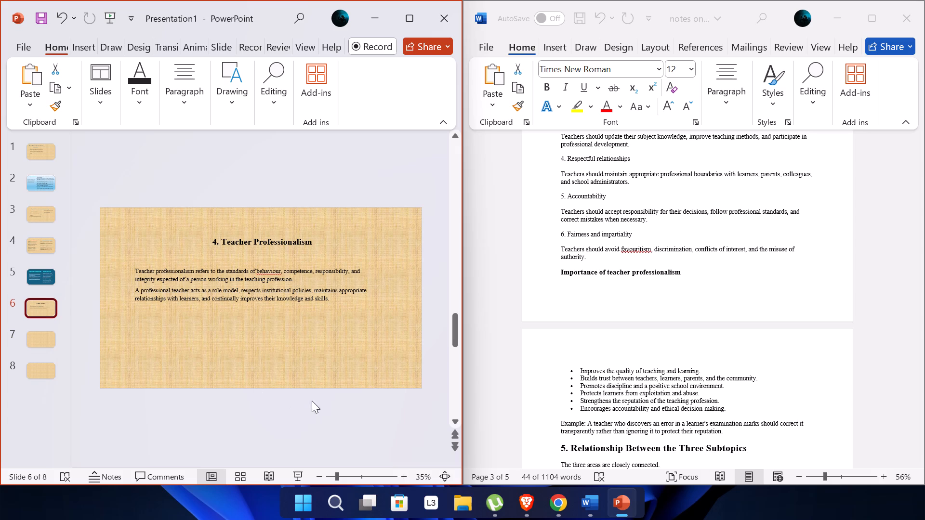
Set the transparency of slide 6's texture background fill to 20%.
right_click(317, 350)
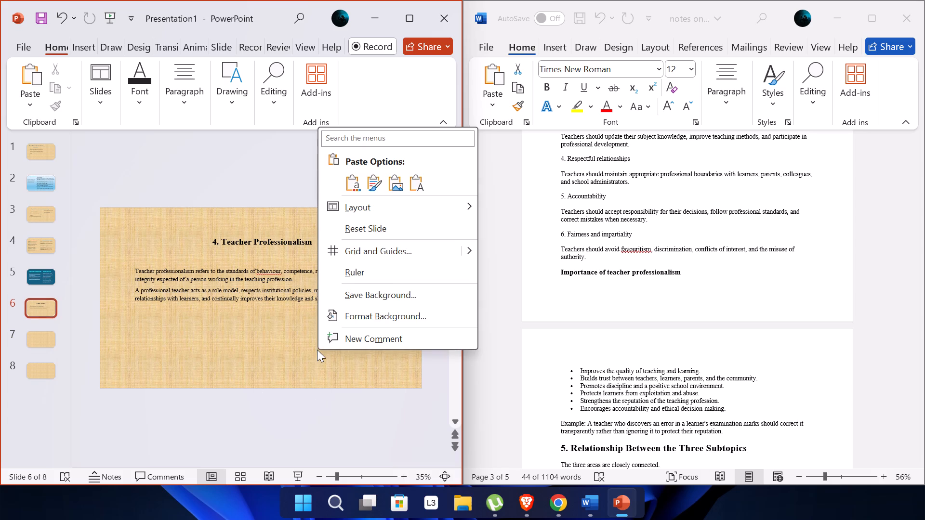
left_click(388, 315)
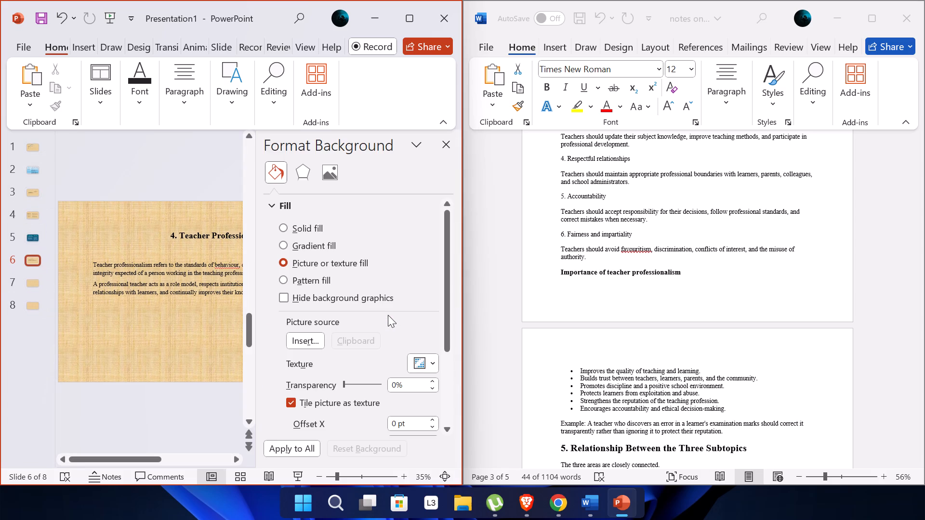
left_click(355, 385)
triple_click(355, 385)
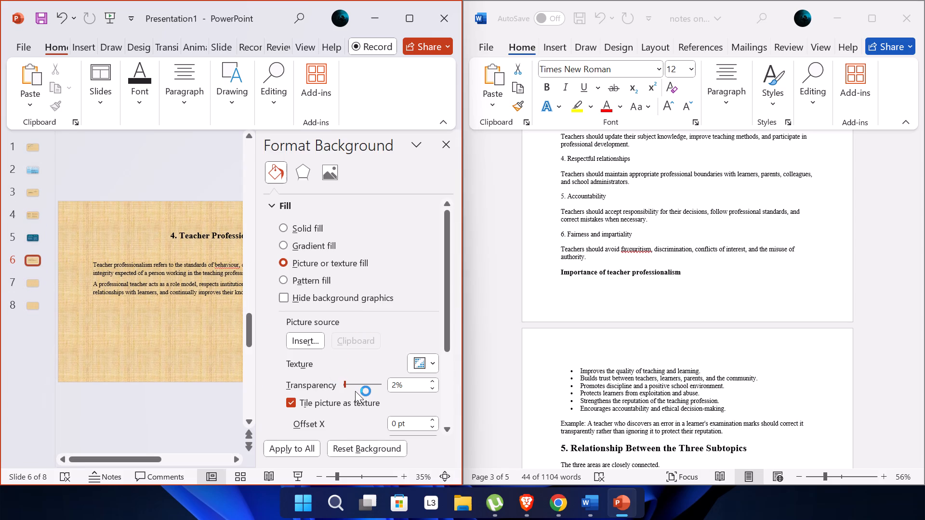
triple_click(355, 385)
triple_click(355, 385)
triple_click(355, 385)
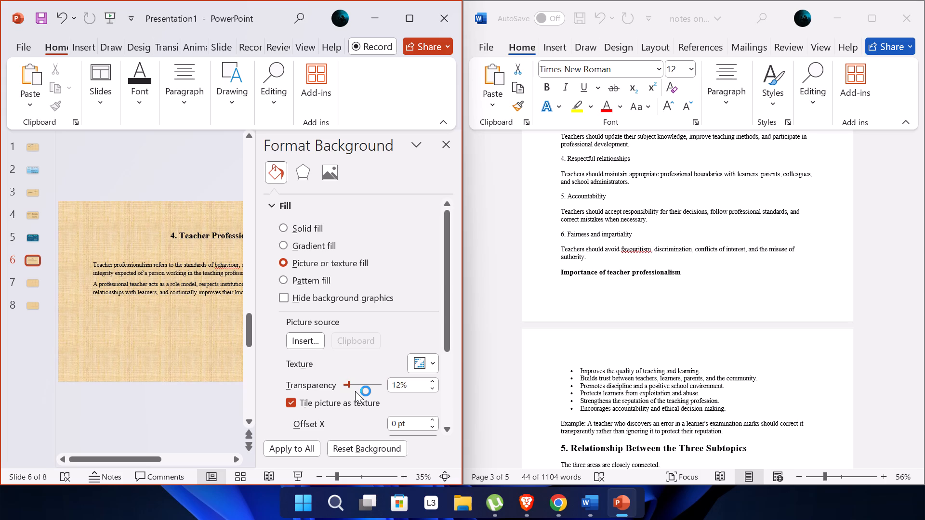
triple_click(355, 385)
triple_click(355, 385)
triple_click(355, 385)
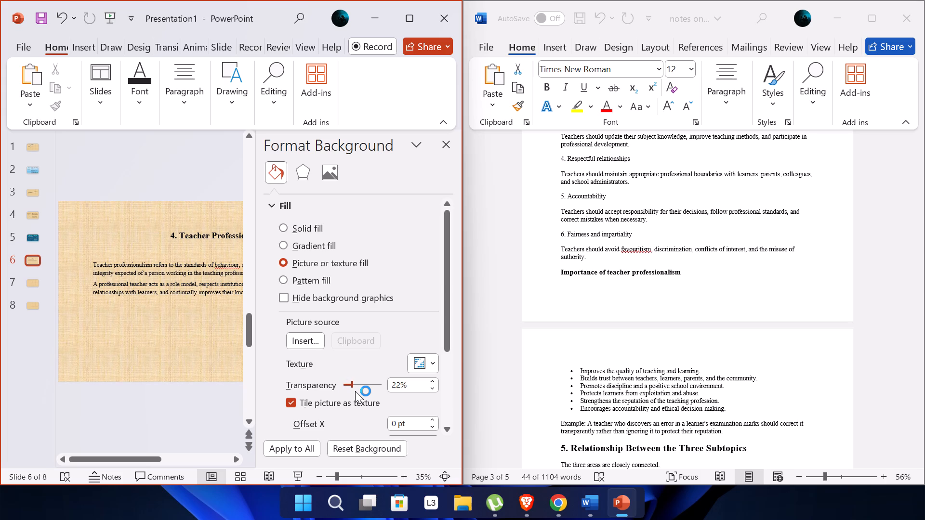
triple_click(355, 385)
triple_click(355, 385)
triple_click(355, 385)
triple_click(355, 385)
left_click_drag(355, 385, 387, 390)
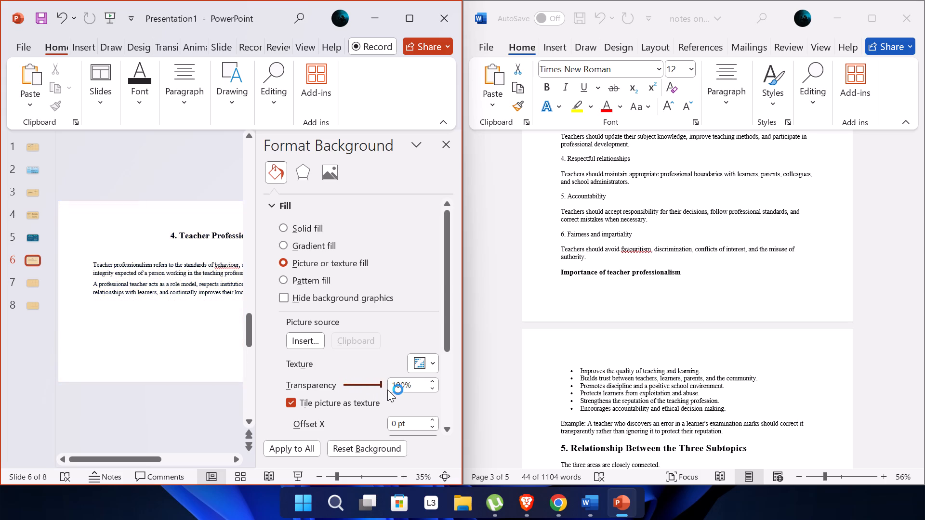
left_click_drag(387, 390, 354, 390)
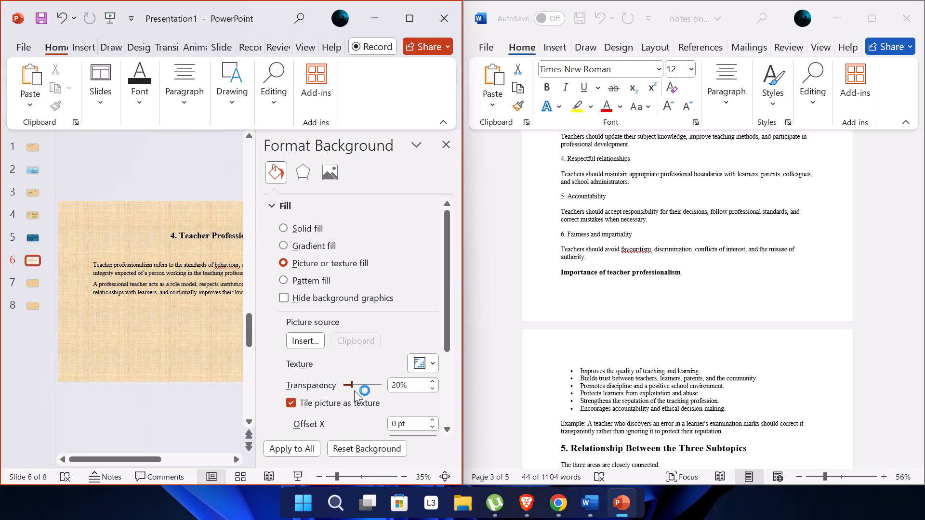
Set slide 6's background transparency to 50%, try a gradient fill, and return to the texture fill.
left_click_drag(354, 390, 365, 384)
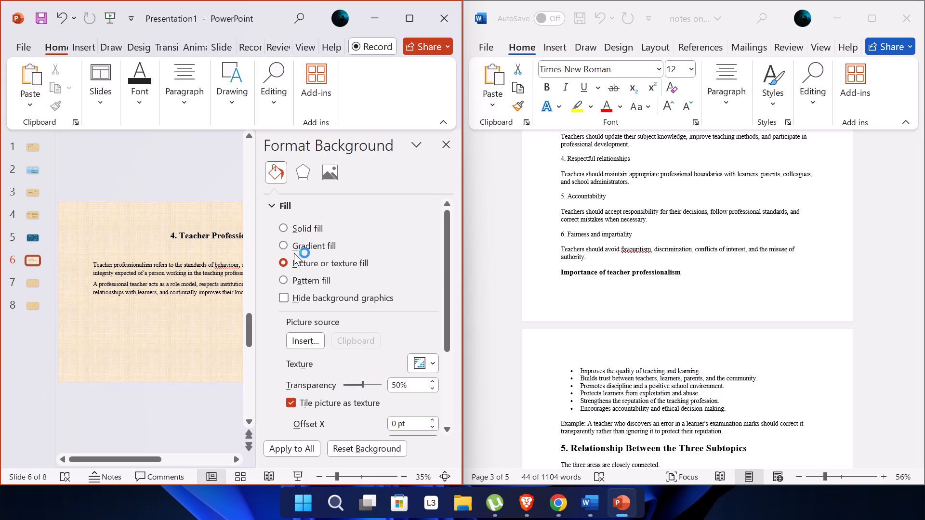
left_click(280, 242)
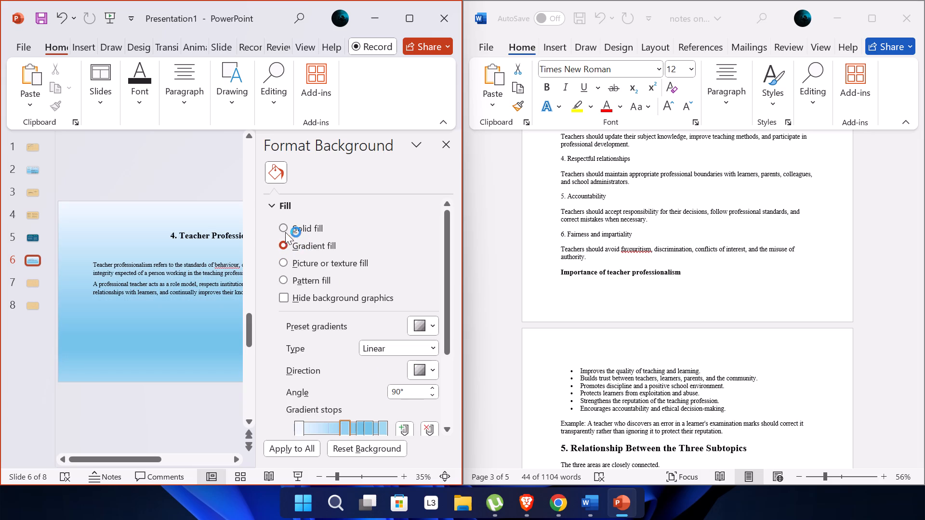
left_click(281, 262)
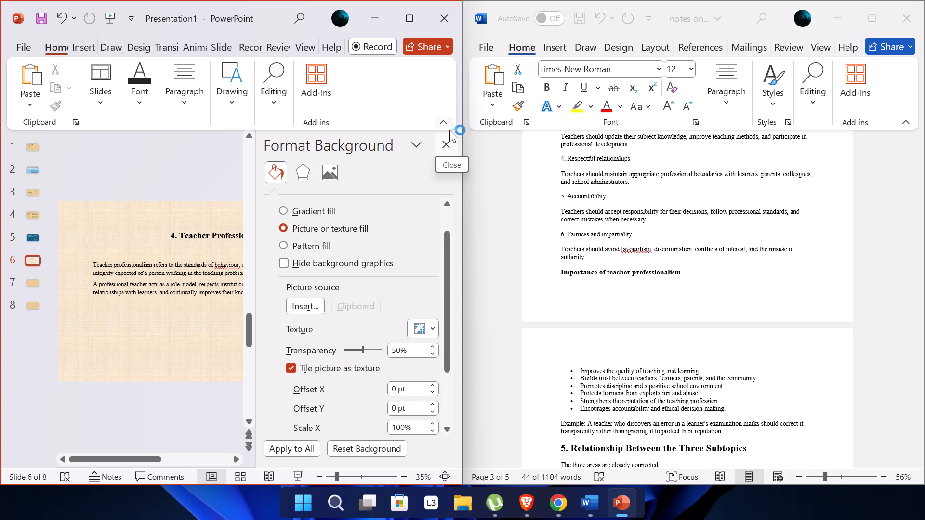
left_click(445, 152)
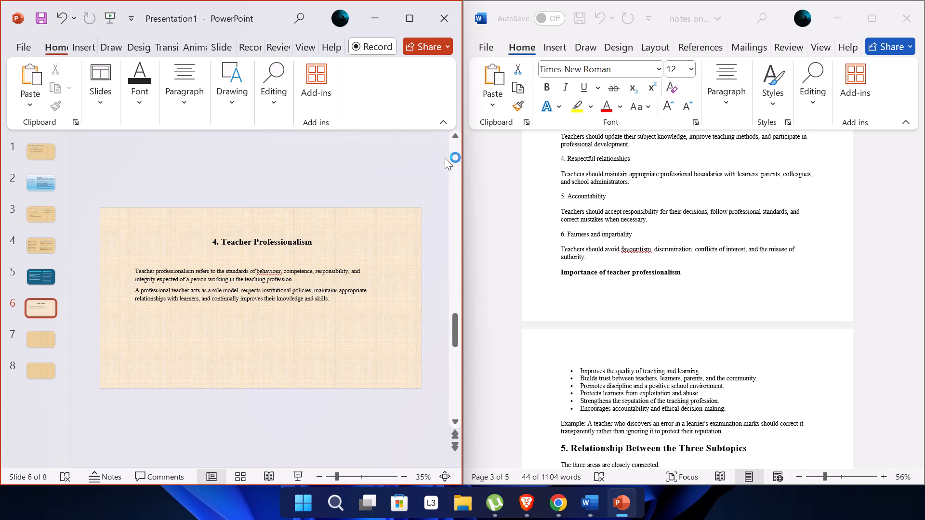
Copy the "Characteristics of a professional teacher" heading from the Word notes onto blank slide 7 in PowerPoint.
left_click(29, 339)
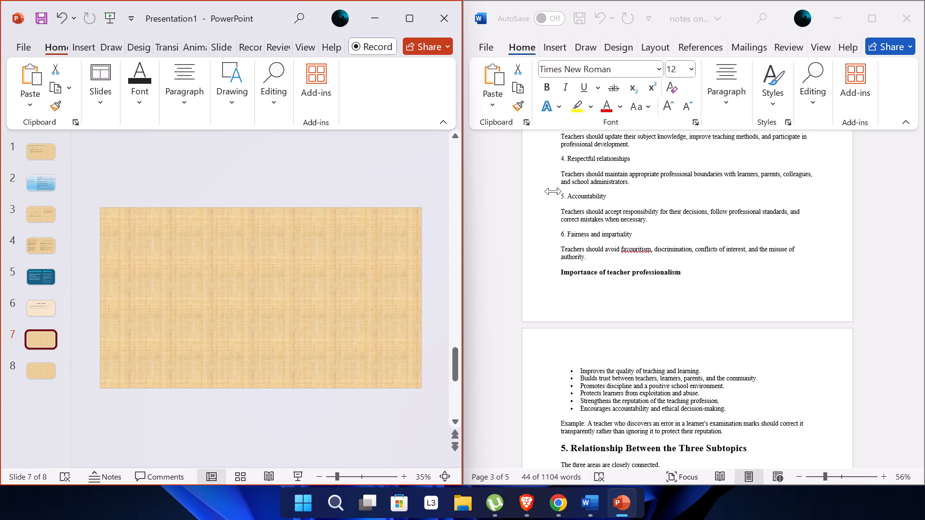
scroll(631, 223, "up", 1)
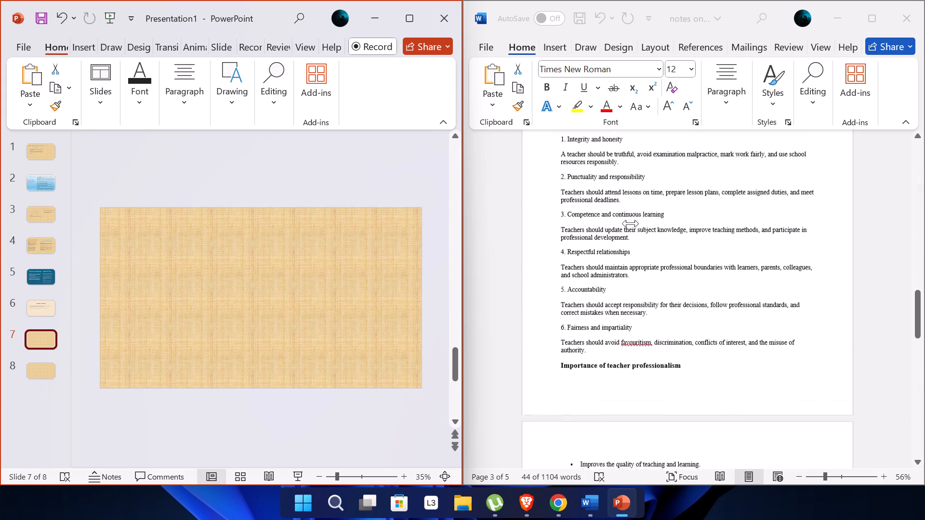
scroll(631, 223, "up", 1)
left_click(684, 166)
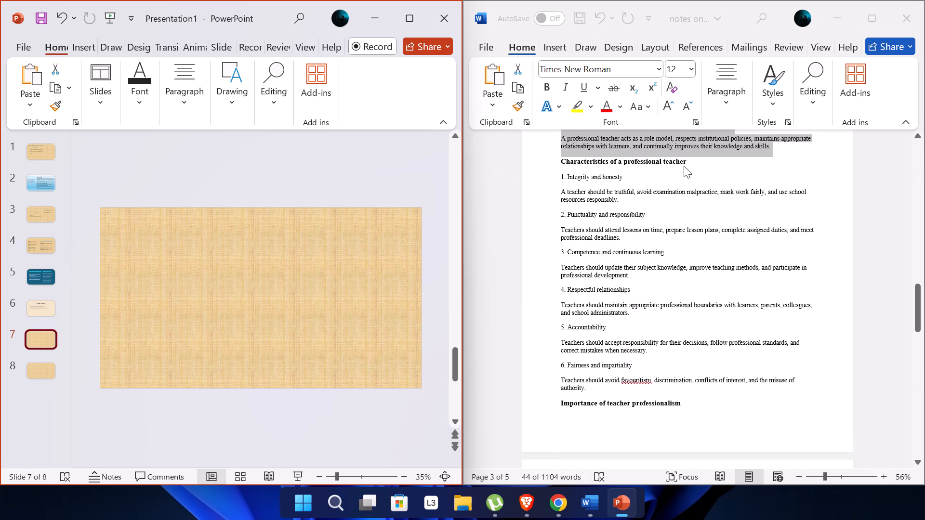
left_click(685, 163)
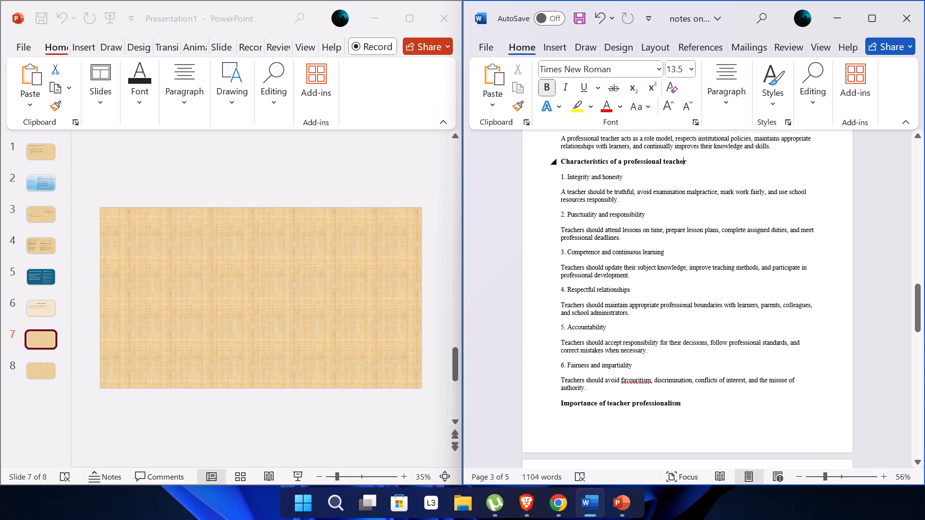
key("Right")
left_click_drag(686, 163, 561, 162)
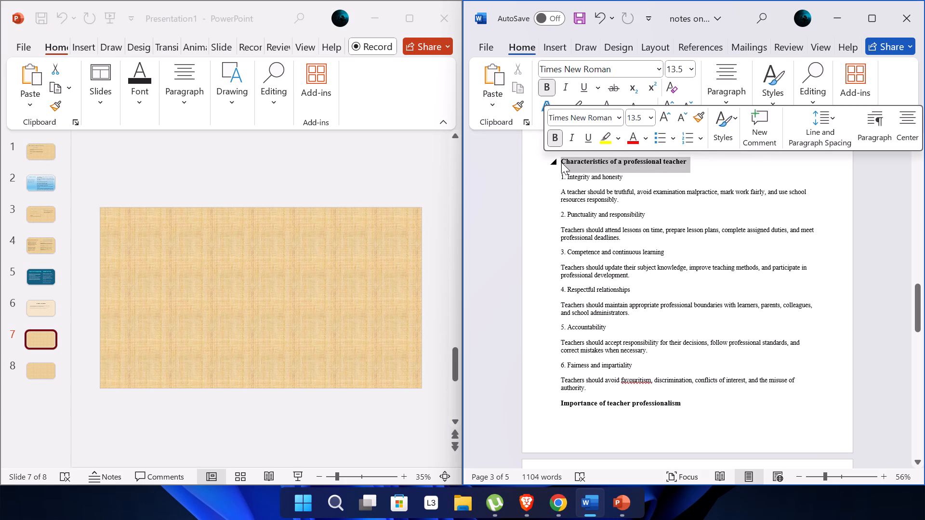
key("ctrl+c")
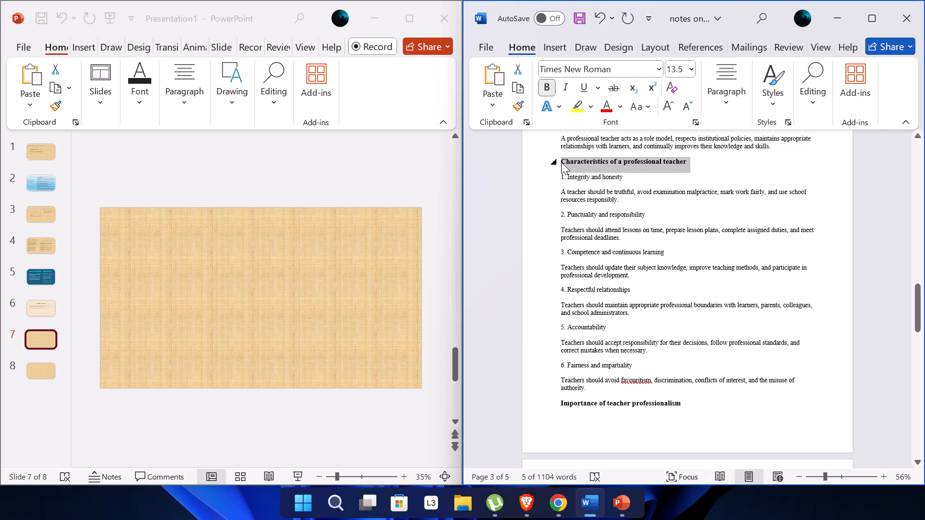
left_click(213, 246)
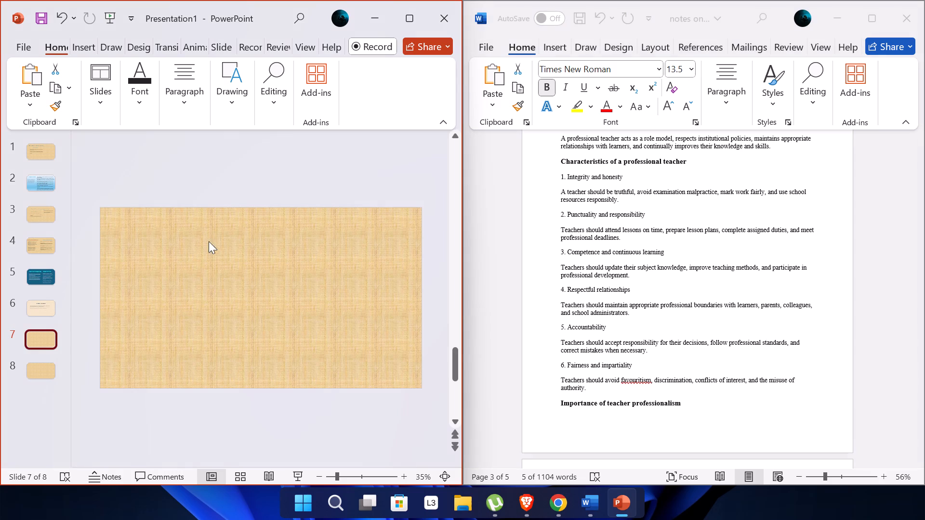
key("ctrl+v")
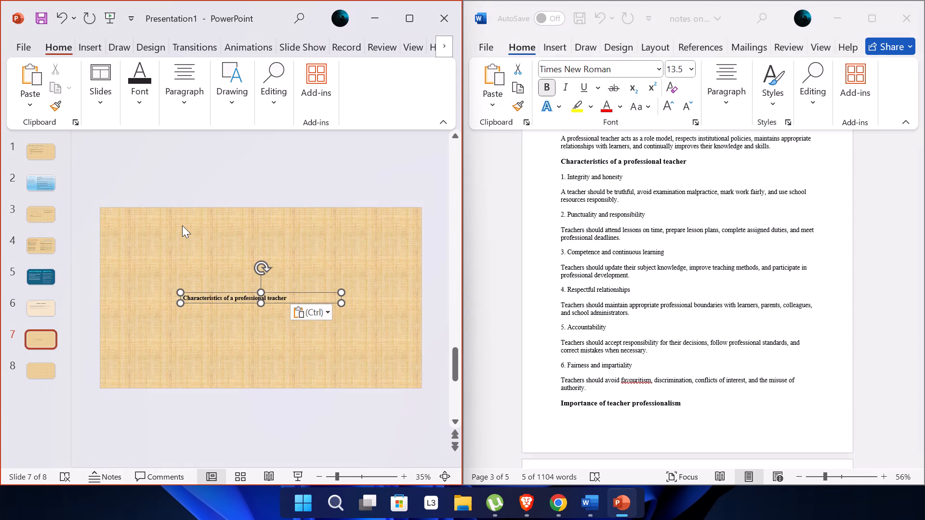
Set the font size of slide 7's "Characteristics of a professional teacher" heading to 26.
left_click(286, 298)
left_click_drag(286, 298, 177, 300)
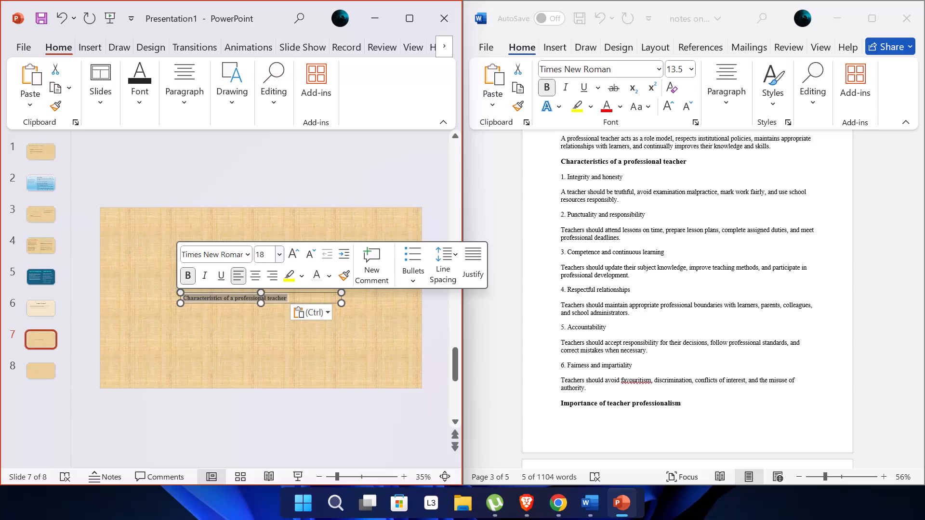
left_click(266, 254)
type("12")
key("6")
key("BackSpace")
key("BackSpace")
key("BackSpace")
key("2")
key("6")
key("Return")
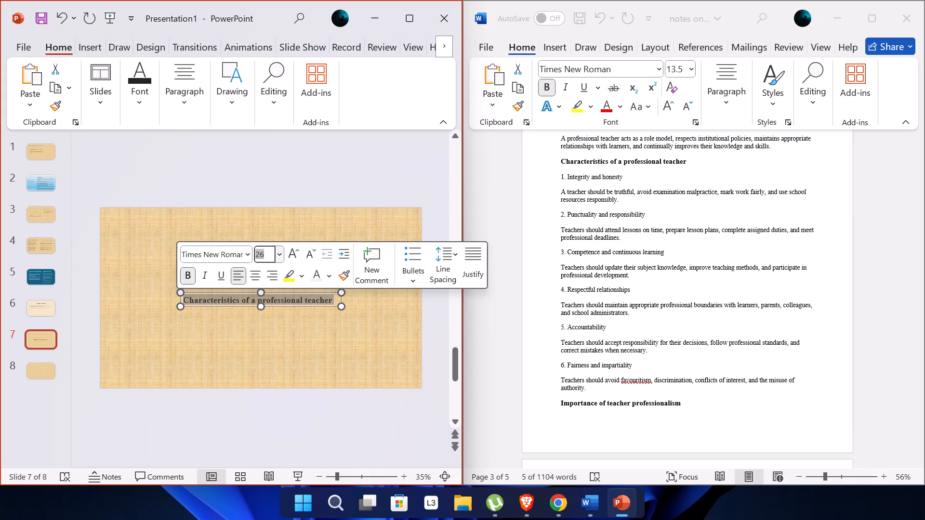
Move the "Characteristics of a professional teacher" heading to the top-left corner of slide 7.
left_click_drag(248, 293, 226, 283)
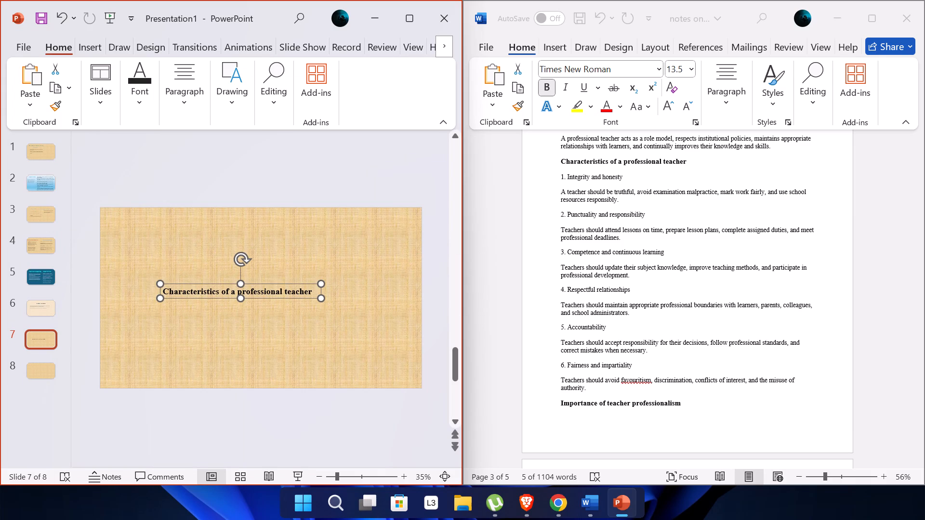
left_click_drag(224, 281, 181, 231)
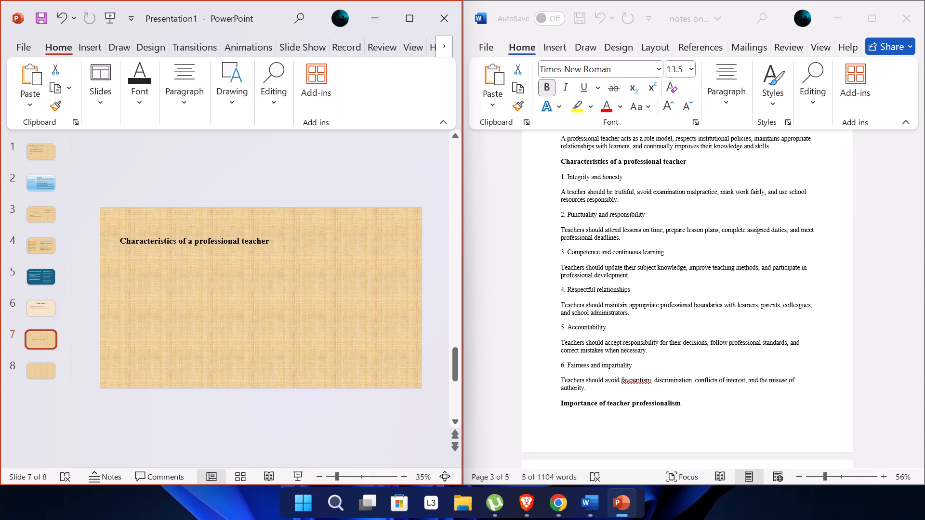
left_click_drag(181, 231, 167, 209)
left_click(183, 273)
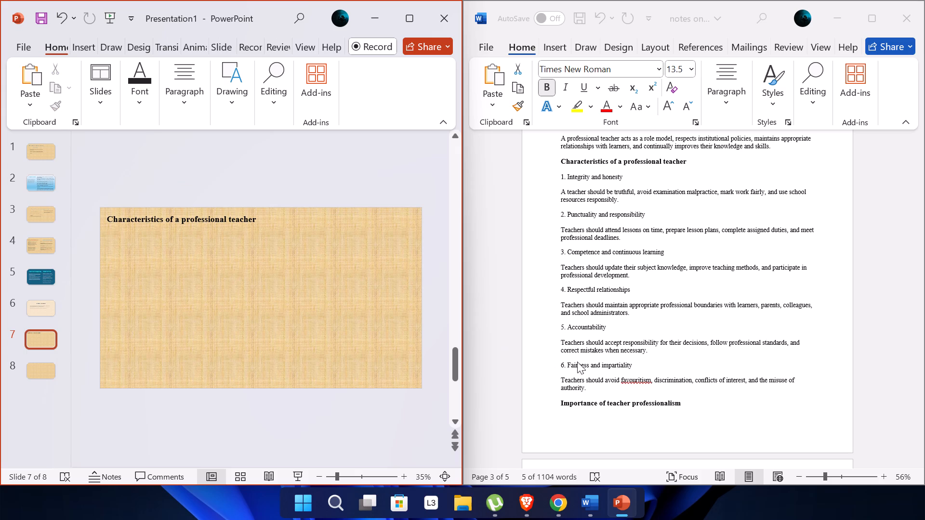
Copy the six numbered characteristics with their descriptions, from Integrity and honesty to Fairness and impartiality, from Word onto slide 7 in PowerPoint.
left_click(588, 388)
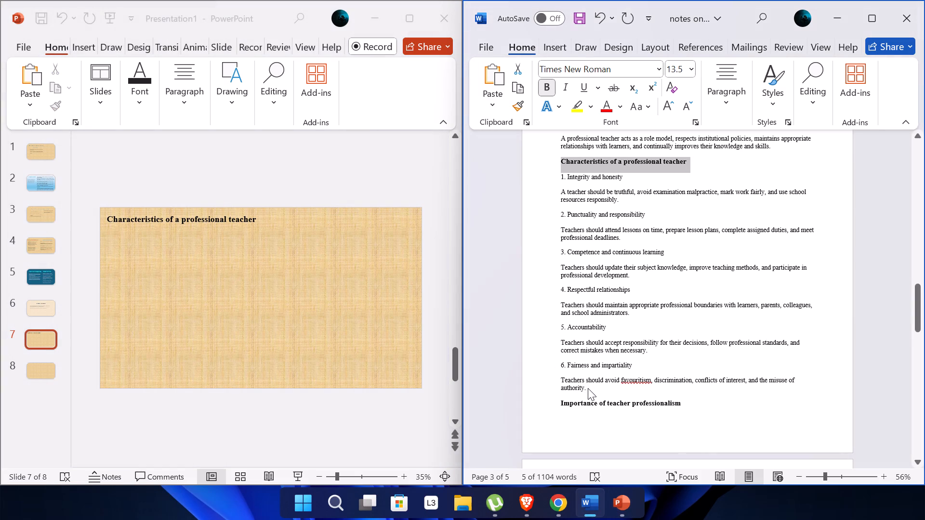
left_click(588, 388)
left_click_drag(588, 388, 568, 381)
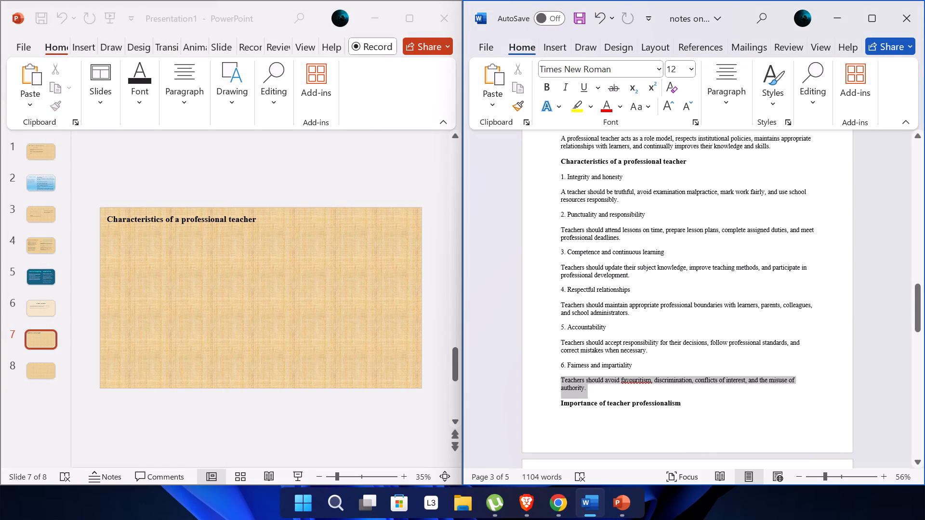
left_click_drag(568, 381, 548, 199)
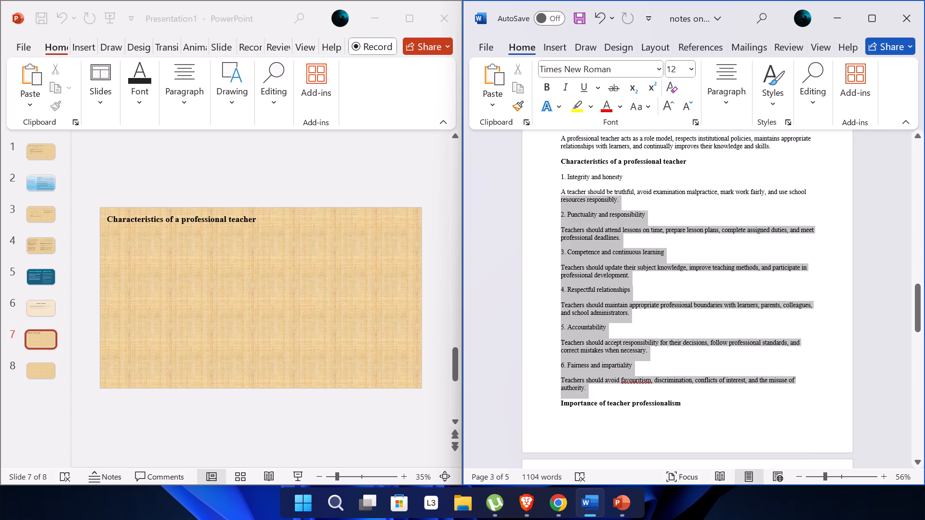
left_click_drag(548, 199, 549, 181)
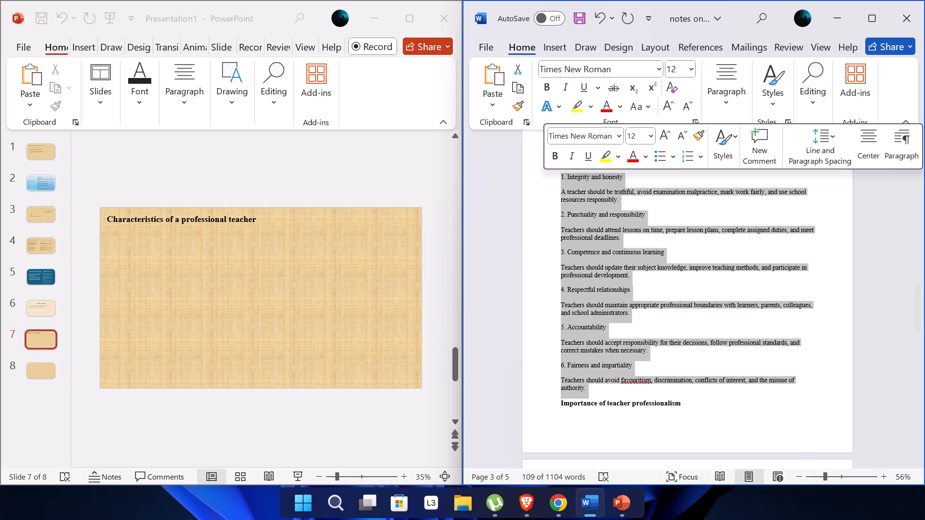
key("ctrl+c")
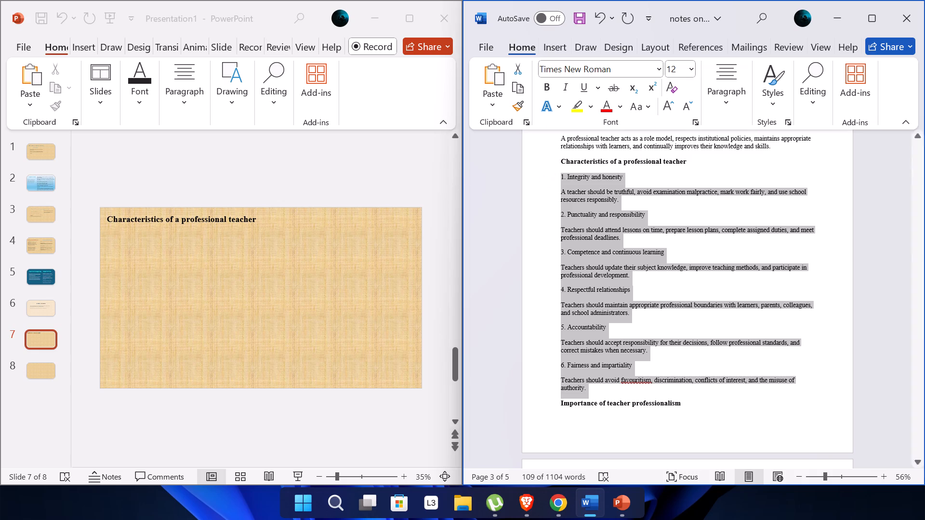
left_click(131, 249)
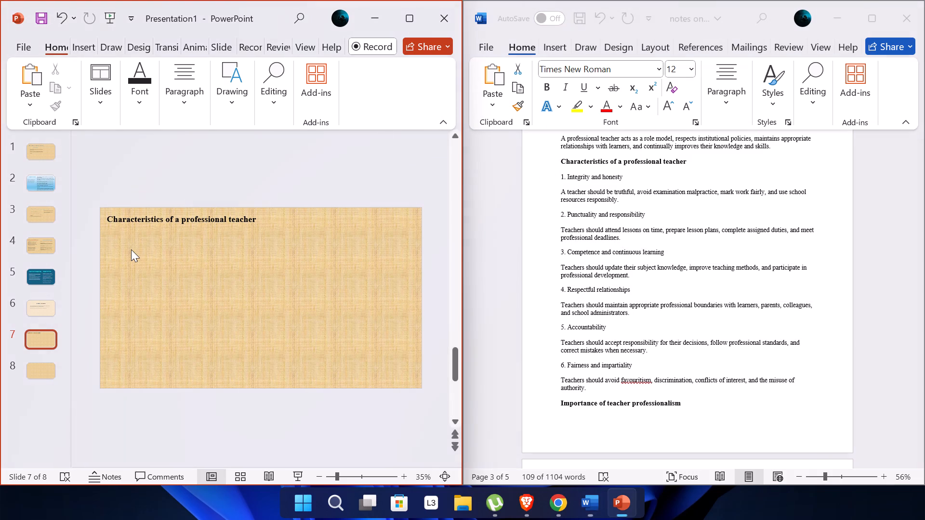
left_click(118, 243)
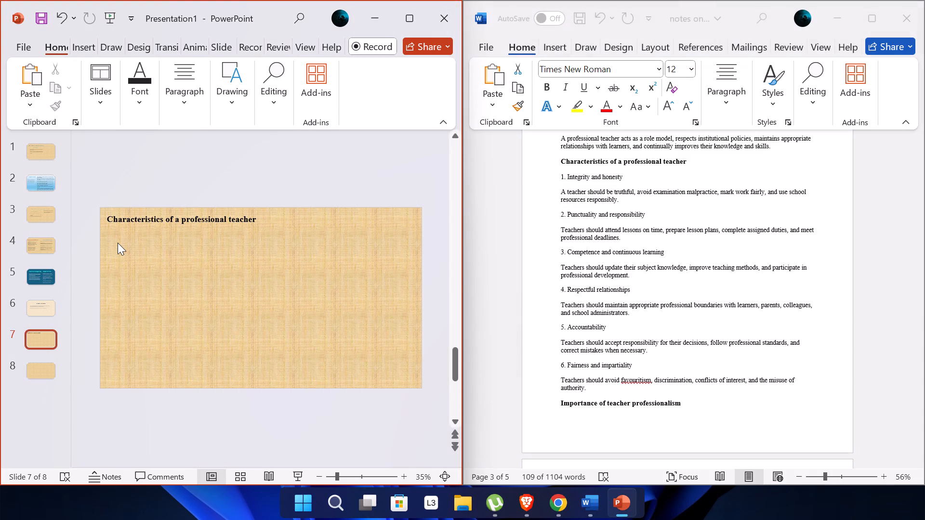
double_click(118, 243)
key("ctrl+v")
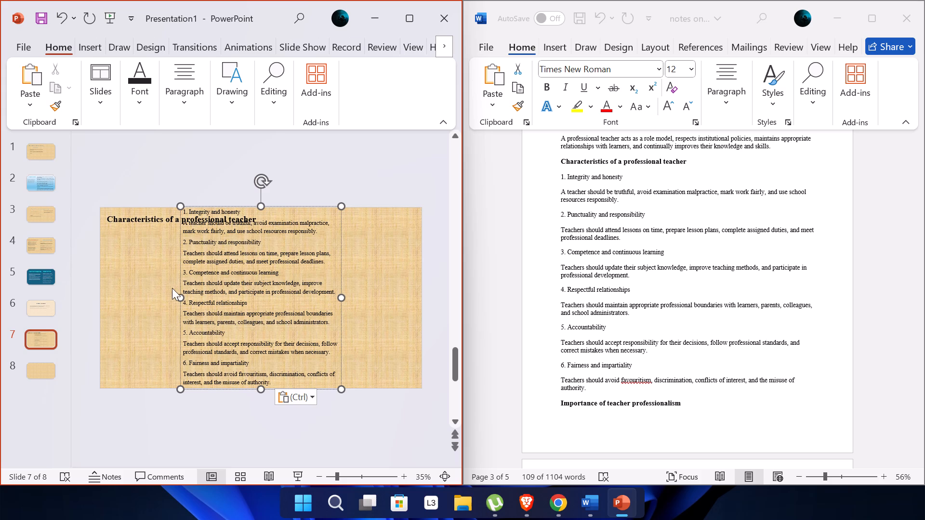
Widen the six-characteristics text box leftward so its text lines up with the left edge of slide 7's heading.
left_click_drag(182, 297, 163, 297)
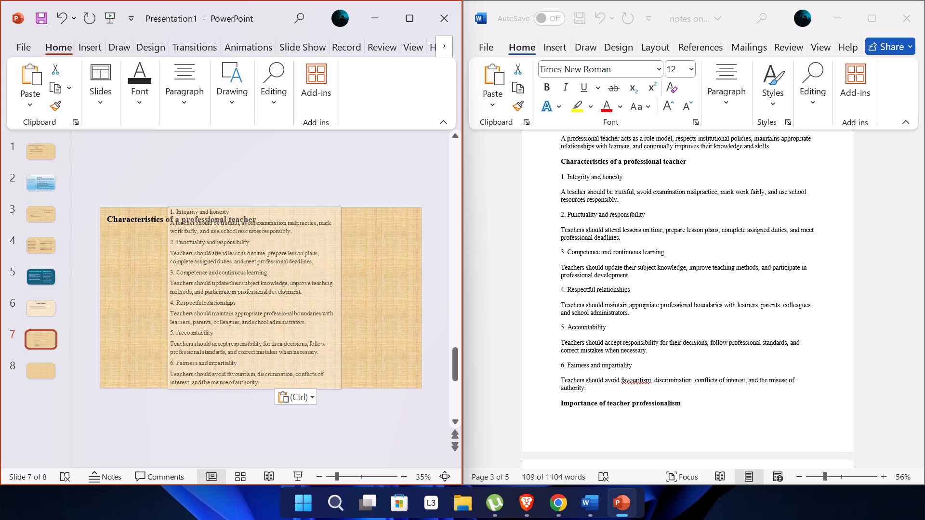
left_click_drag(163, 297, 107, 292)
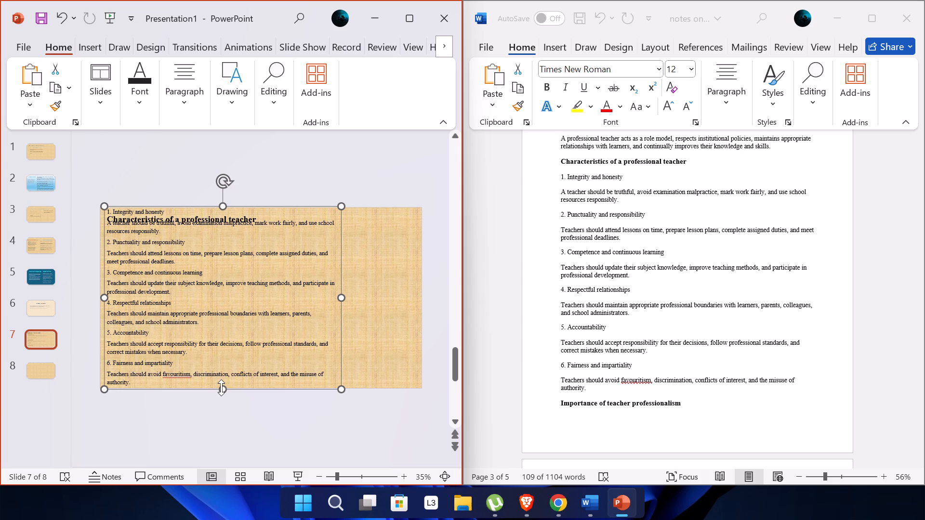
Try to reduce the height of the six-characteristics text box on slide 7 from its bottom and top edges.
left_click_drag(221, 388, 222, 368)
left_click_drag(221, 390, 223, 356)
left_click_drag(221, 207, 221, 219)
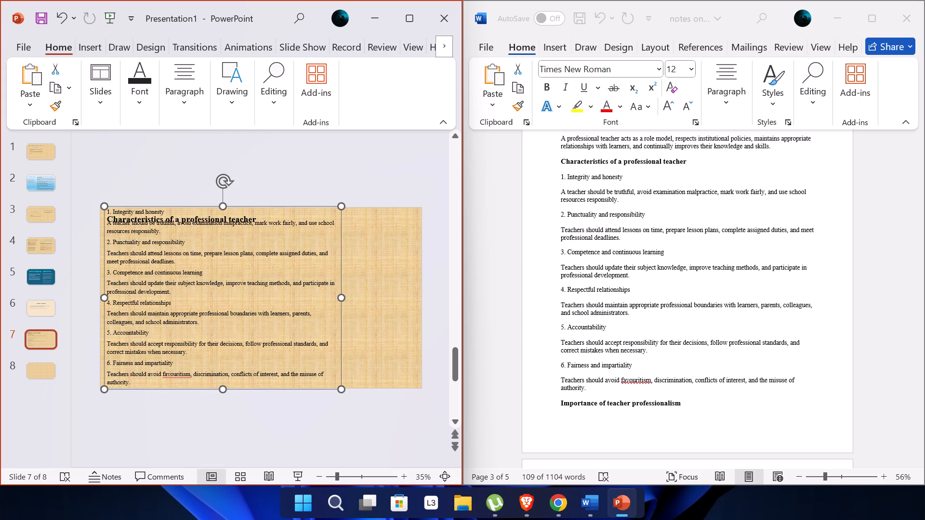
Move the six-characteristics text box down so it starts just below slide 7's "Characteristics of a professional teacher" heading.
left_click_drag(203, 206, 203, 210)
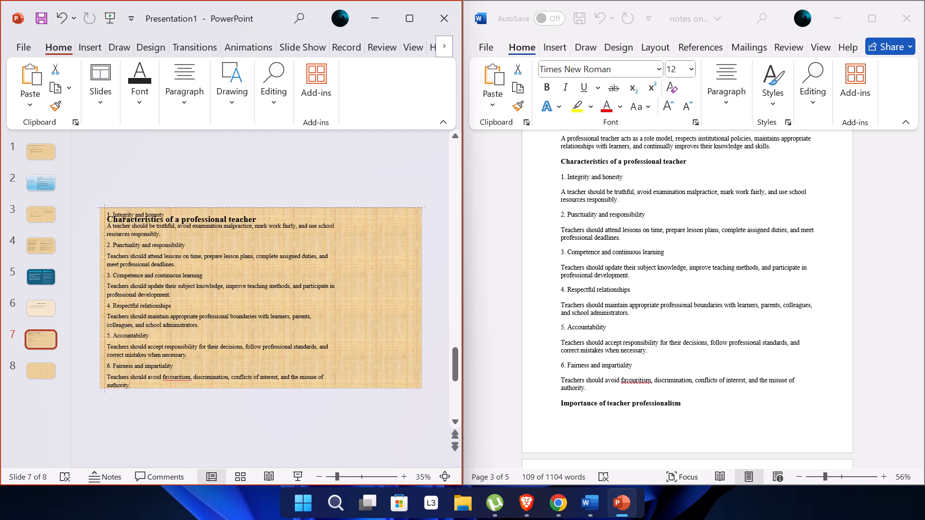
left_click_drag(203, 210, 202, 221)
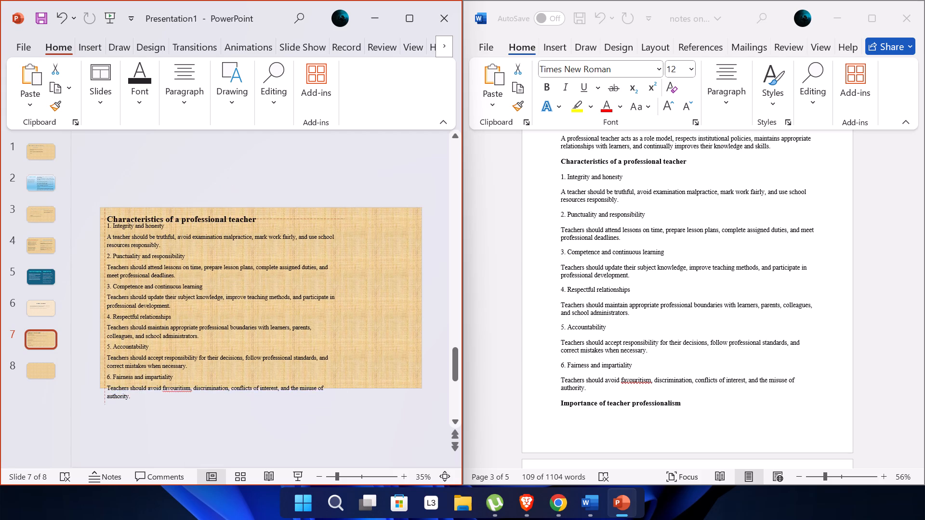
left_click_drag(202, 221, 204, 227)
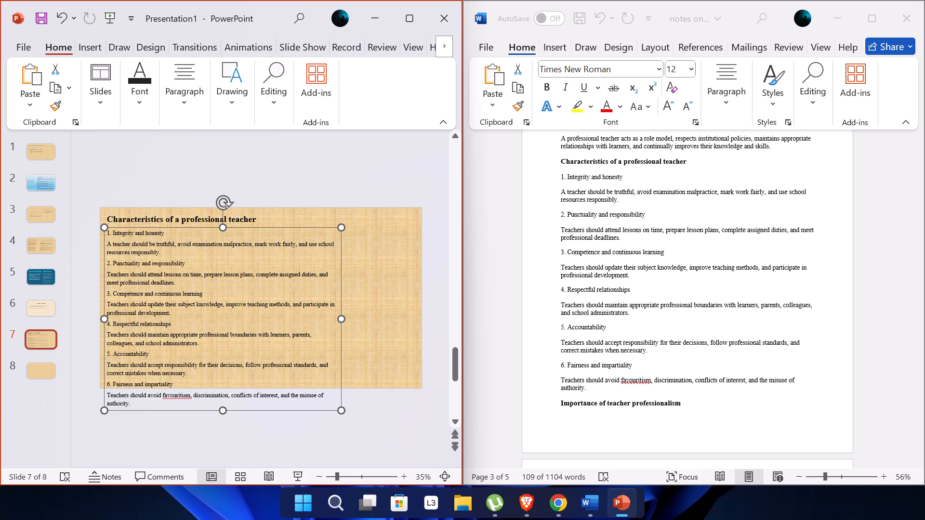
Join the descriptions of "1. Integrity and honesty" and "2. Punctuality and responsibility" to their title lines, each with a hyphen between.
left_click(106, 243)
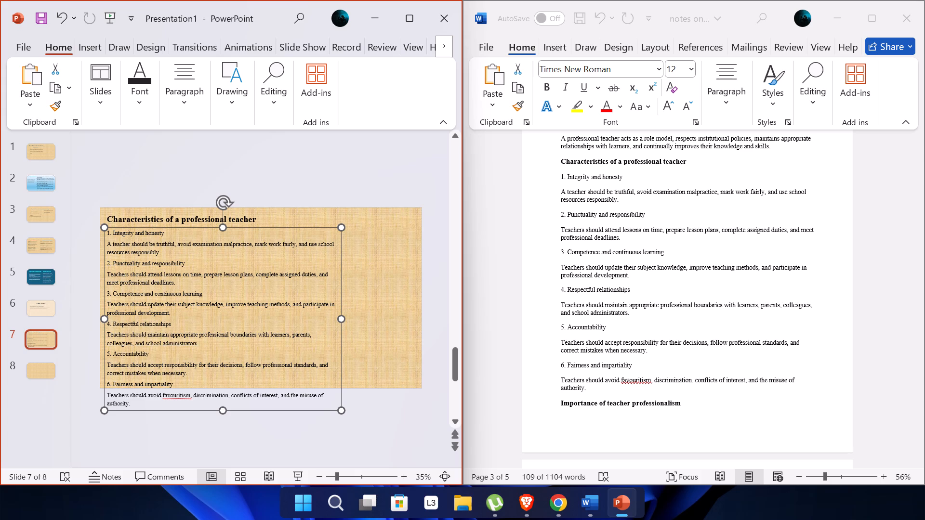
left_click(107, 244)
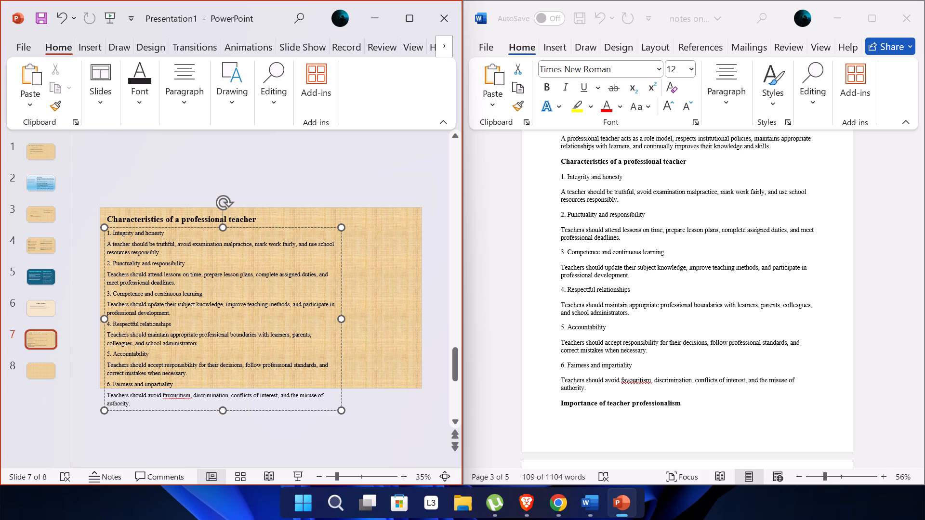
key("BackSpace")
key("minus")
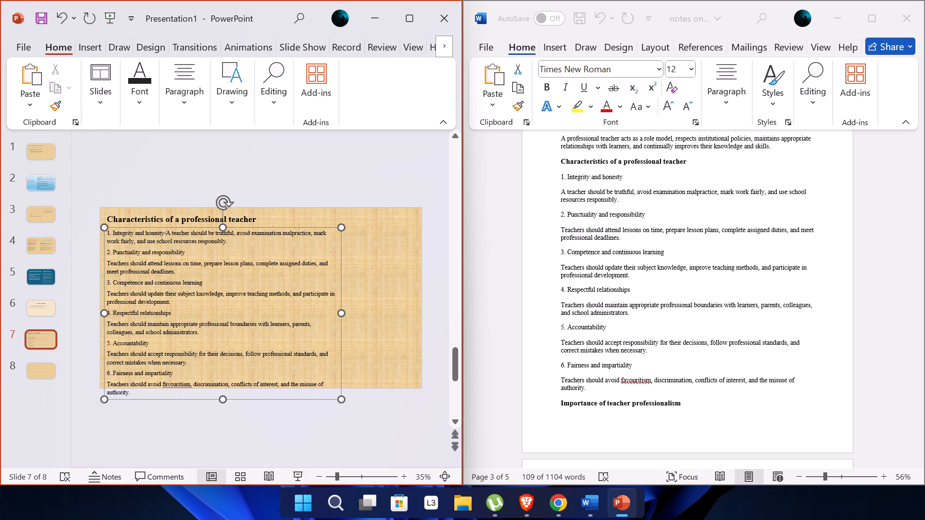
left_click(108, 261)
key("BackSpace")
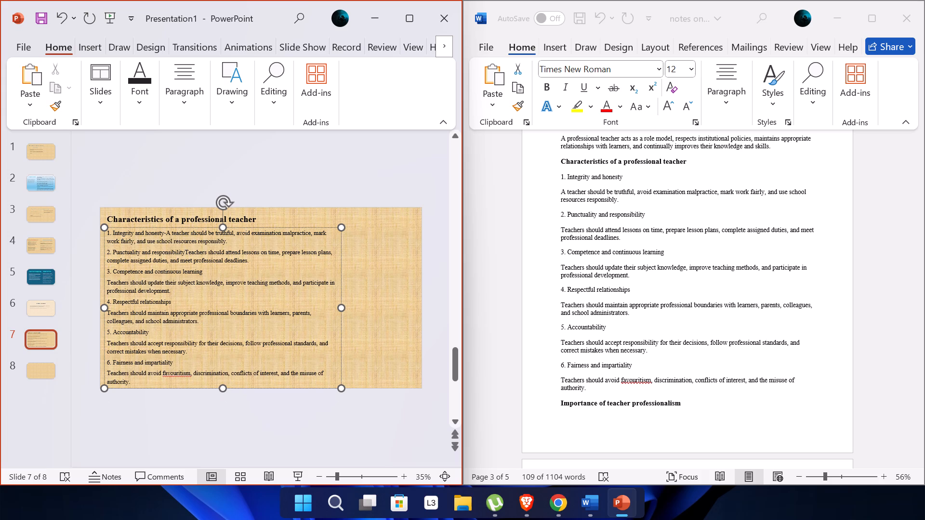
key("minus")
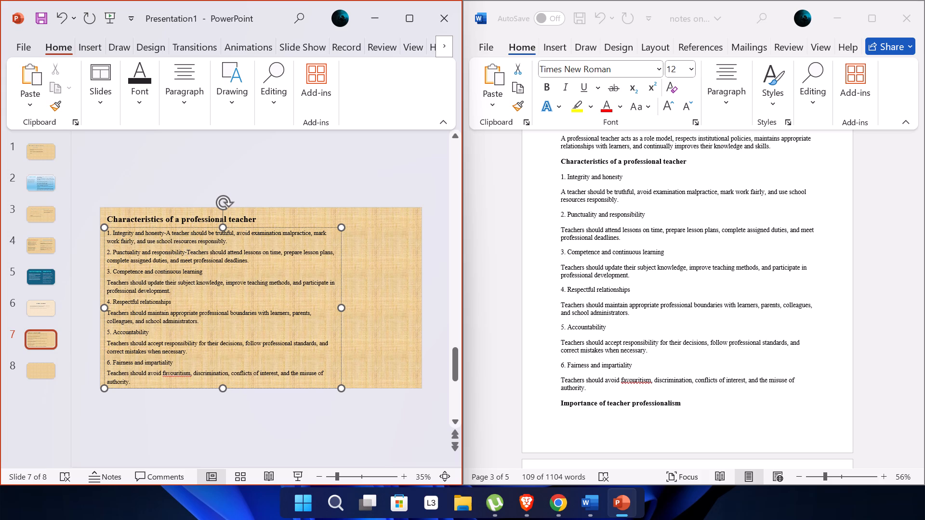
Join the description of "3. Competence and continuous learning" to its title line with a hyphen between.
key("Down")
key("Down")
key("Down")
key("Left")
key("Left")
key("Left")
key("Left")
key("Left")
key("Left")
key("Left")
key("Left")
key("Left")
key("Left")
key("Left")
key("Left")
key("Left")
key("Left")
key("Left")
key("Left")
key("Left")
key("Left")
key("Left")
key("Left")
key("Left")
key("Left")
key("Left")
key("BackSpace")
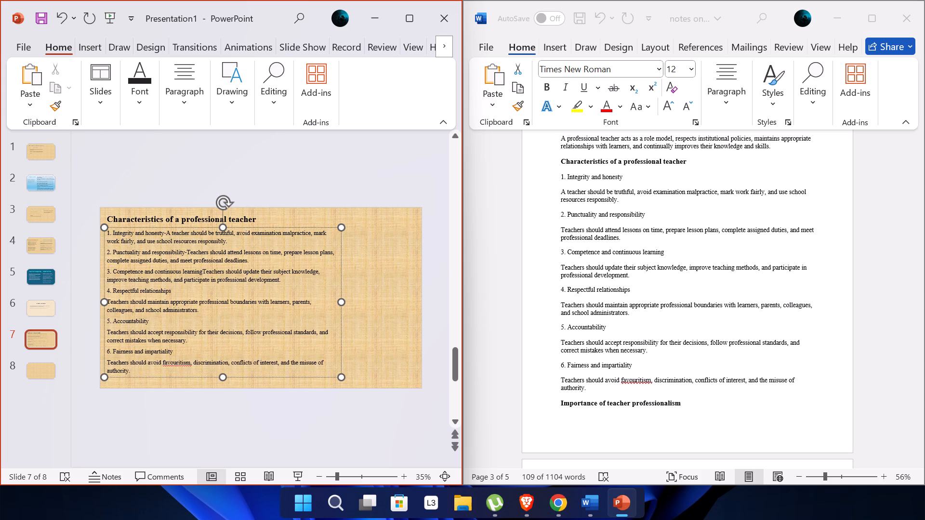
key("minus")
Join the description of "4. Respectful relationships" to its title line with a hyphen between.
key("Down")
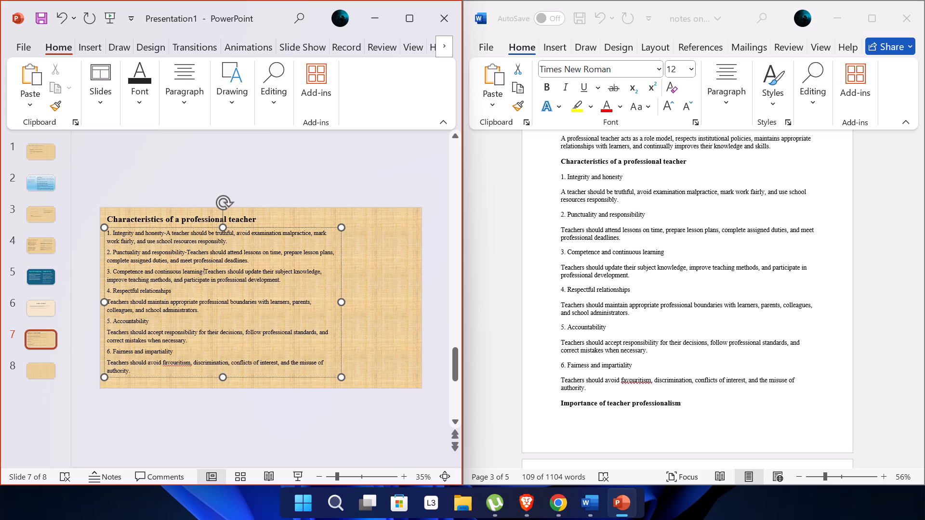
key("Down")
key("Down")
key("Left")
key("Left")
key("Left")
key("Left")
key("Left")
key("Left")
key("Left")
key("Left")
key("Left")
key("Left")
key("Left")
key("Left")
key("Left")
key("Left")
key("Left")
key("Left")
key("Left")
key("Left")
key("Left")
key("Left")
key("Right")
key("BackSpace")
key("minus")
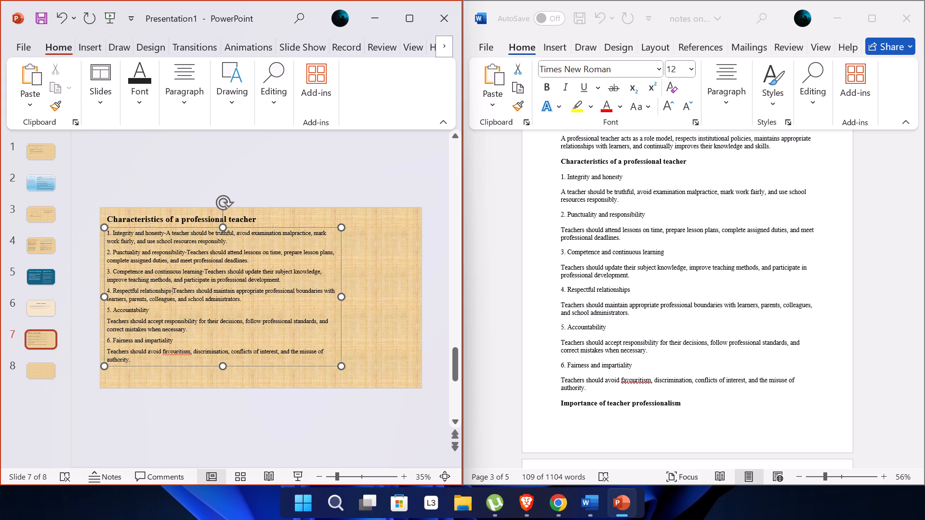
Join the description of "5. Accountability" to its title line with a hyphen between.
key("Down")
key("Down")
key("Down")
key("Up")
key("Right")
key("BackSpace")
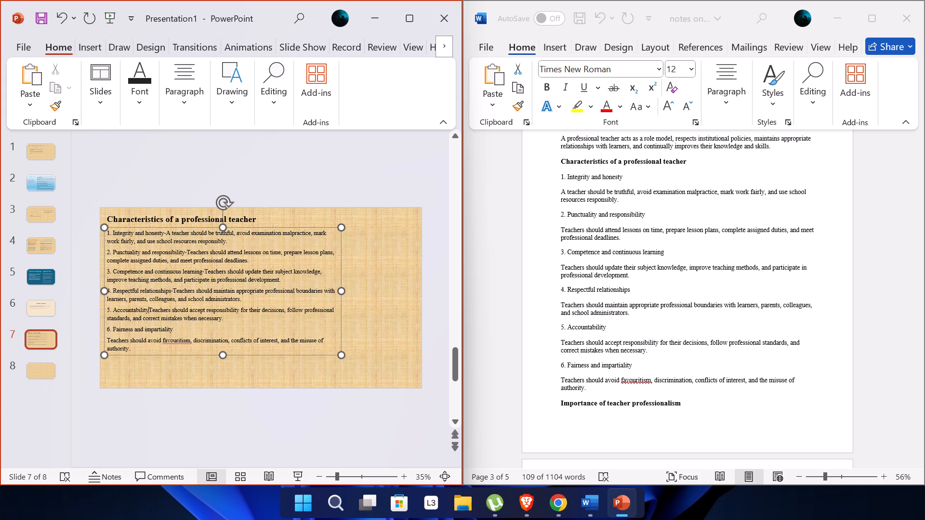
key("minus")
Join the description of "6. Fairness and impartiality" to its title line with a hyphen between.
key("Down")
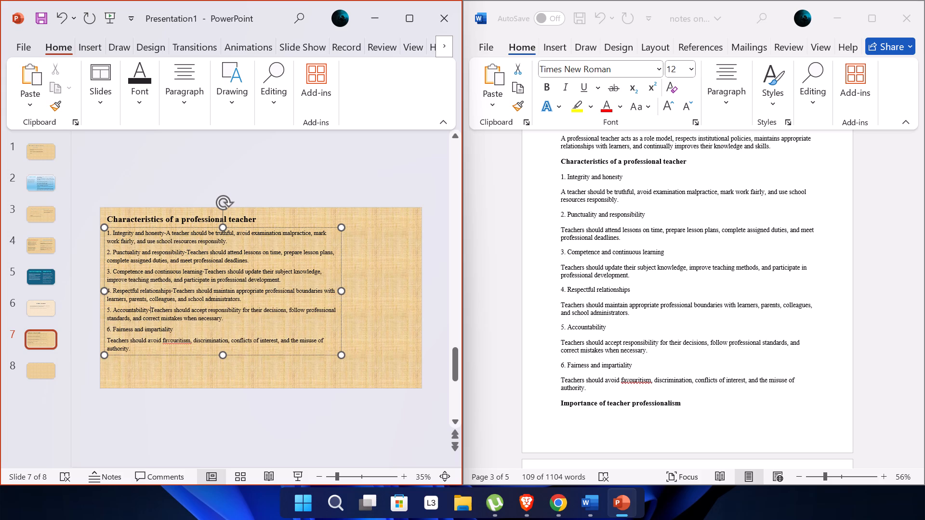
key("Down")
key("Right")
key("Right")
key("Right")
key("Right")
key("Right")
key("Right")
key("Right")
key("Right")
key("Right")
key("Right")
key("Right")
key("BackSpace")
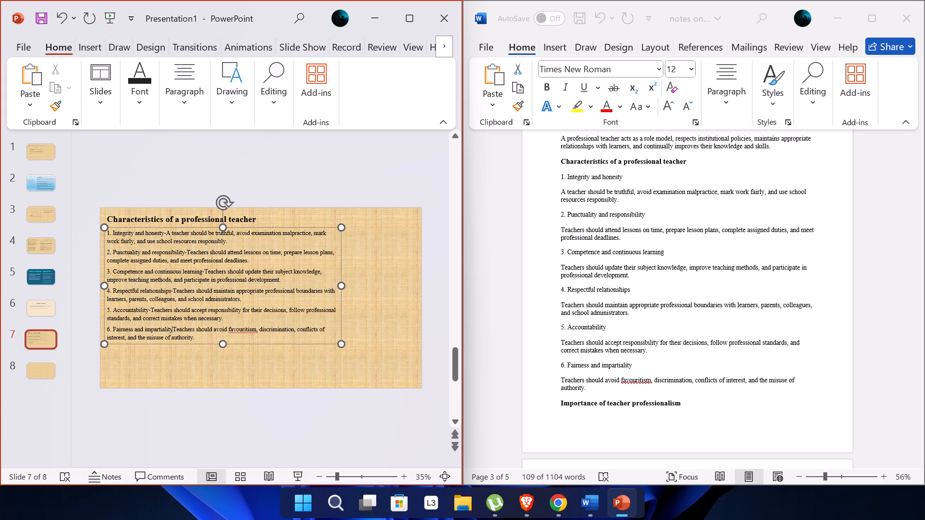
key("minus")
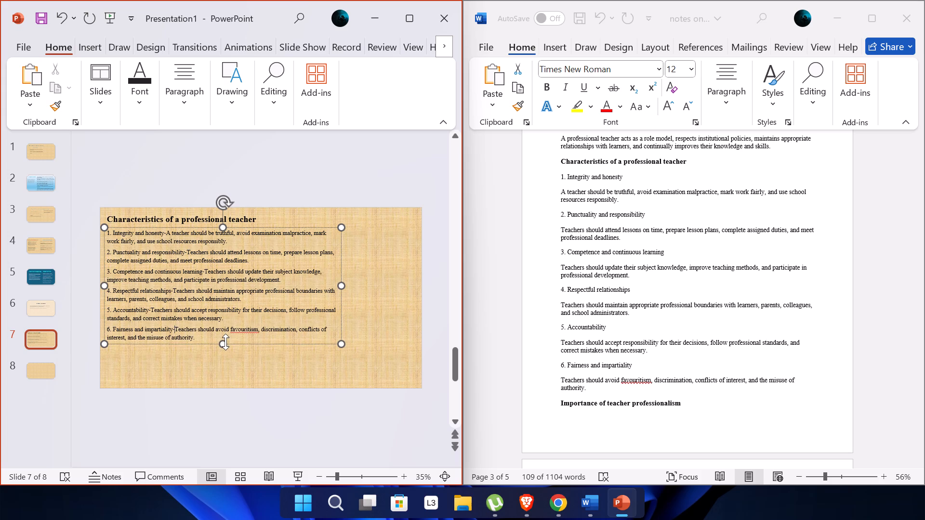
Narrow the six-characteristics text box from its right side to just past the end of the heading, so its text fills the slide's height.
left_click_drag(225, 342, 224, 385)
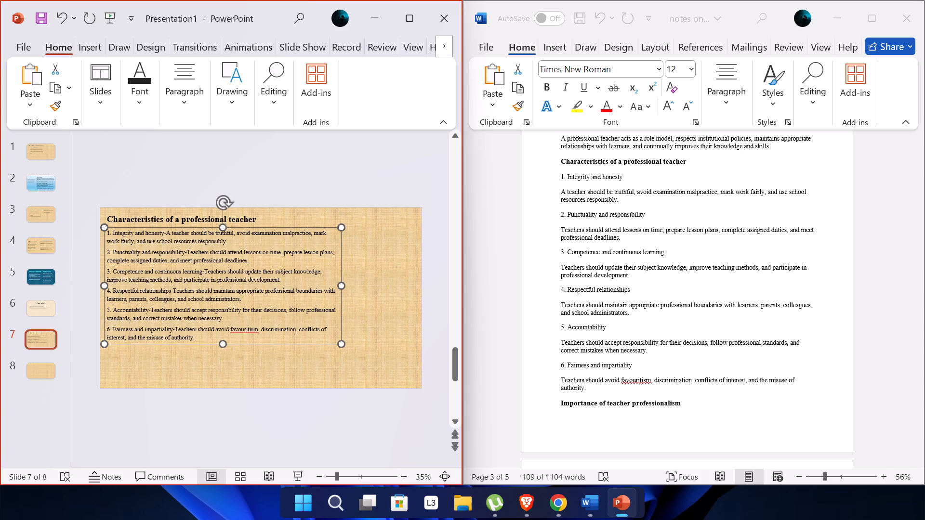
left_click_drag(344, 287, 285, 282)
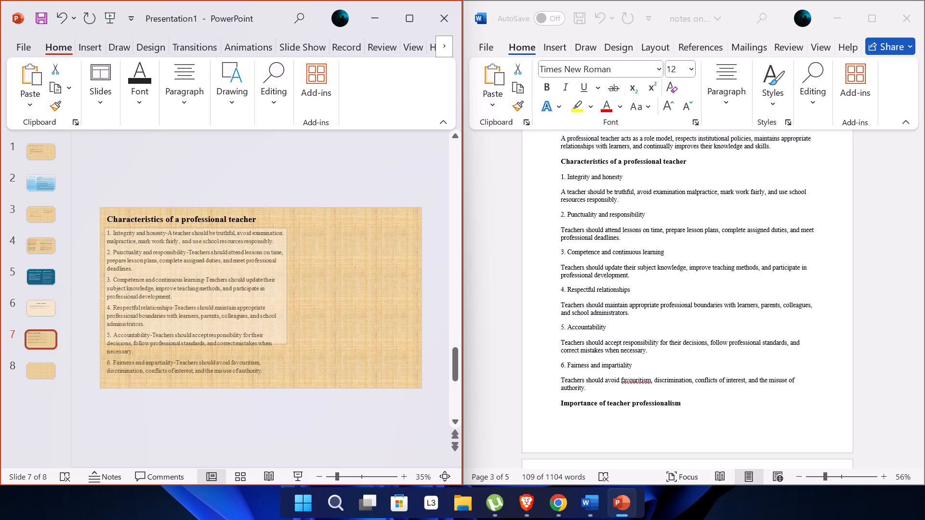
left_click_drag(285, 282, 260, 277)
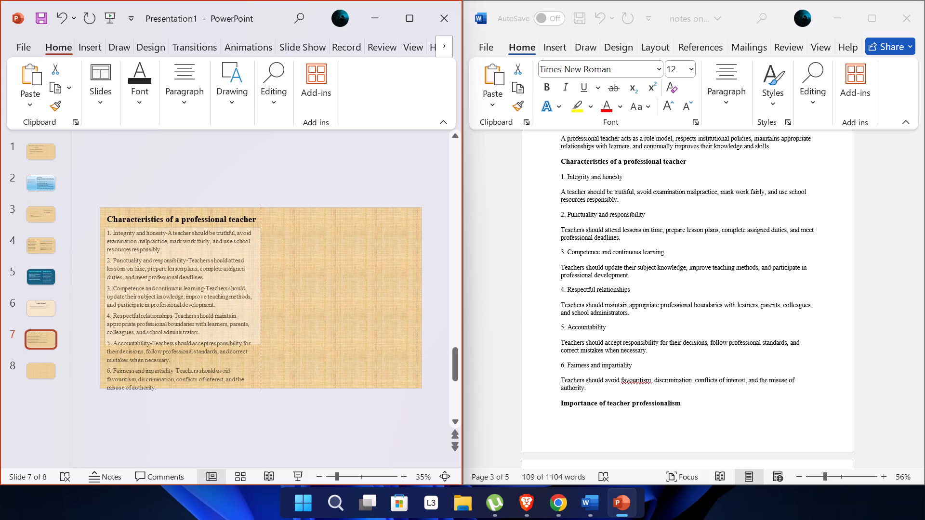
left_click_drag(260, 277, 268, 274)
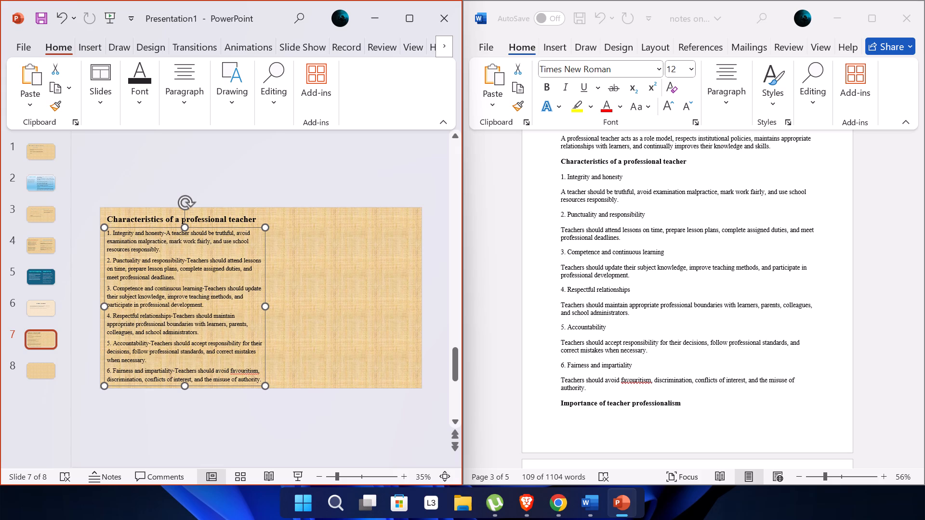
Move the six-characteristics text box on slide 7 to the slide's left edge and check the slide in the slide show.
left_click_drag(172, 227, 169, 227)
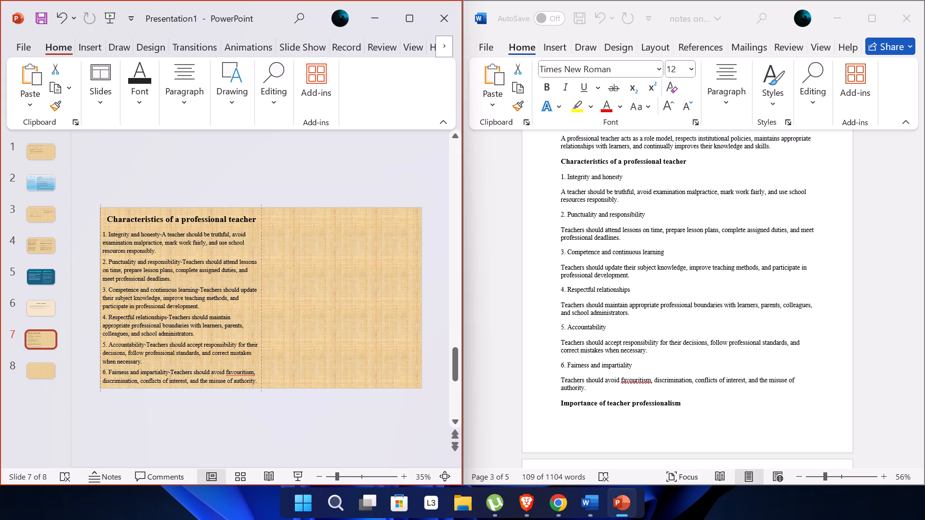
left_click_drag(169, 227, 166, 225)
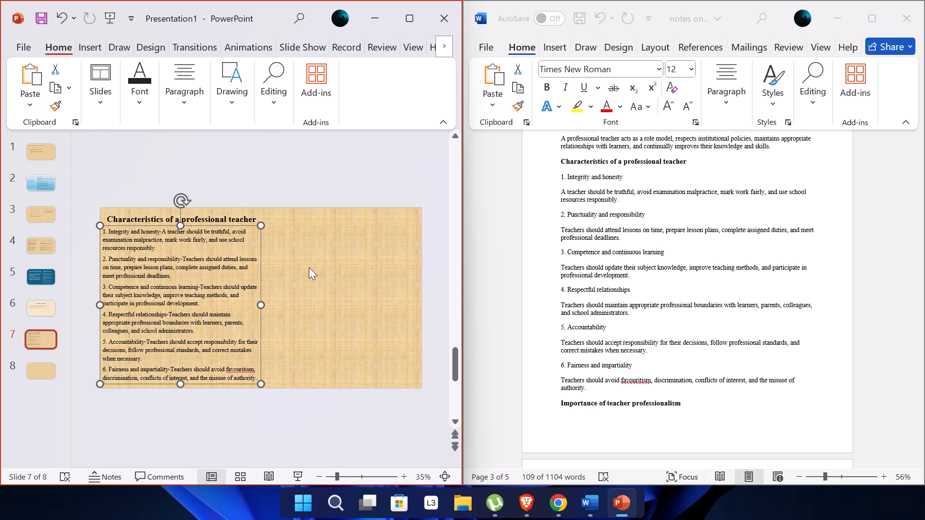
left_click(296, 475)
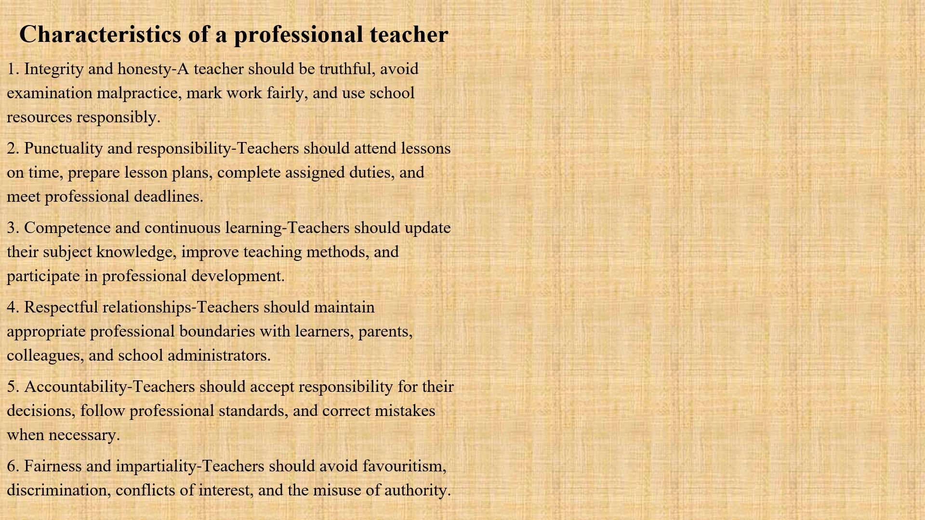
key("Escape")
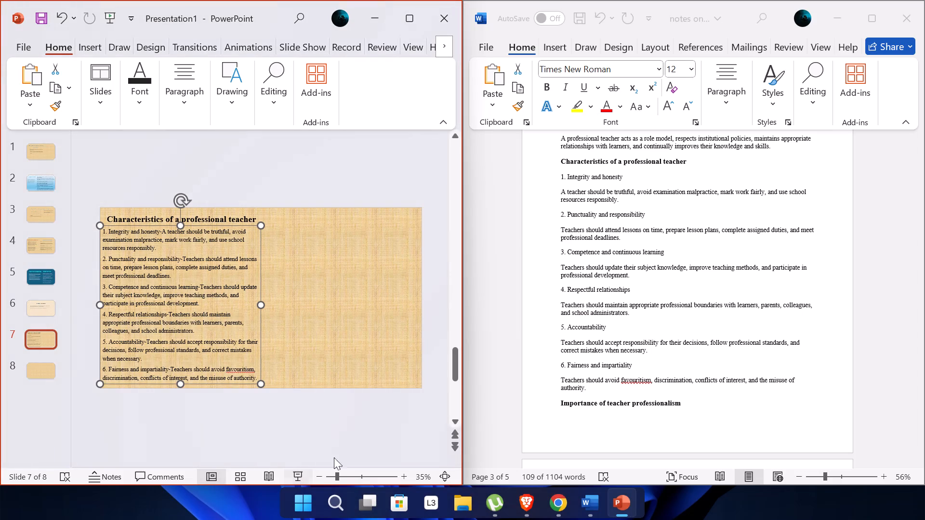
Move the heading "Characteristics of a professional teacher" into the slide's top-left corner, aligned with the text box below it.
double_click(191, 217)
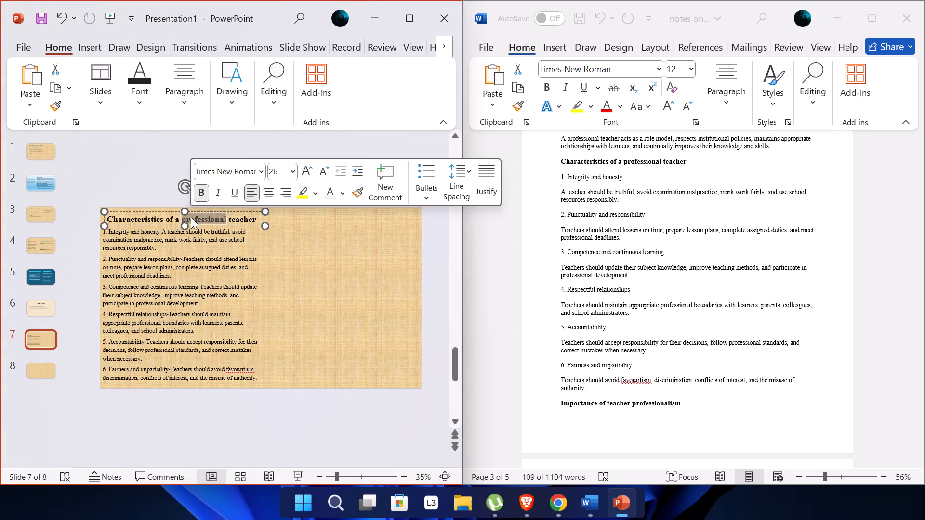
left_click(168, 213)
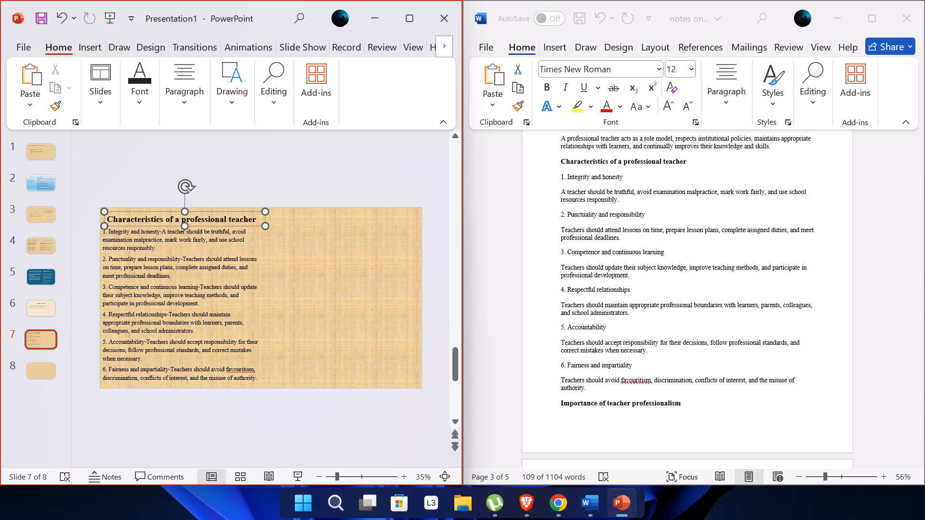
left_click(174, 210)
left_click_drag(174, 210, 172, 208)
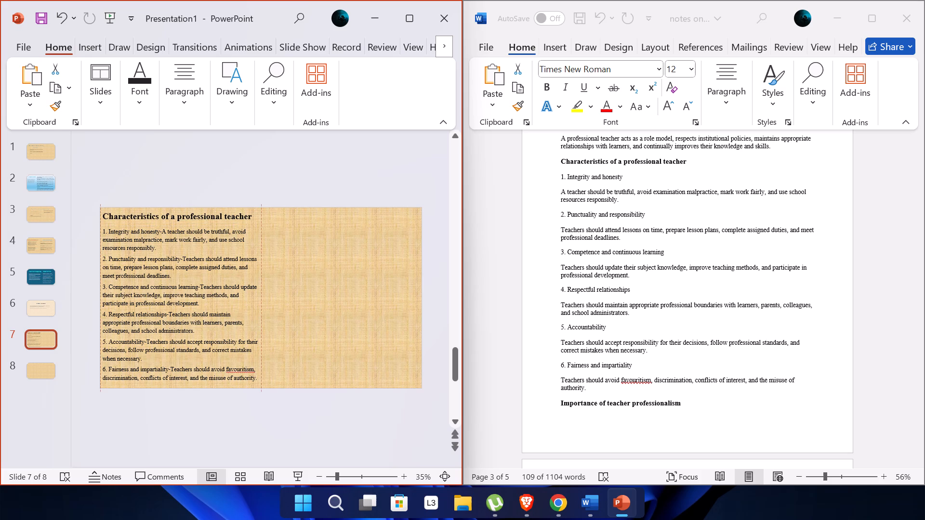
left_click_drag(172, 208, 172, 206)
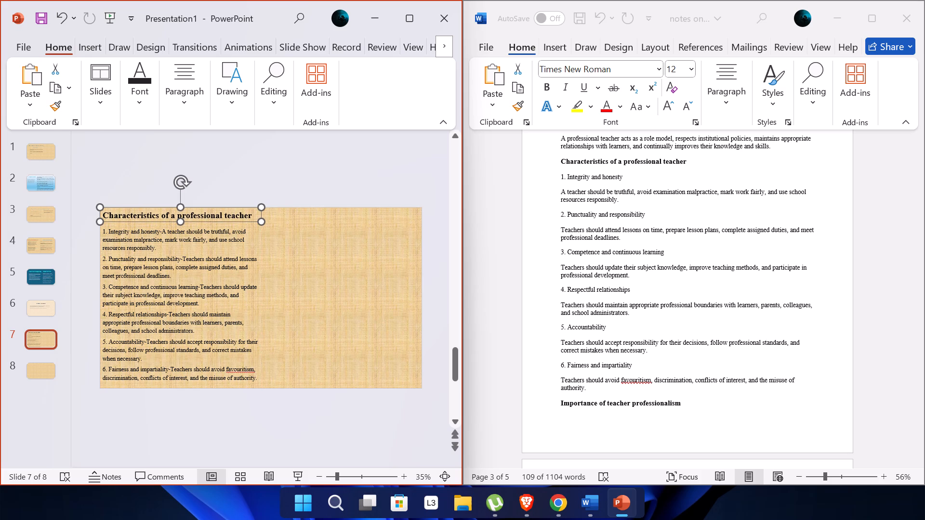
Nudge the six-characteristics text box up slightly beneath its heading, aligned with the slide's left edge.
left_click(172, 230)
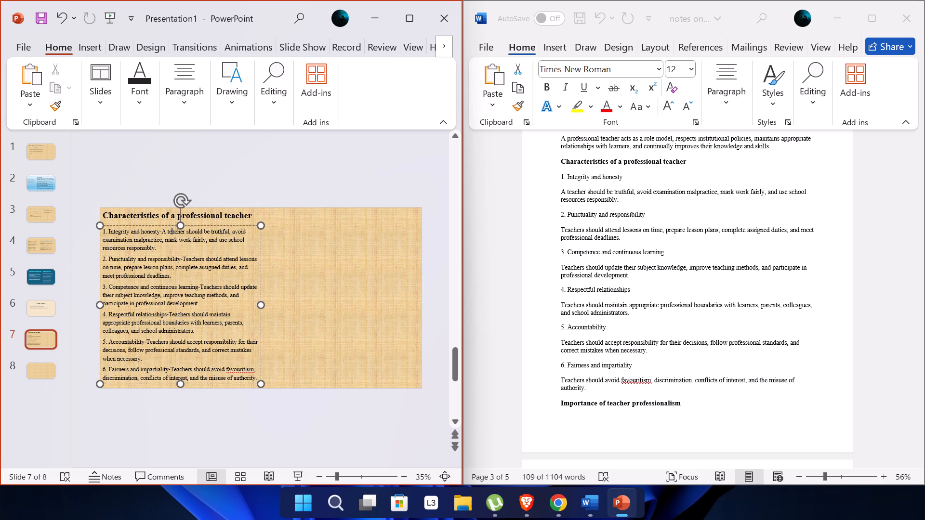
left_click(168, 225)
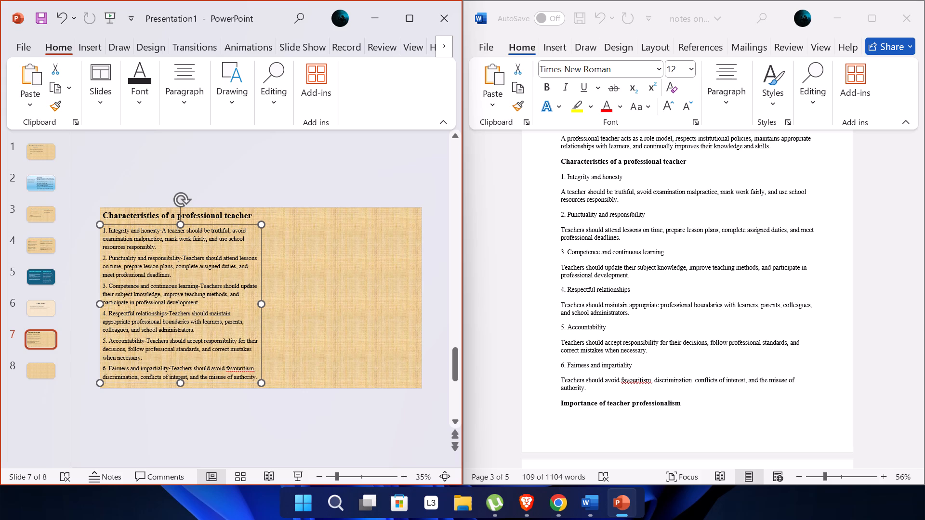
left_click(317, 218)
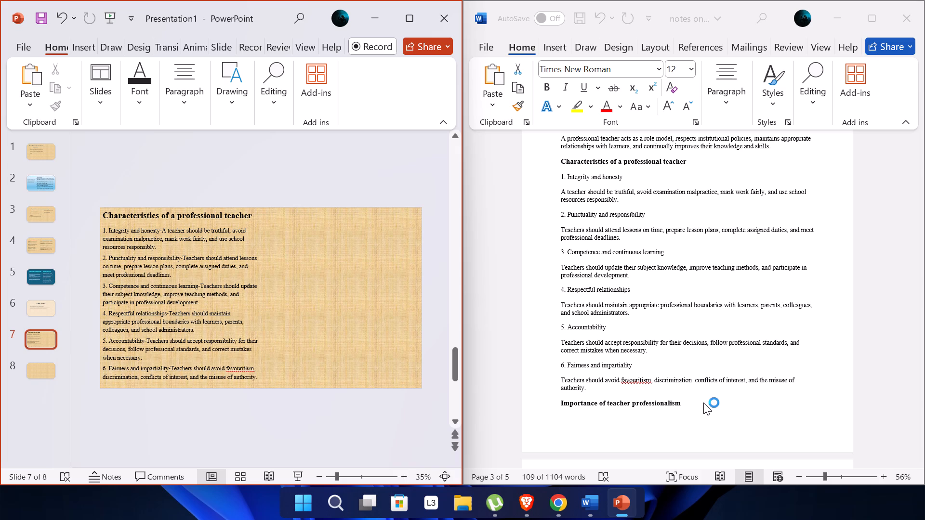
Copy the heading "Importance of teacher professionalism" from the Word notes onto slide 7 and place it at the top of the empty right half.
scroll(711, 419, "down", 2)
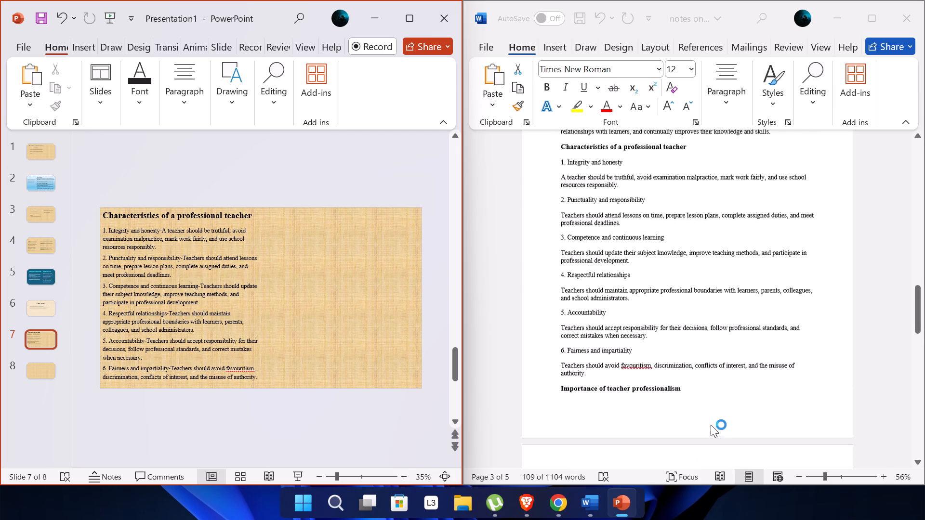
scroll(711, 425, "down", 1)
scroll(711, 419, "up", 1)
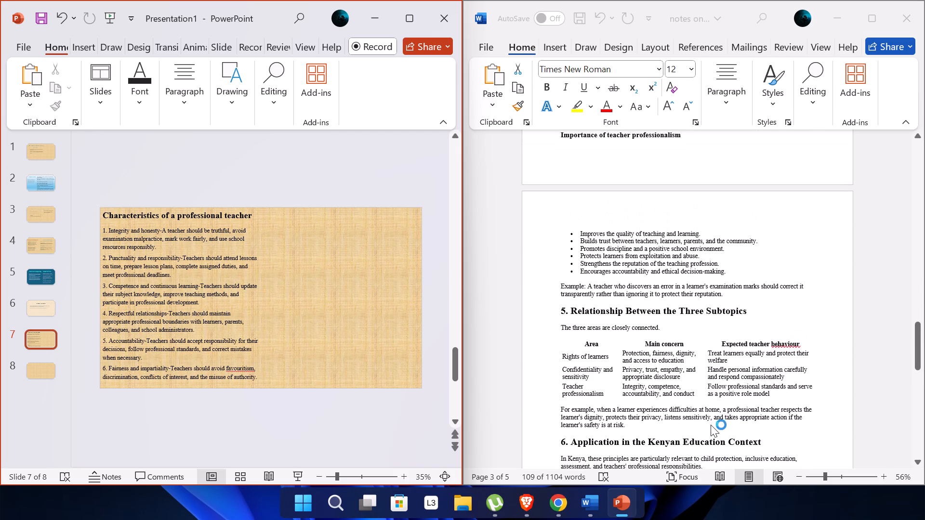
scroll(711, 425, "up", 1)
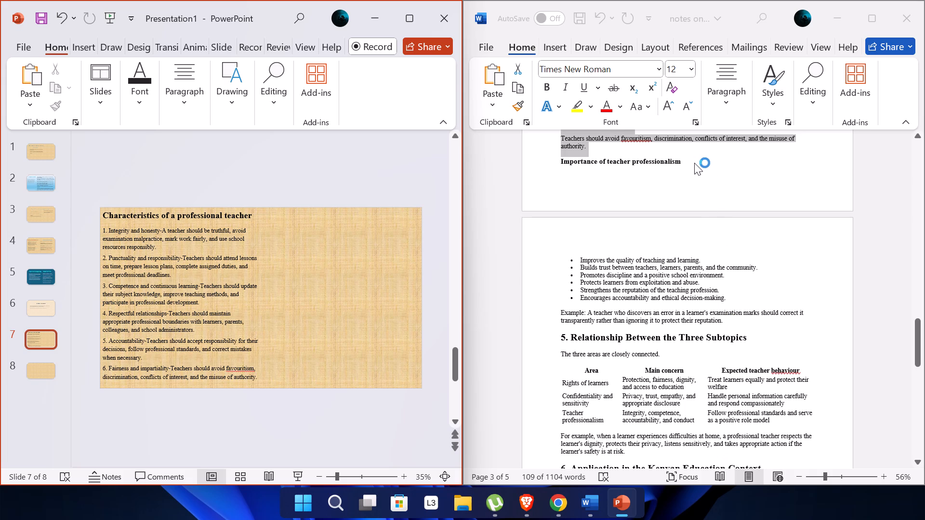
left_click(683, 160)
left_click(683, 160)
left_click(683, 160)
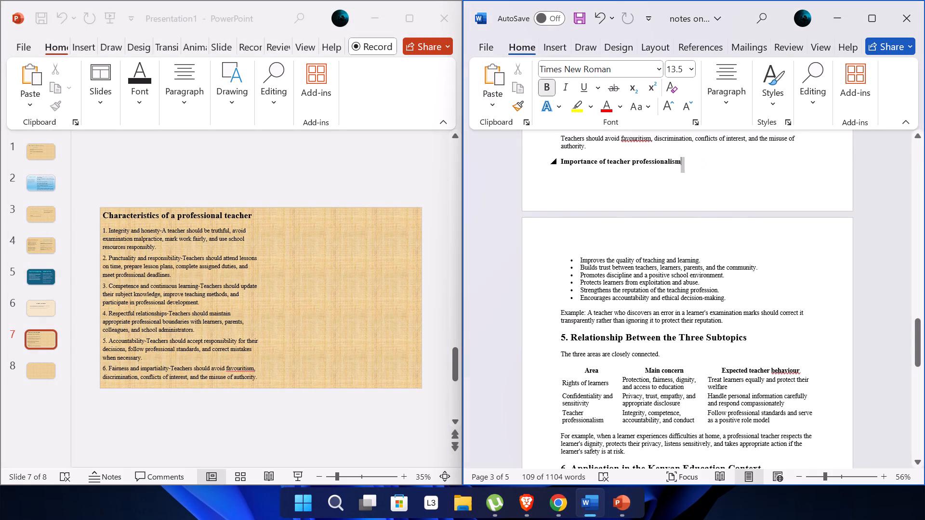
left_click(683, 160)
left_click_drag(683, 160, 657, 159)
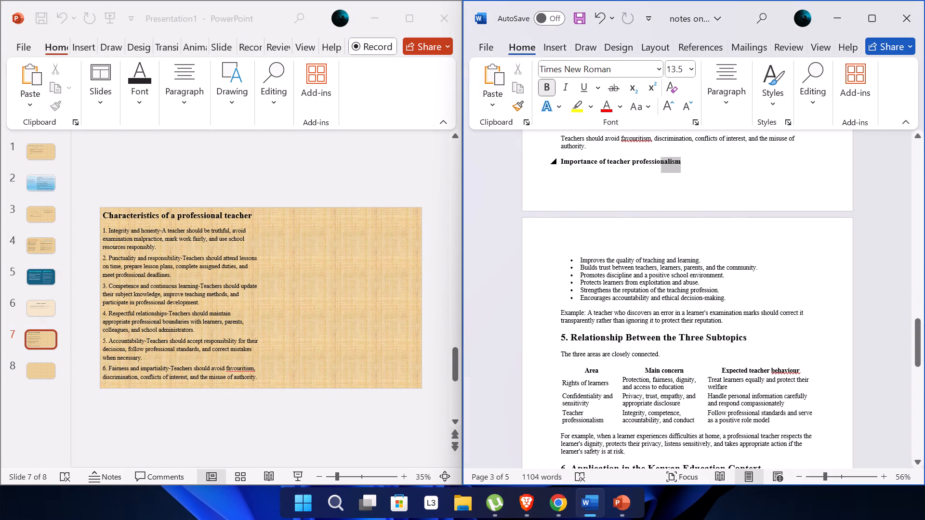
left_click_drag(657, 159, 557, 161)
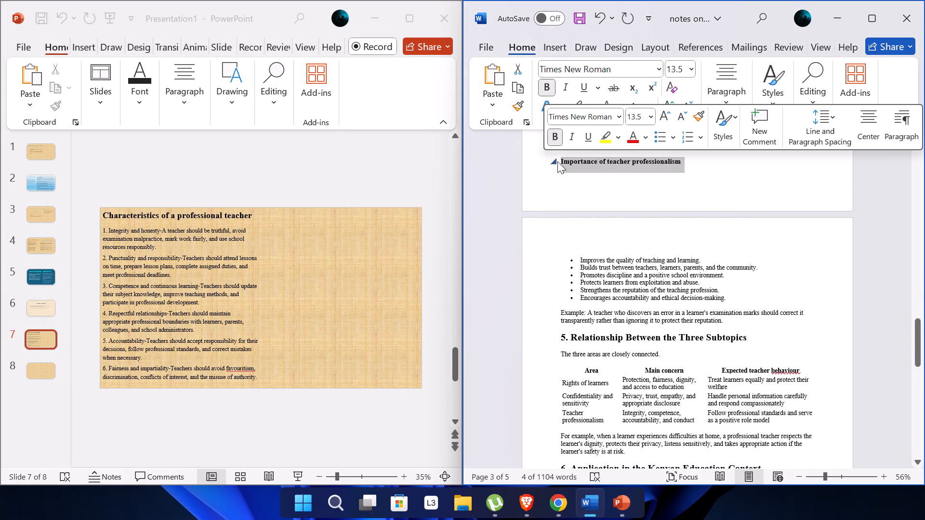
key("ctrl+c")
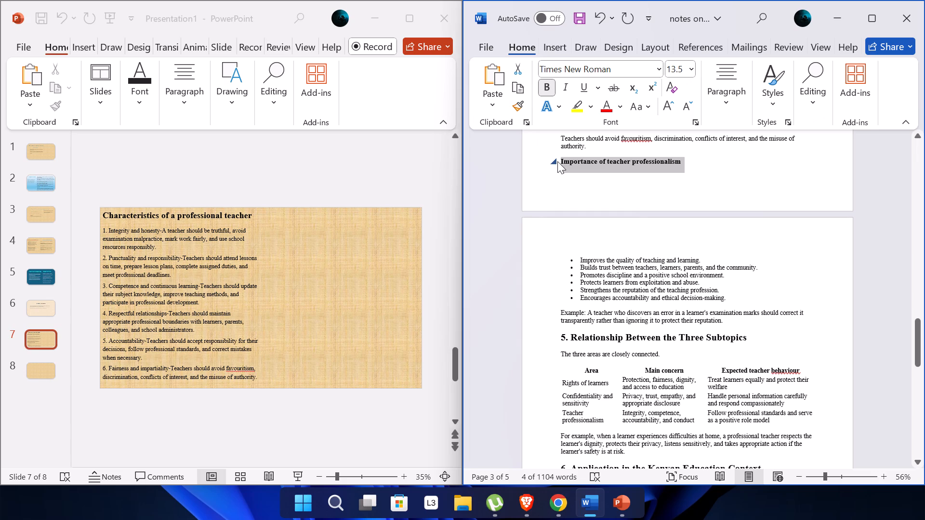
left_click(338, 220)
left_click(338, 220)
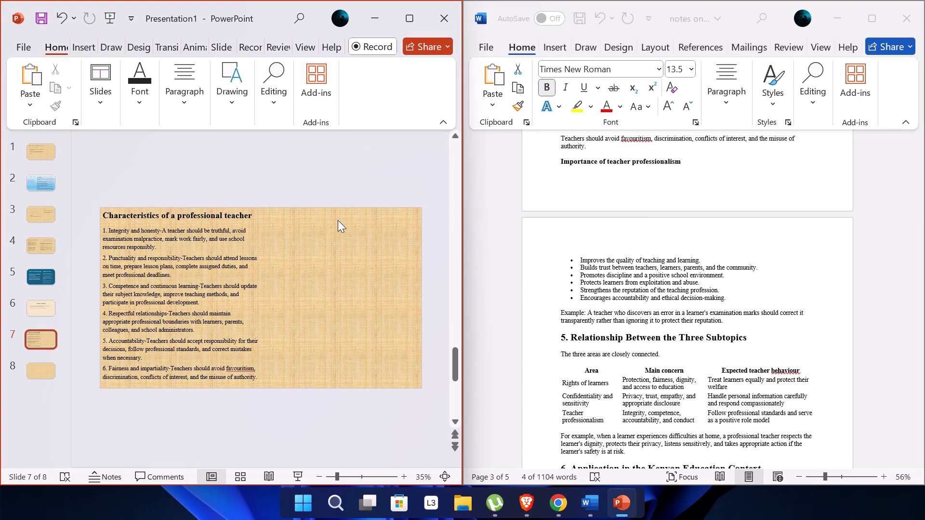
key("ctrl+v")
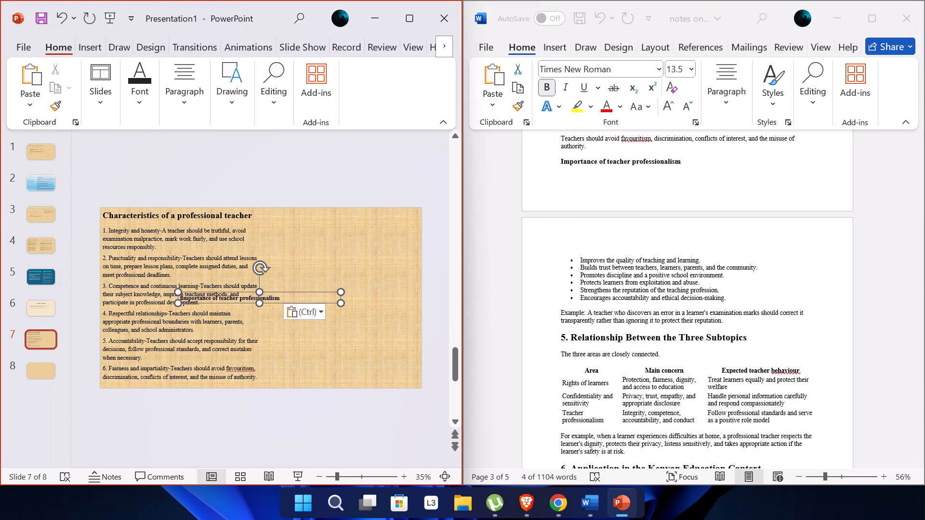
left_click_drag(246, 292, 352, 230)
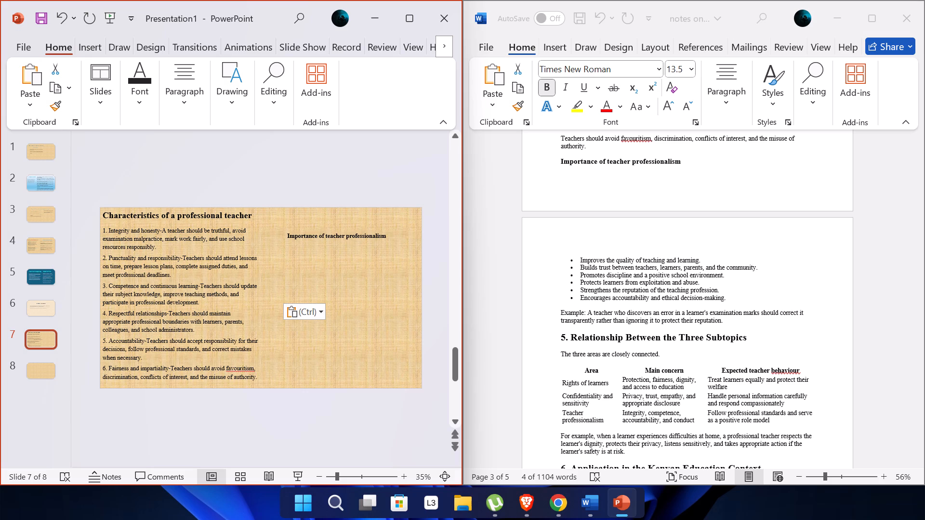
left_click_drag(352, 230, 354, 214)
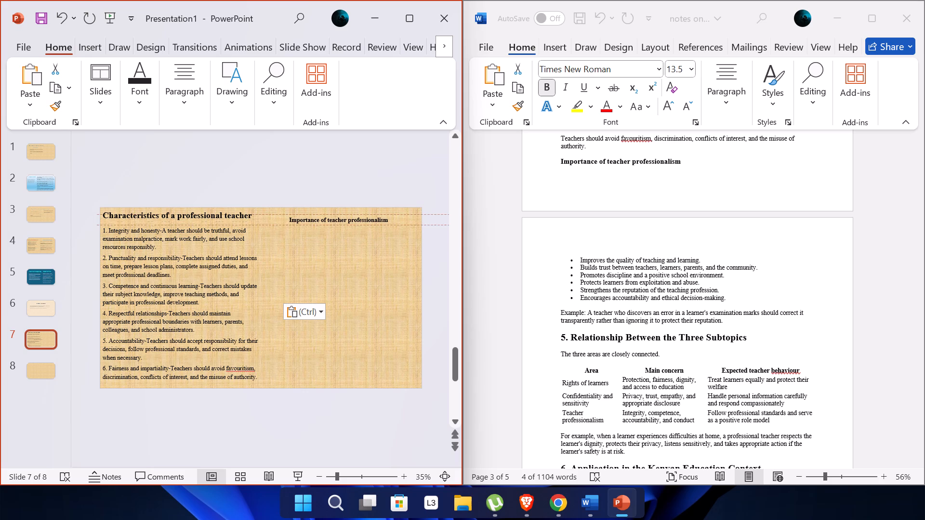
left_click_drag(354, 214, 357, 211)
Set the "Importance of teacher professionalism" heading to font size 26 and move it level with the "Characteristics of a professional teacher" heading.
left_click(386, 217)
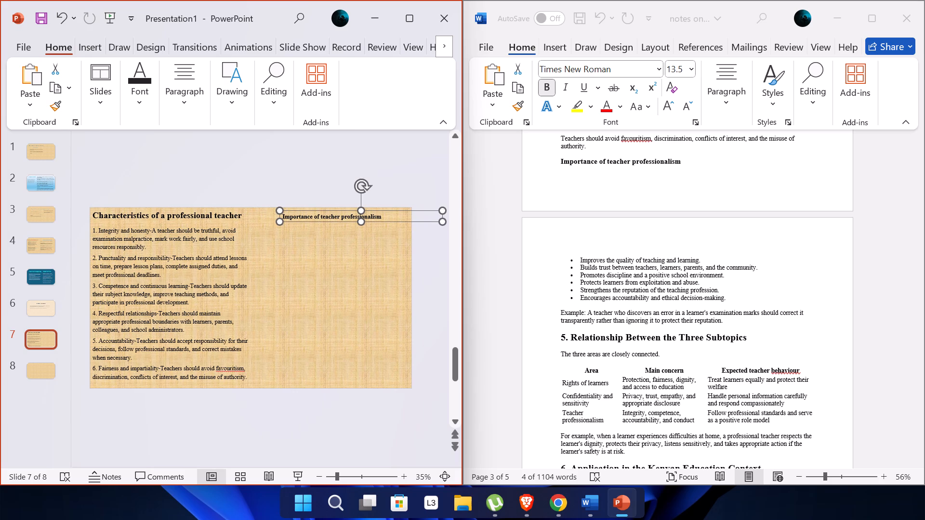
left_click_drag(380, 214, 339, 214)
left_click_drag(339, 214, 292, 220)
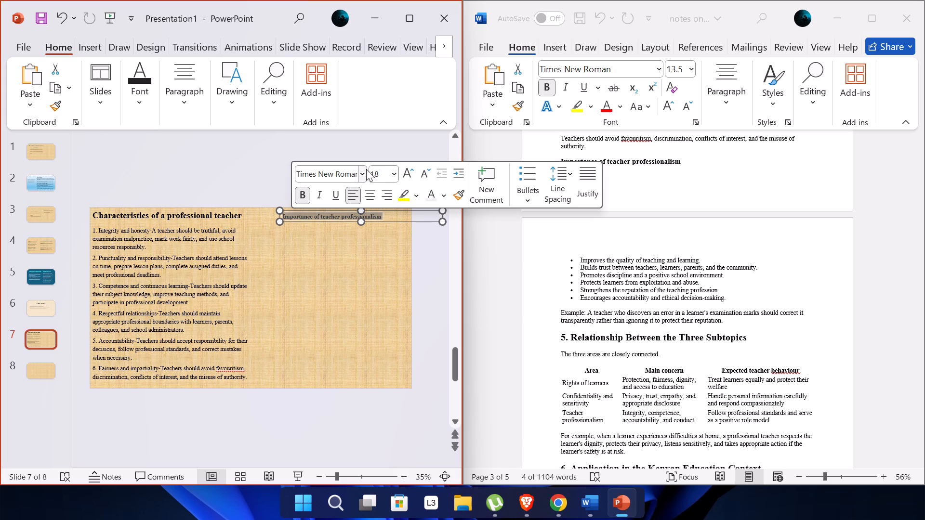
left_click(378, 171)
type("26")
key("Return")
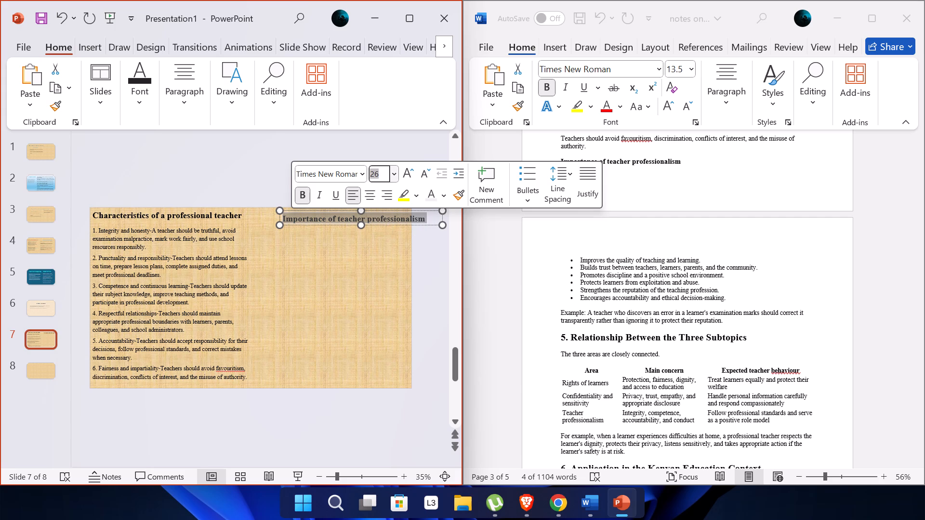
left_click_drag(440, 219, 422, 216)
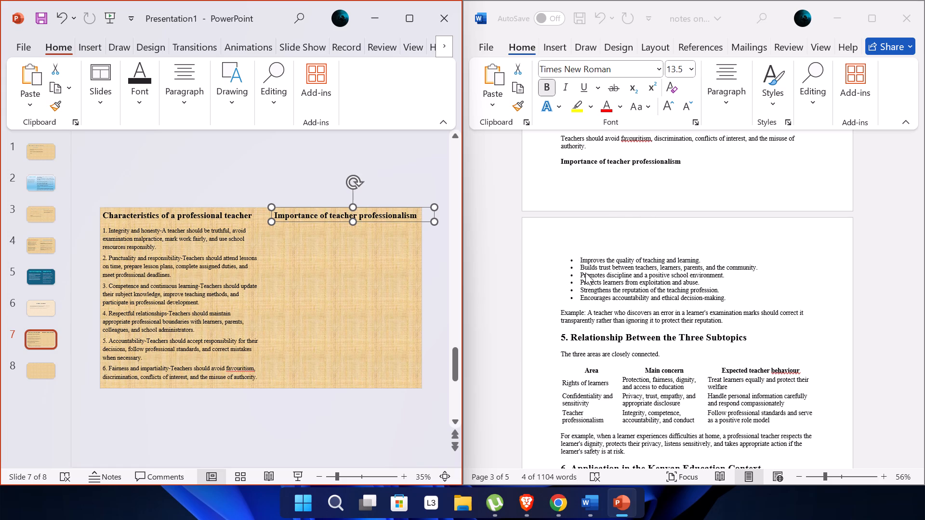
Copy the six bulleted points on the importance of teacher professionalism from the Word notes onto slide 7, beneath their heading.
left_click(724, 297)
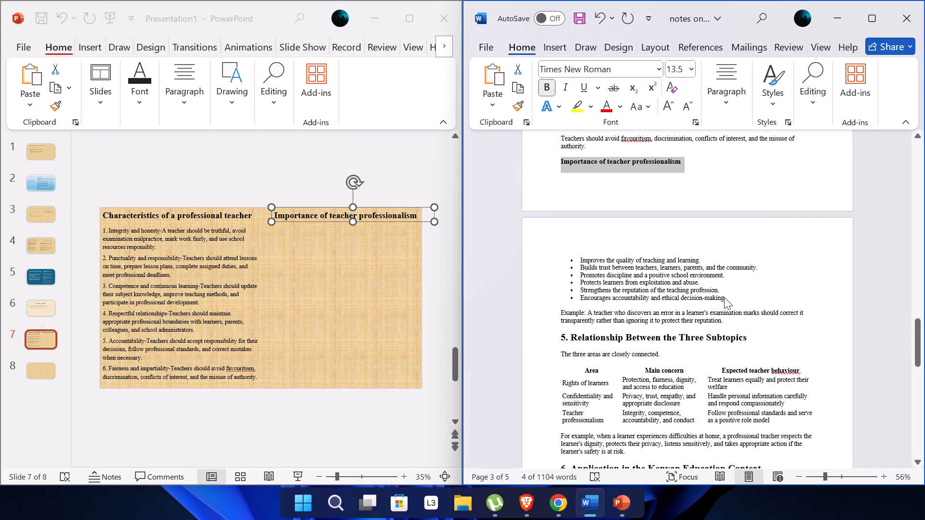
left_click(724, 297)
left_click_drag(724, 297, 609, 274)
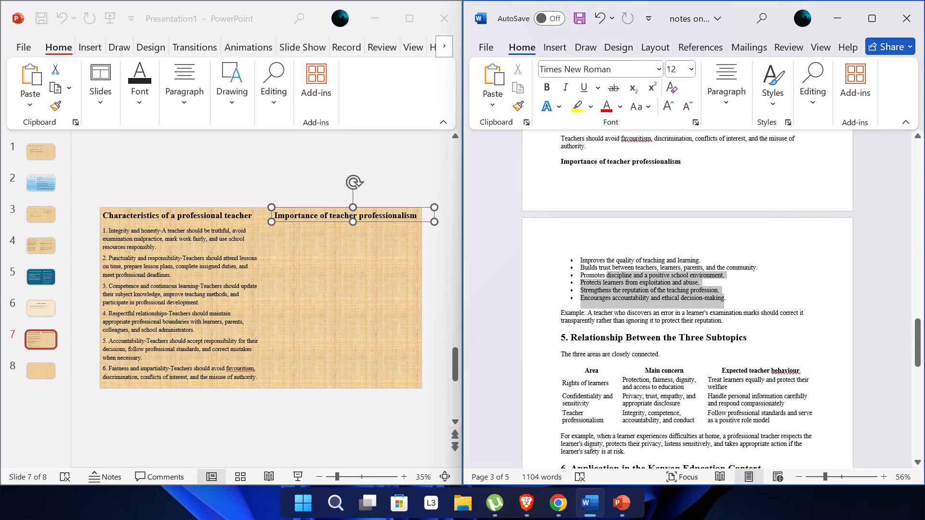
left_click_drag(609, 274, 584, 258)
key("ctrl+c")
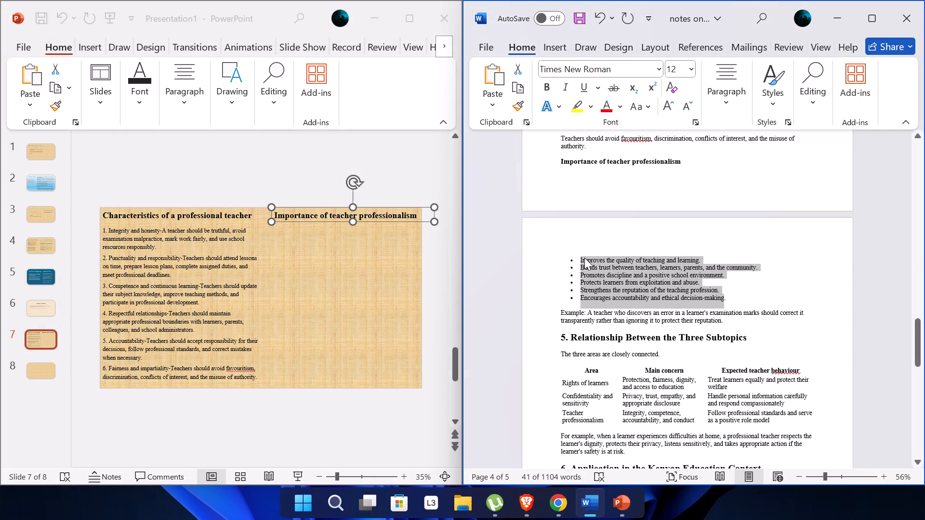
left_click(310, 240)
double_click(310, 240)
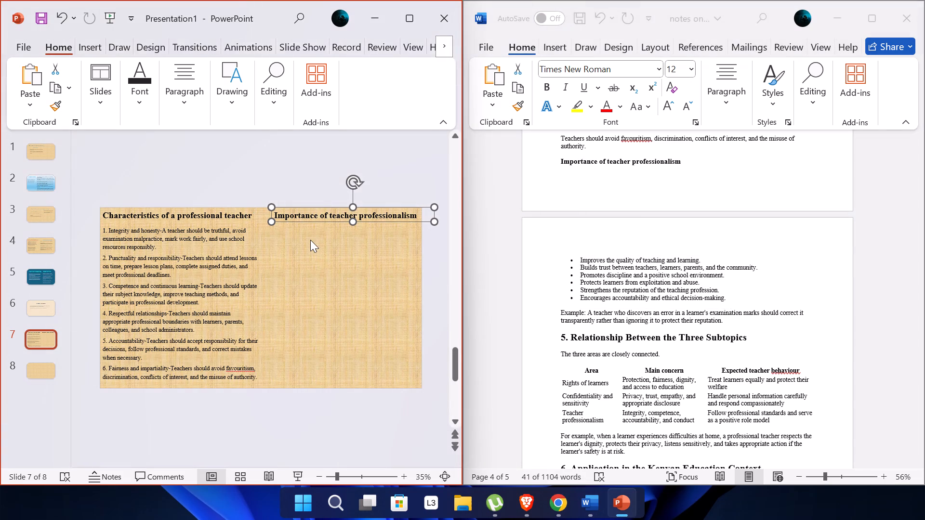
key("ctrl+v")
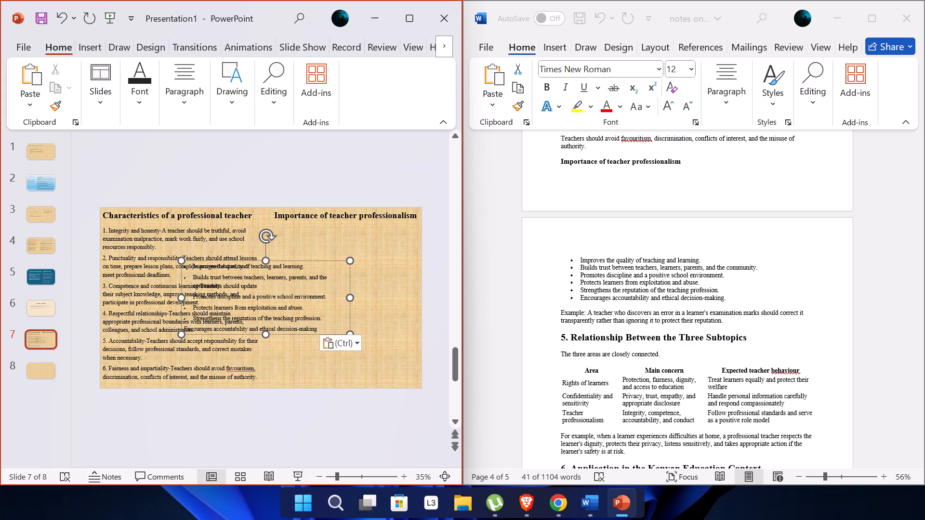
left_click_drag(252, 261, 335, 239)
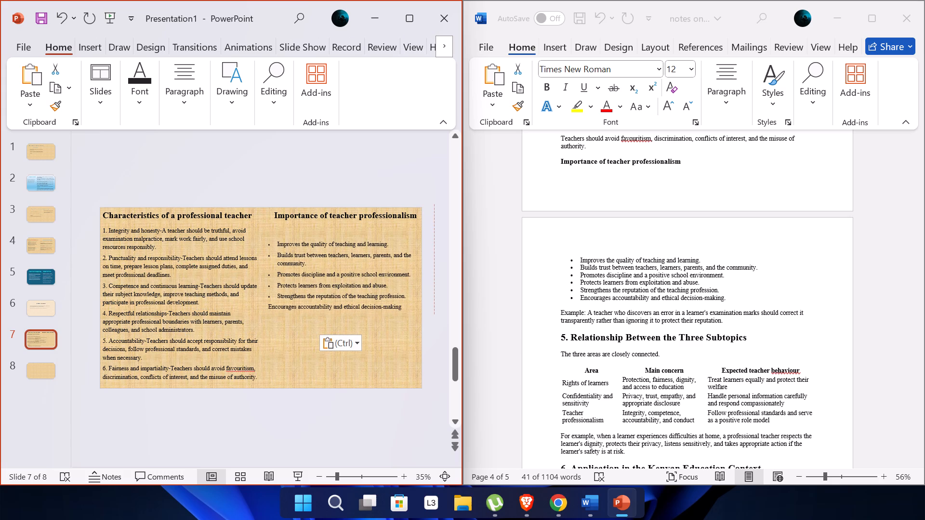
left_click_drag(335, 239, 338, 236)
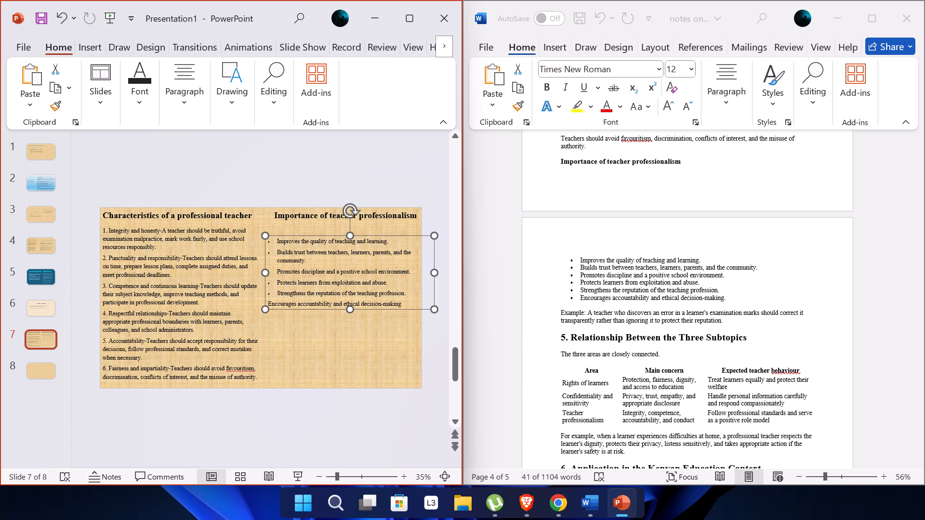
Copy the label "Example:" from the Word notes onto slide 7 and place it just below the importance points.
left_click(584, 312)
double_click(584, 312)
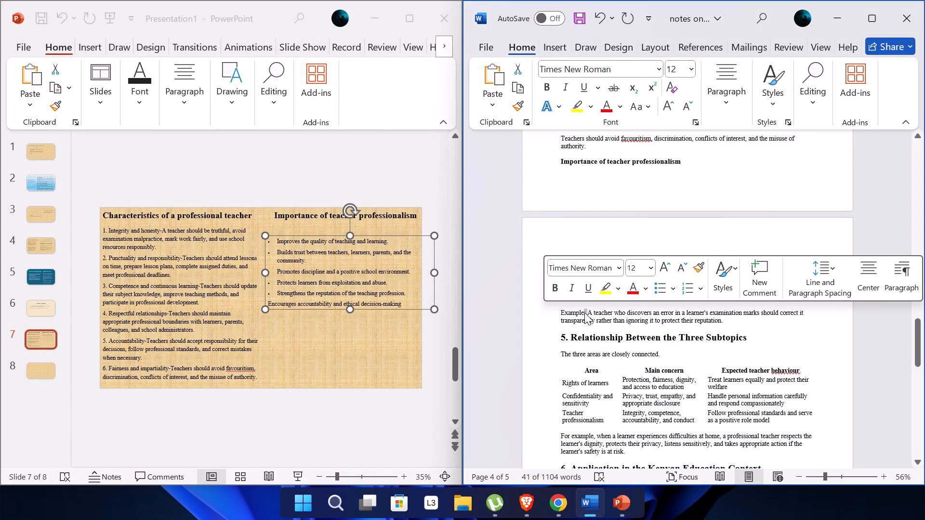
left_click(584, 312)
left_click(584, 312)
left_click_drag(584, 312, 561, 312)
key("ctrl+c")
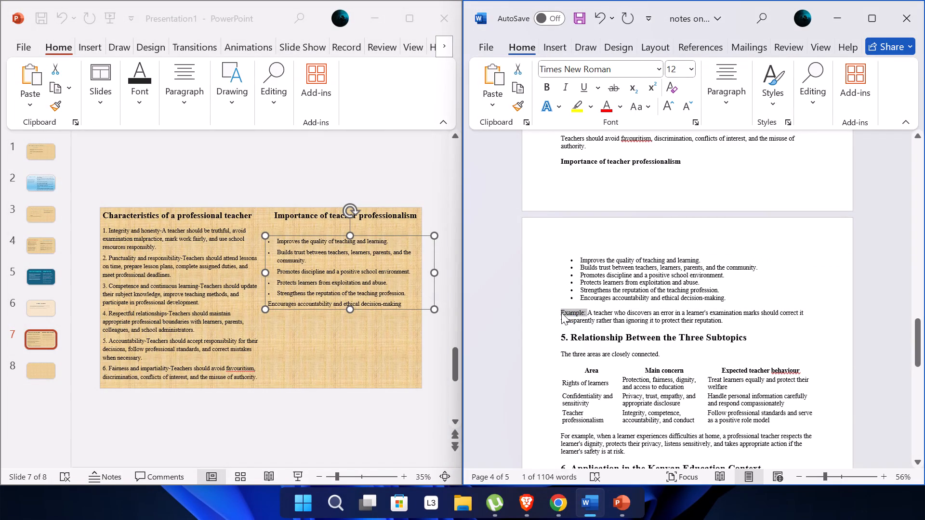
left_click(334, 329)
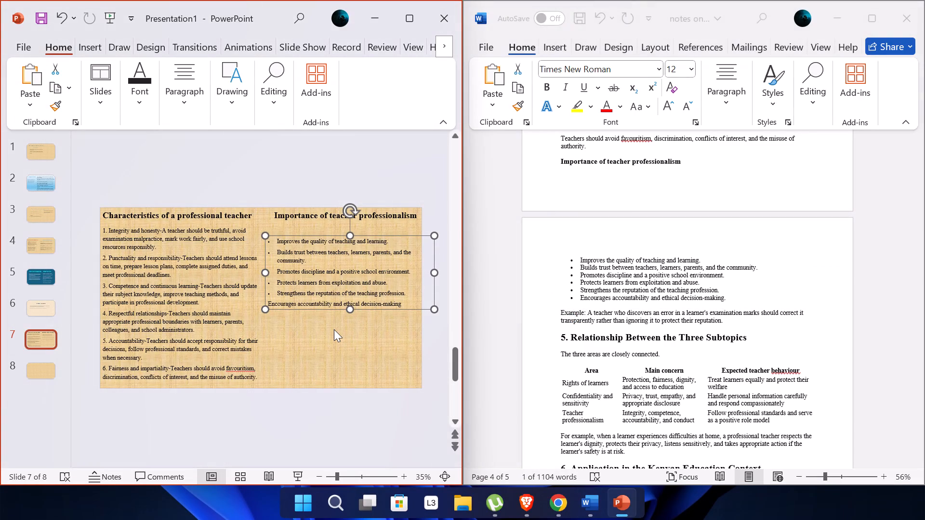
left_click(334, 329)
left_click(303, 325)
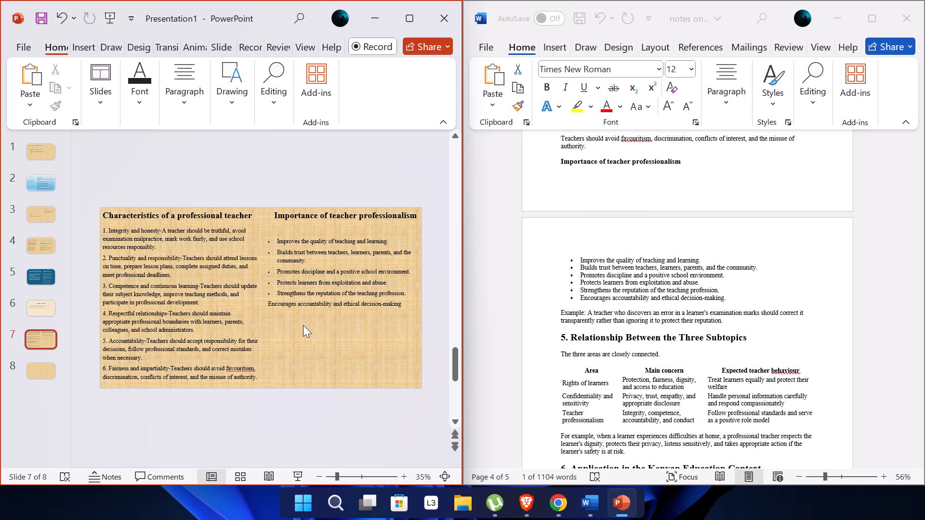
key("ctrl+v")
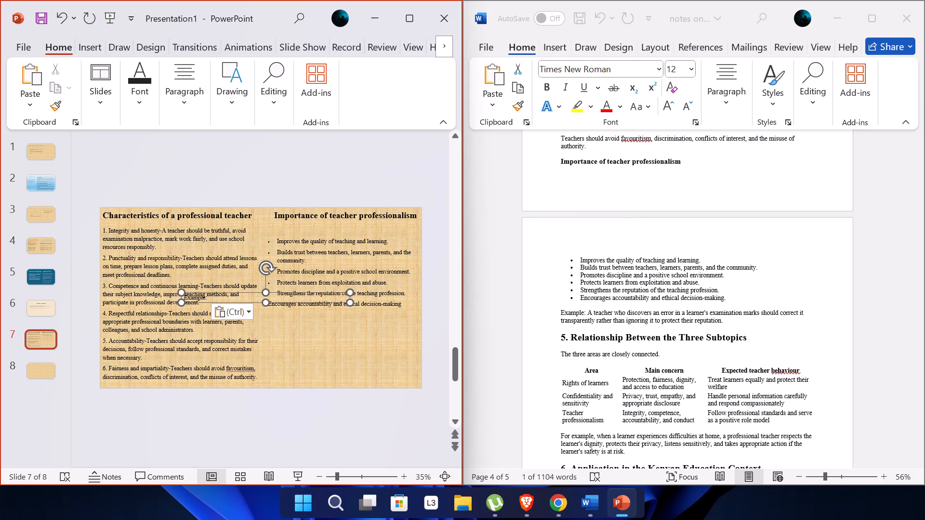
left_click_drag(252, 292, 338, 322)
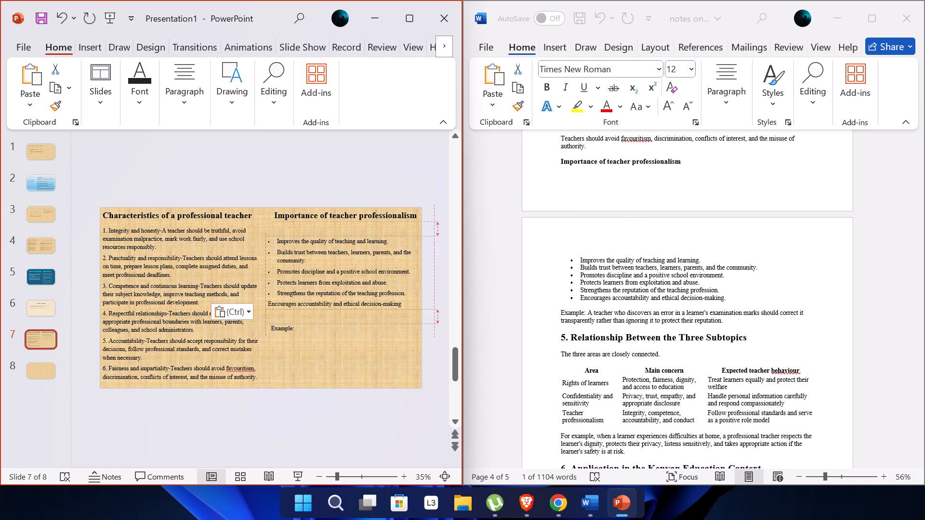
left_click_drag(338, 322, 341, 318)
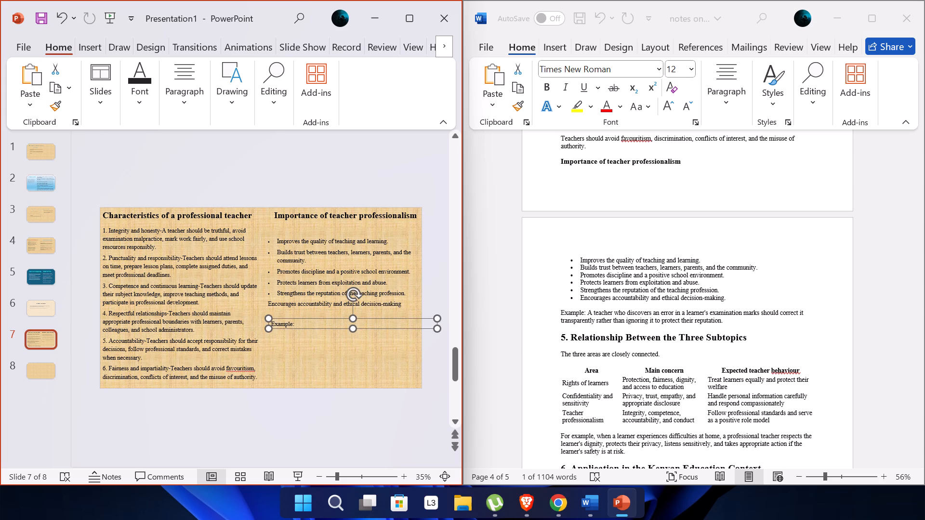
Make the word "Example" on slide 7 bold and set its font size to 28.
left_click(299, 324)
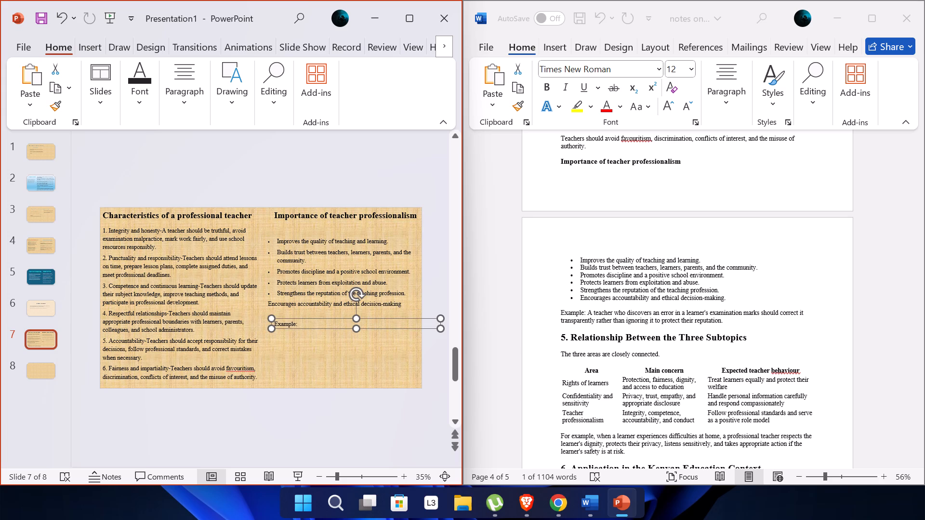
left_click(296, 325)
key("Right")
left_click_drag(296, 325, 266, 323)
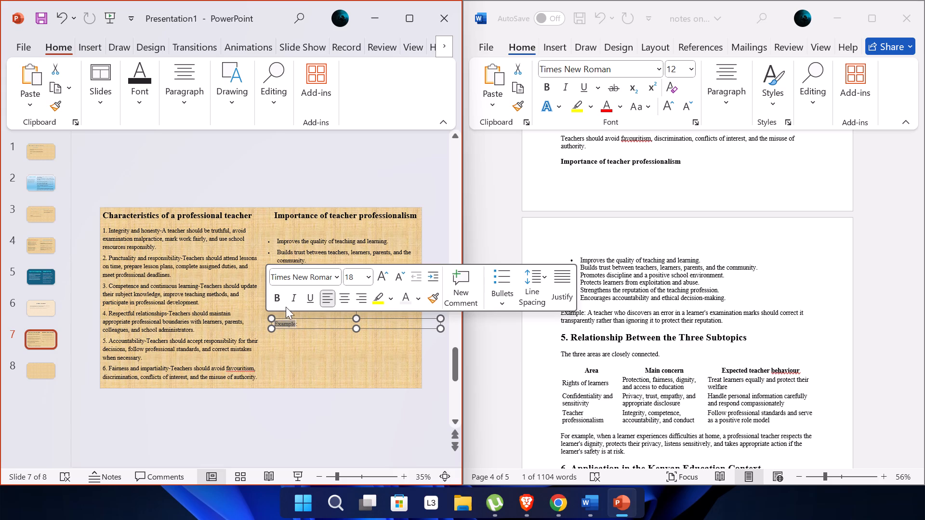
left_click(277, 300)
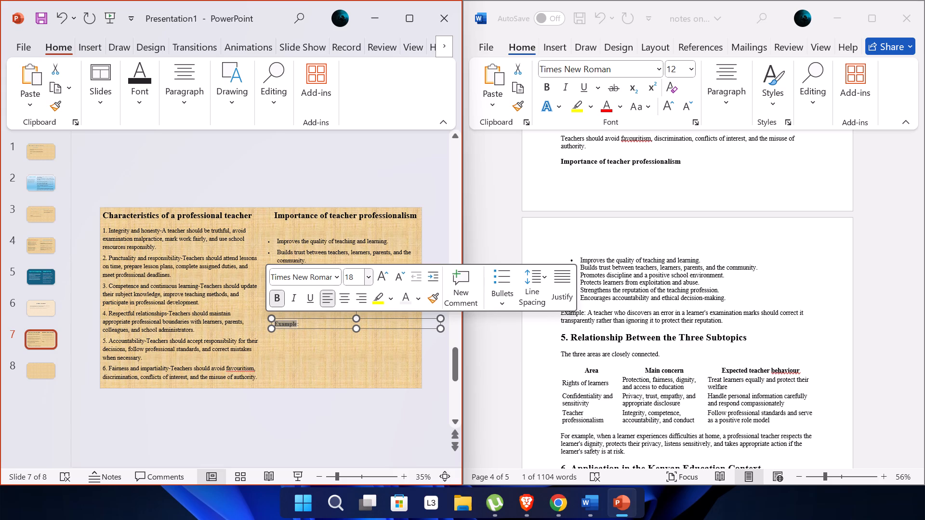
left_click(357, 276)
type("28")
key("Return")
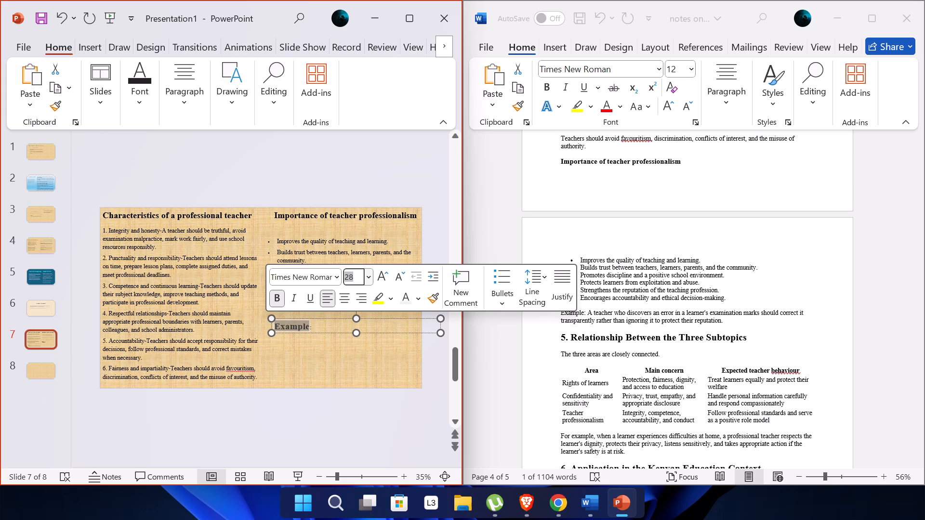
Highlight the word "Example" on slide 7 in yellow.
left_click(309, 329)
left_click_drag(309, 329, 302, 328)
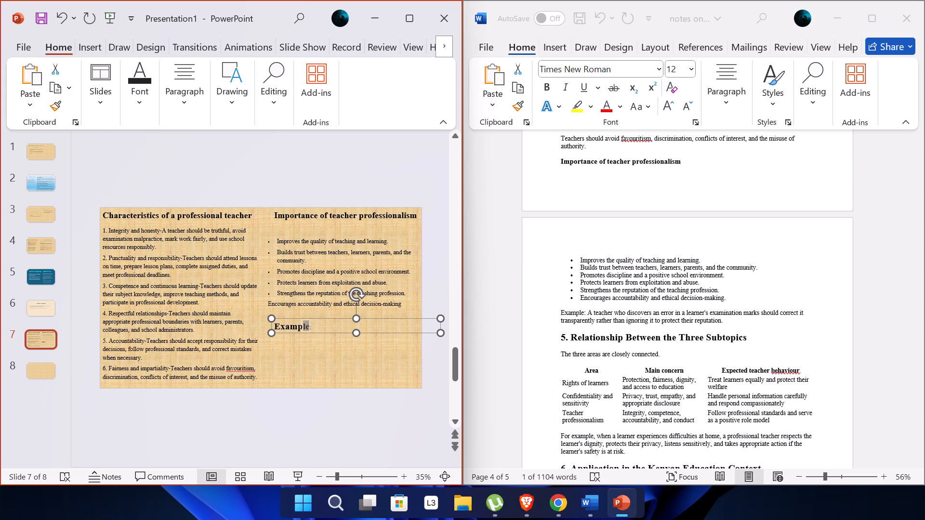
left_click_drag(302, 328, 267, 327)
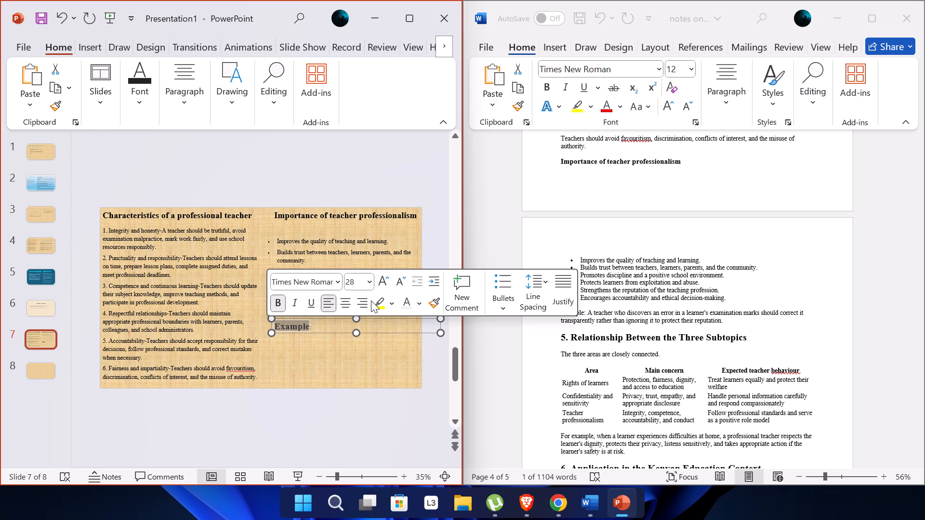
left_click(383, 308)
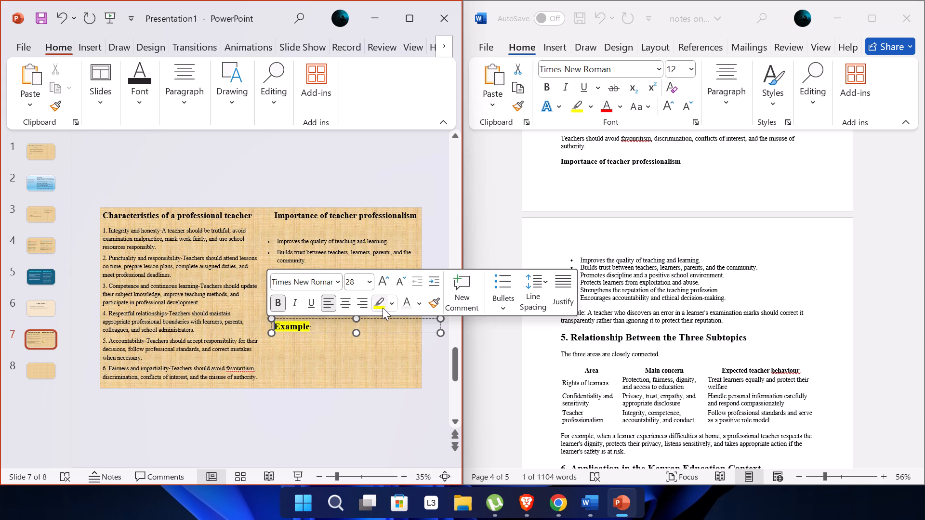
left_click(330, 349)
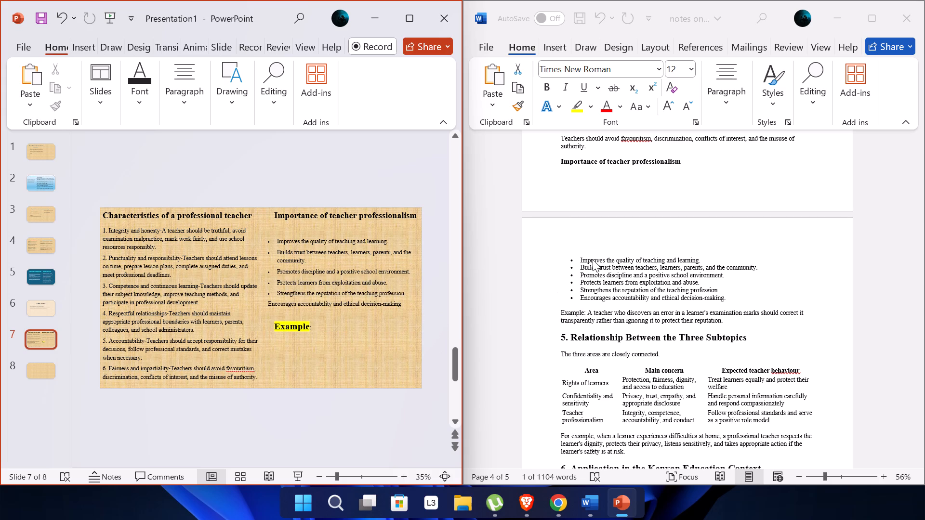
Copy the example sentence about a teacher discovering an error in a learner's examination marks from the Word notes, without its "Example:" label.
left_click(722, 322)
double_click(723, 322)
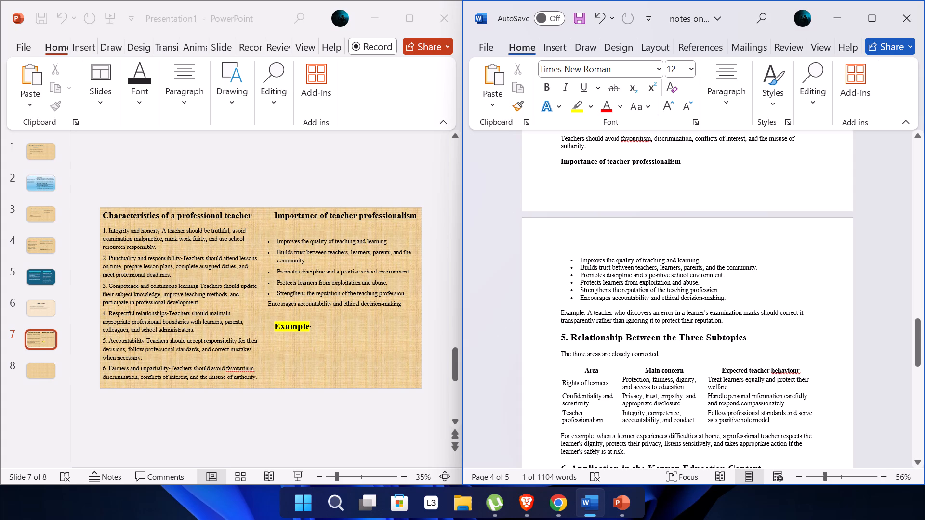
left_click_drag(723, 322, 637, 317)
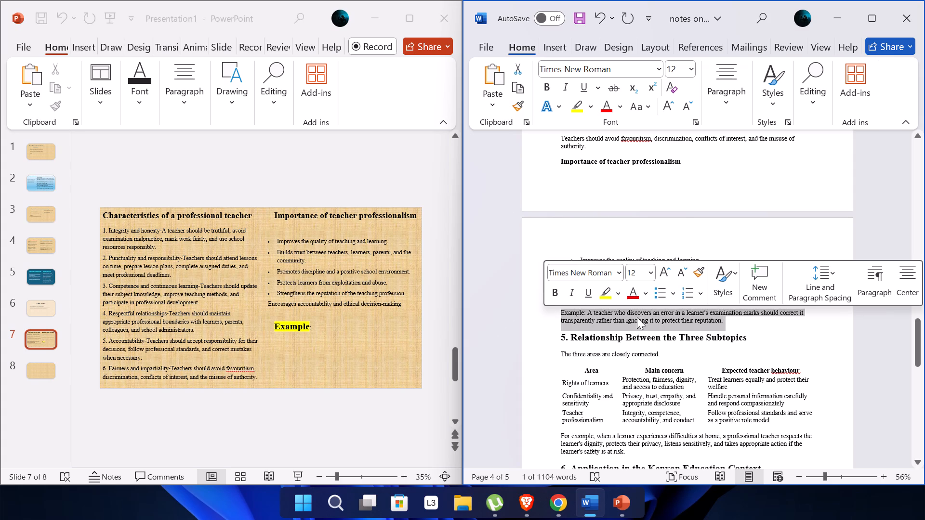
left_click_drag(735, 329, 716, 321)
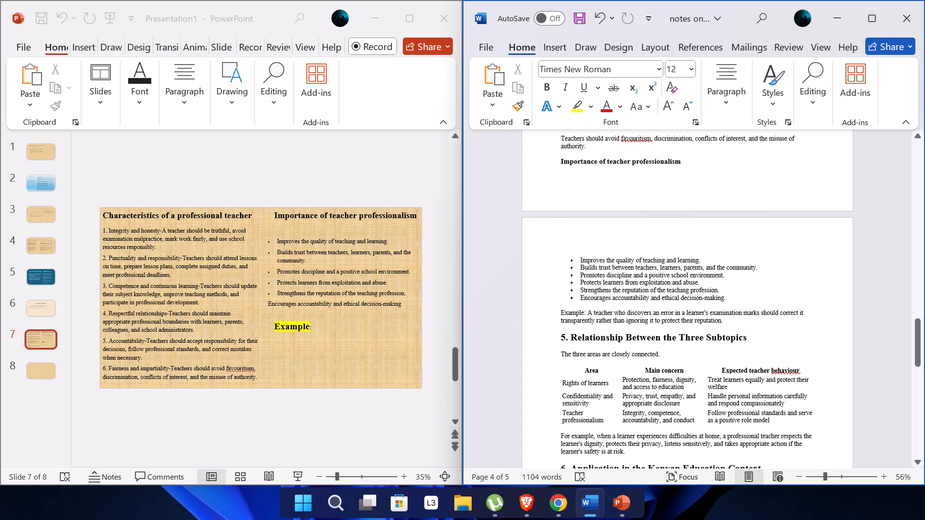
left_click_drag(732, 322, 723, 321)
left_click_drag(723, 321, 596, 311)
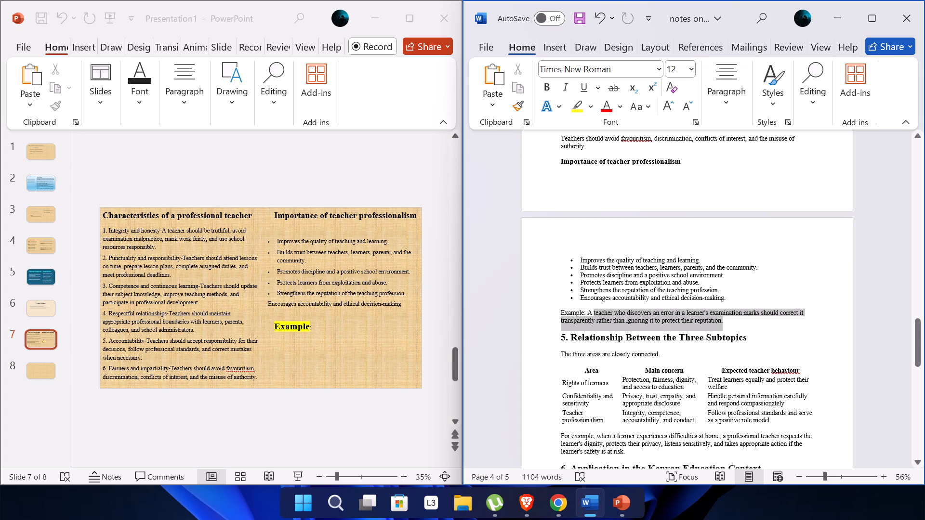
left_click_drag(596, 311, 589, 311)
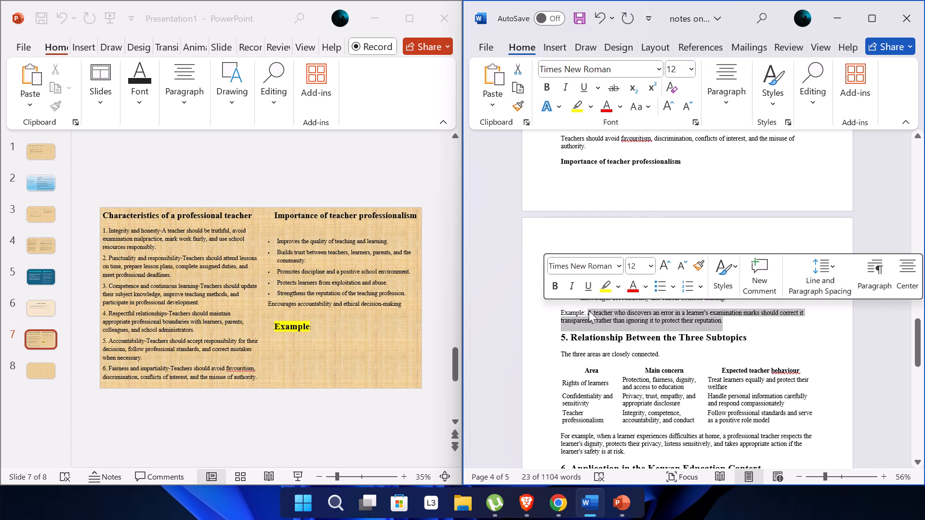
key("ctrl+c")
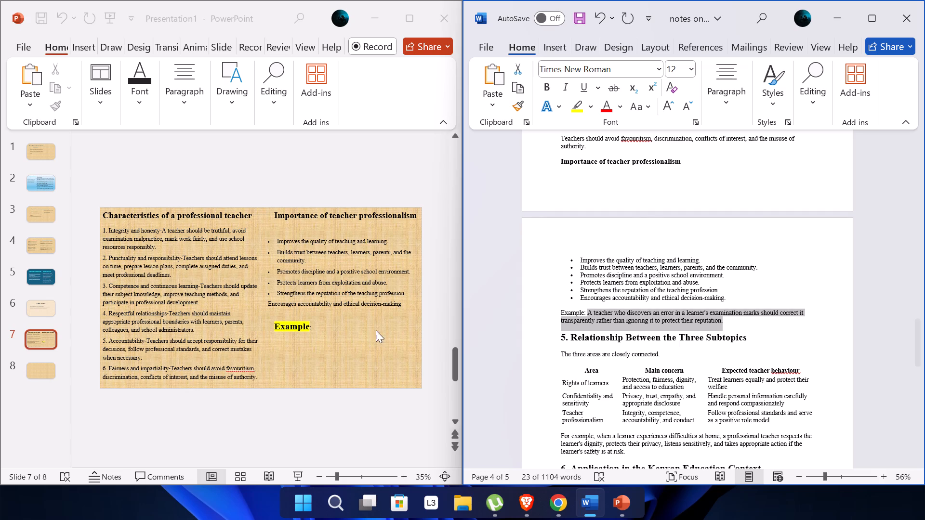
Move the "Example" label slightly left and up, close beneath the importance points on slide 7.
left_click(344, 325)
left_click_drag(344, 325, 324, 329)
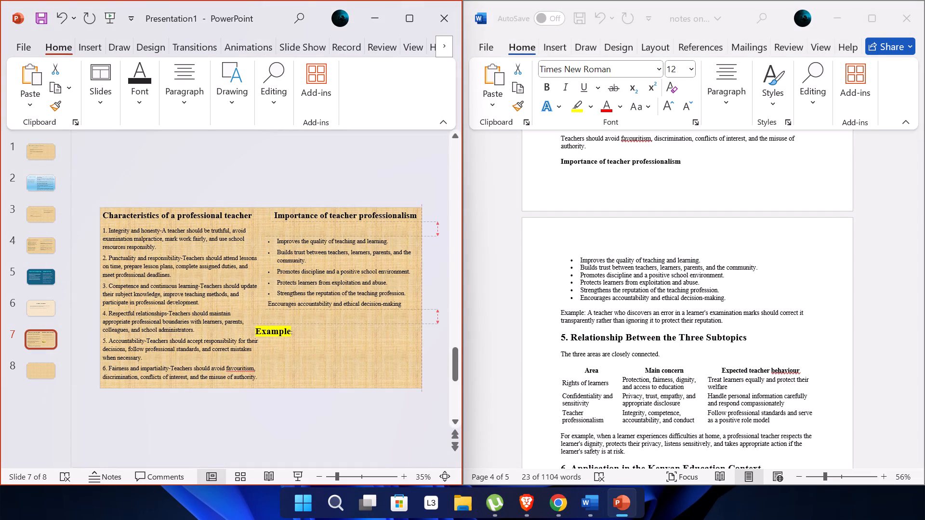
left_click_drag(324, 329, 335, 325)
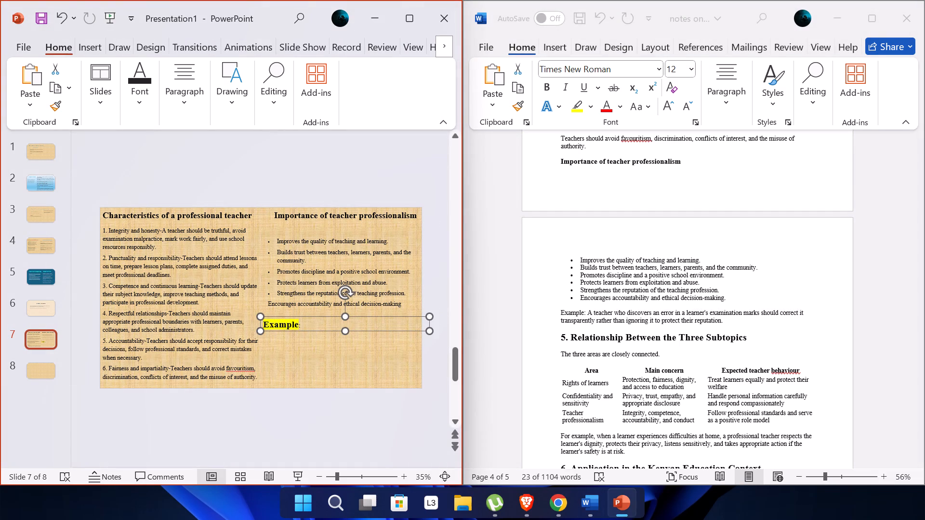
left_click(325, 329)
left_click(323, 351)
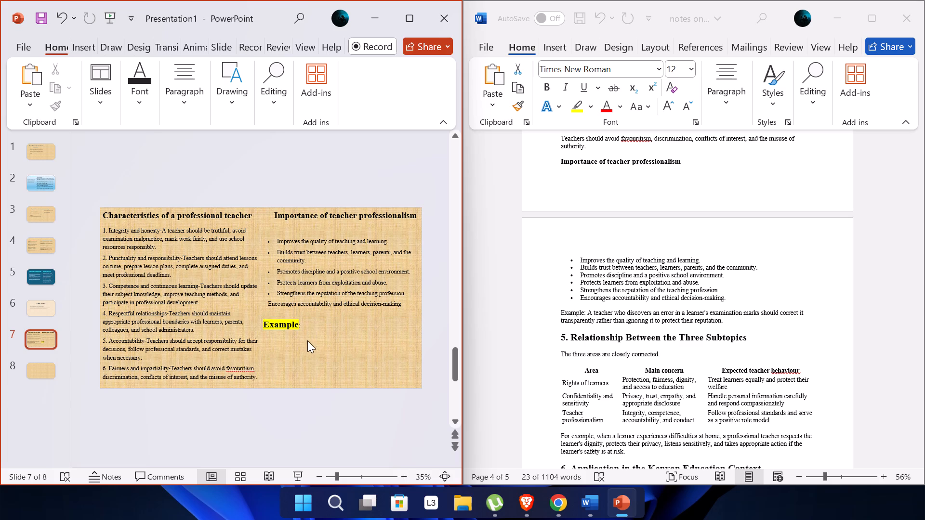
left_click(307, 329)
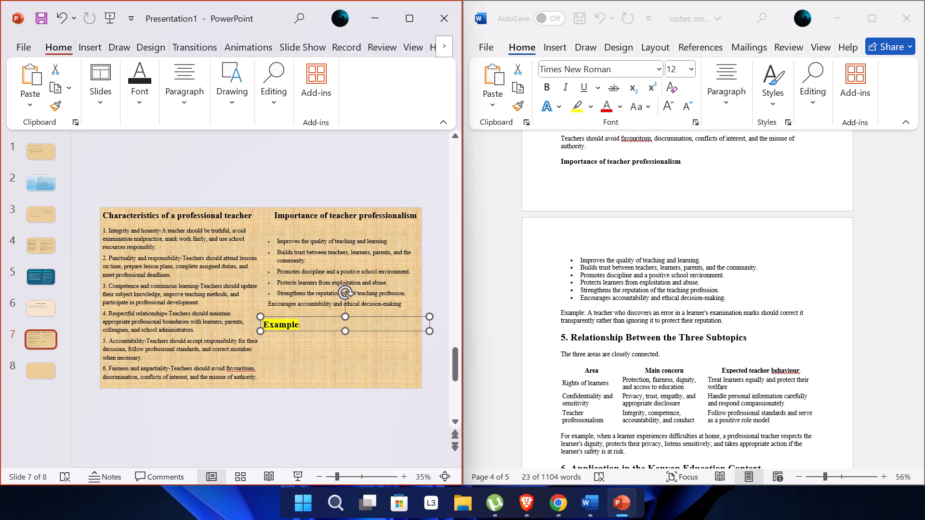
Paste the copied example sentence after the "Example" label on slide 7 and make the sentence bold.
left_click(297, 328)
key("Right")
key("ctrl+v")
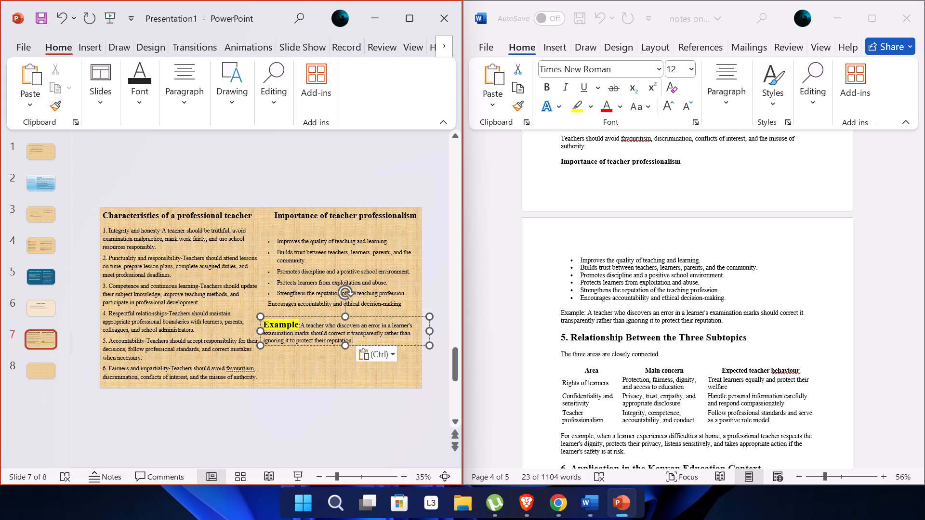
left_click_drag(353, 338, 304, 322)
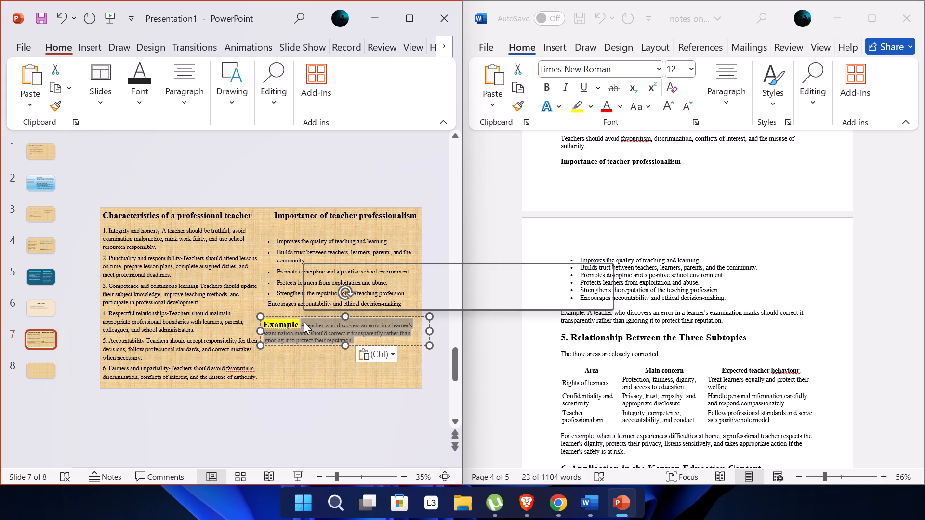
left_click(314, 296)
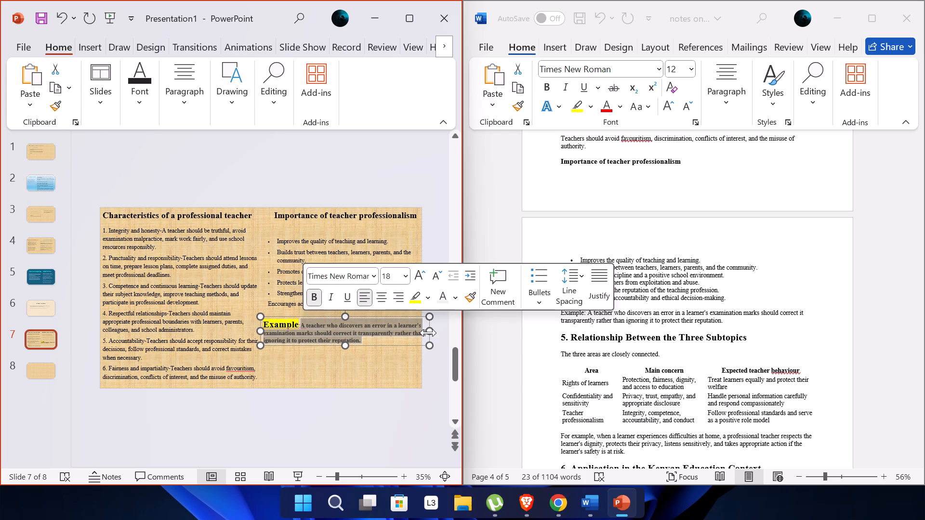
Narrow the example text box on slide 7 and shift it slightly down and right to align with the importance points.
left_click_drag(428, 334, 408, 331)
left_click(408, 331)
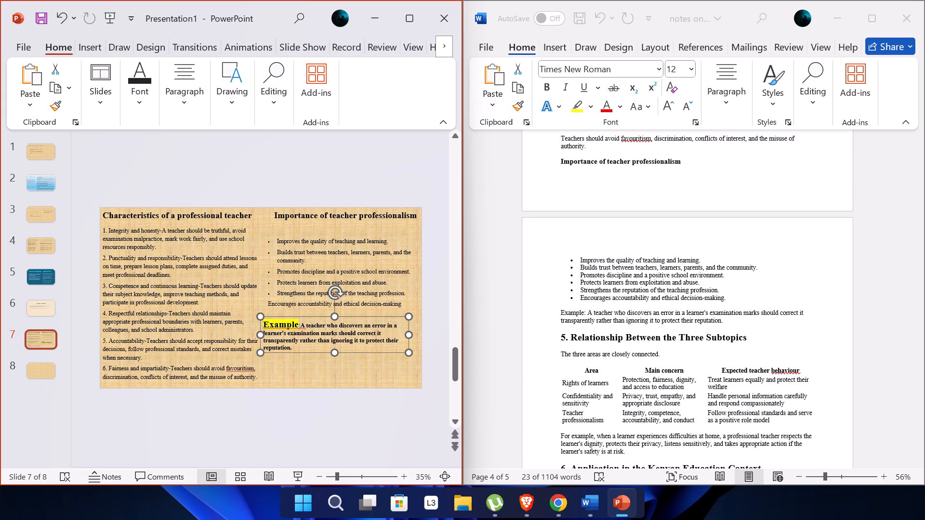
left_click_drag(322, 316, 322, 318)
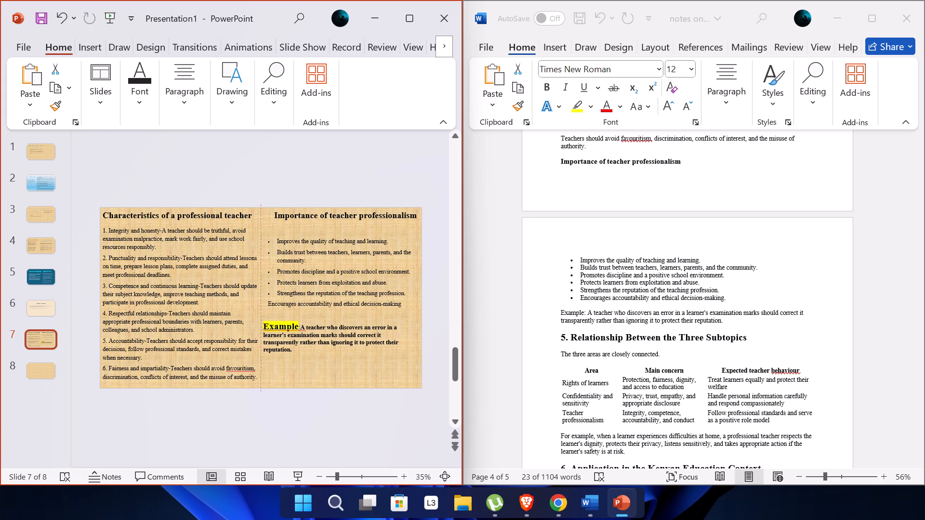
left_click_drag(322, 318, 327, 318)
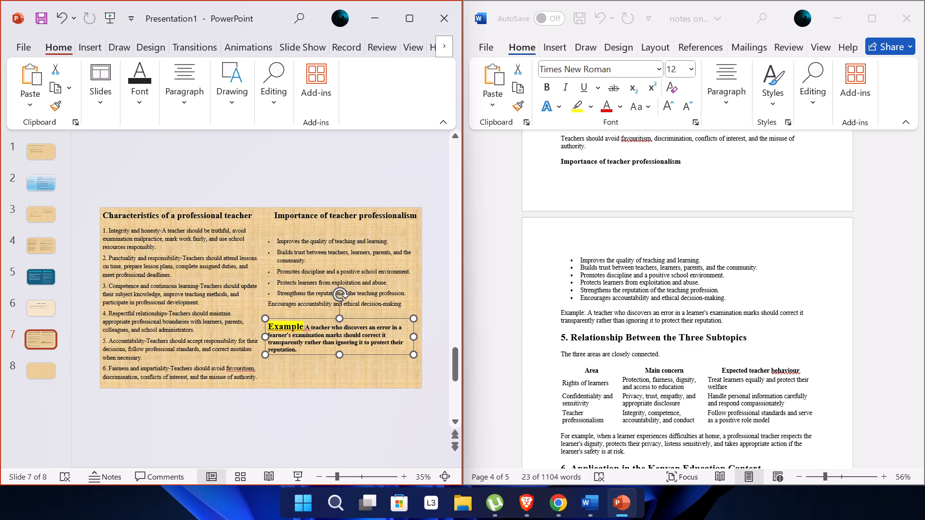
left_click(354, 394)
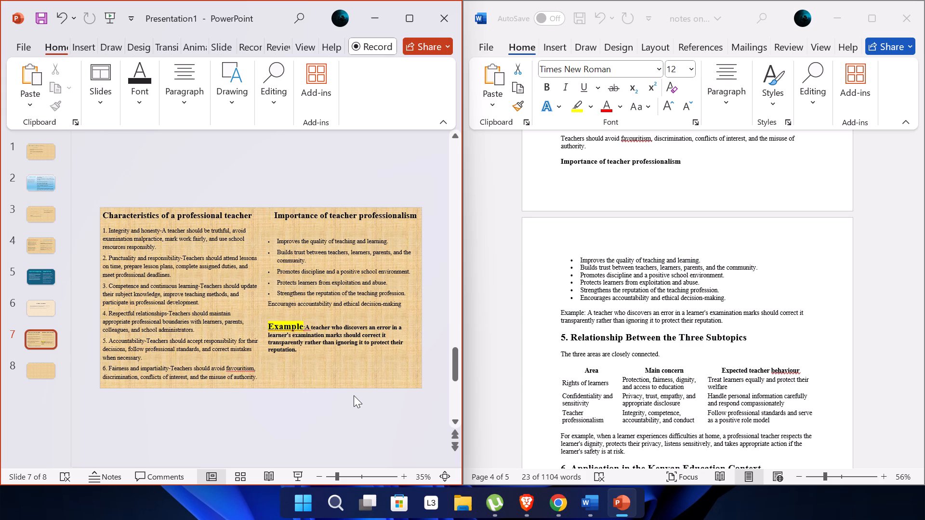
Preview slide 7 full screen to check the layout of its two text columns and the example.
left_click(298, 477)
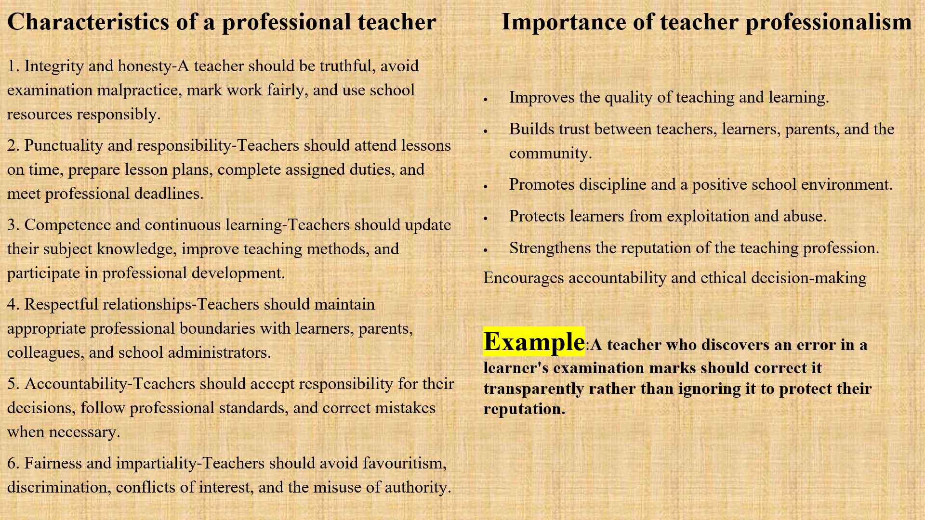
key("Escape")
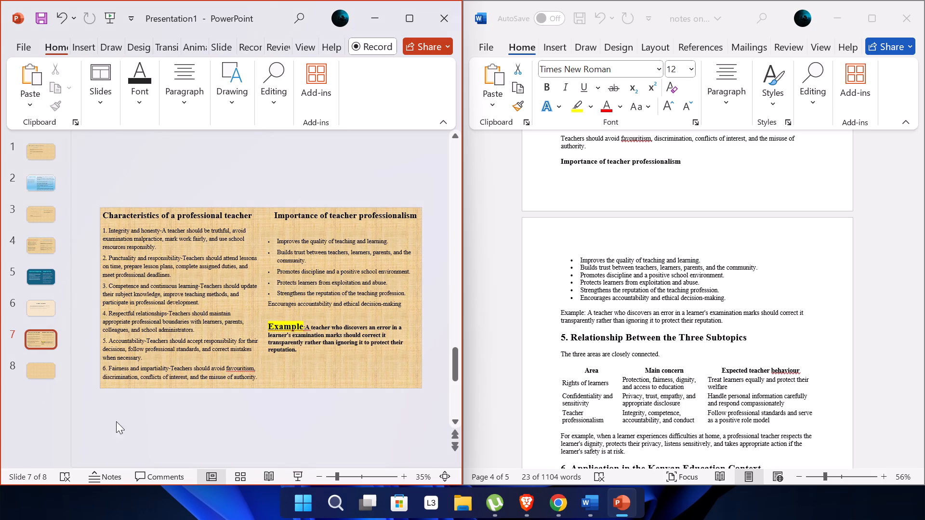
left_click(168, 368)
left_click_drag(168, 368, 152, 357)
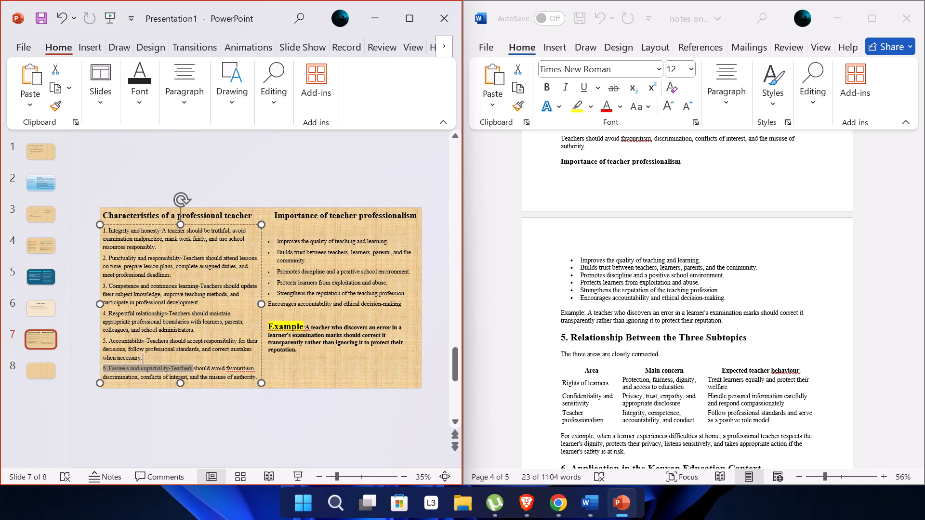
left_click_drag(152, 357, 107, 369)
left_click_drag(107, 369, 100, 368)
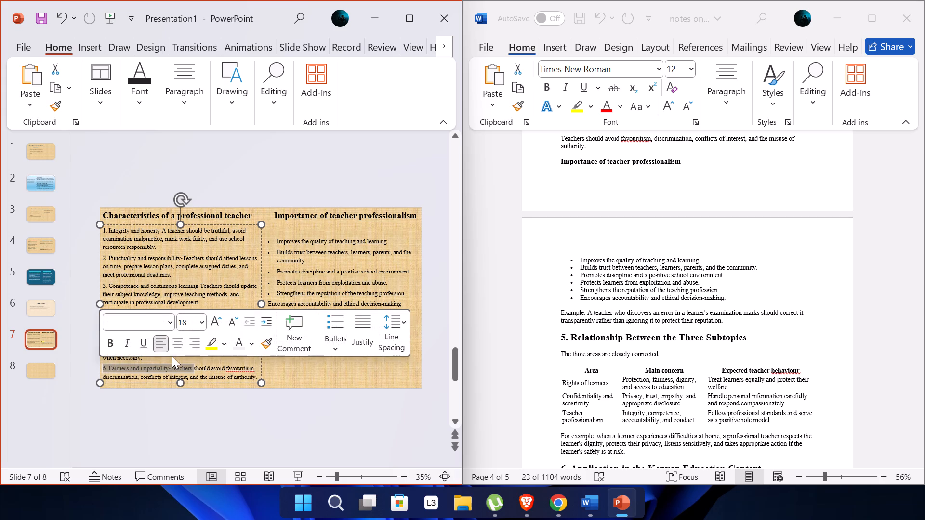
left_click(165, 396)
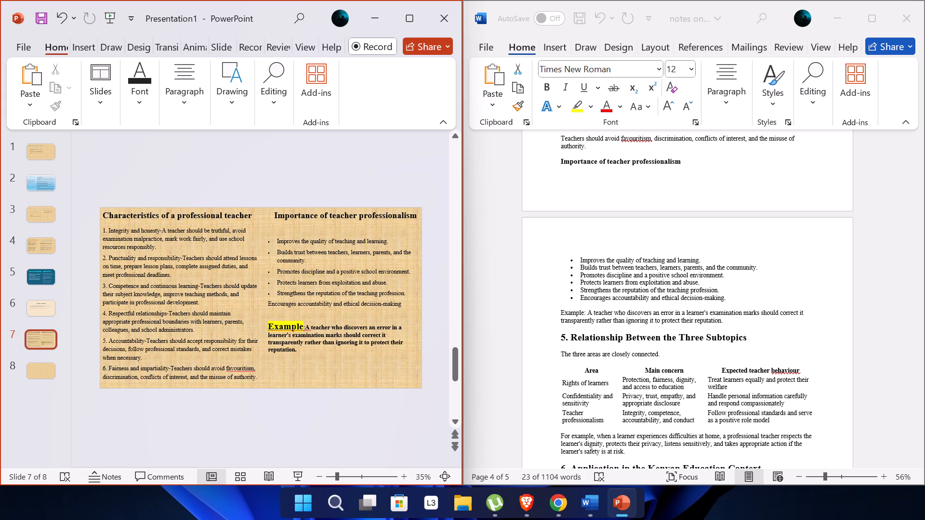
Make the lead-in "6. Fairness and impartiality" in the characteristics list on slide 7 bold.
left_click(167, 368)
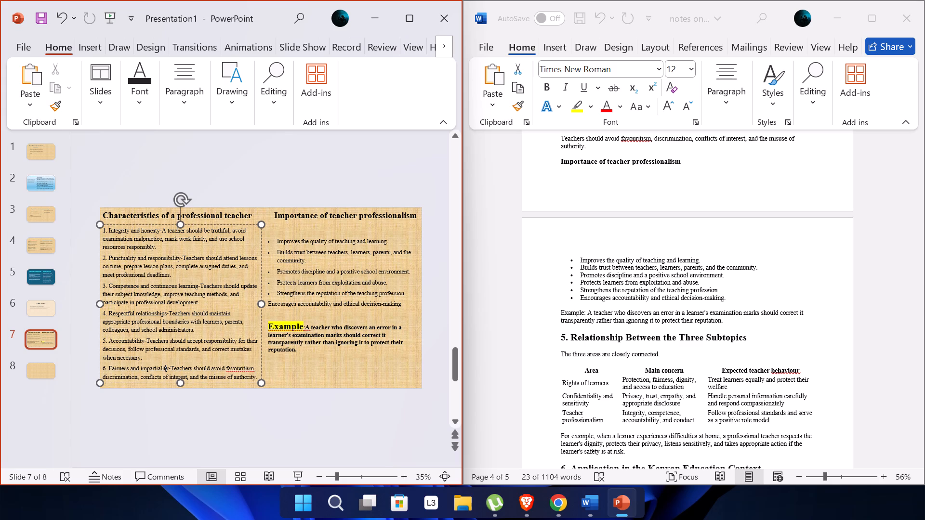
key("Right")
left_click_drag(167, 368, 142, 363)
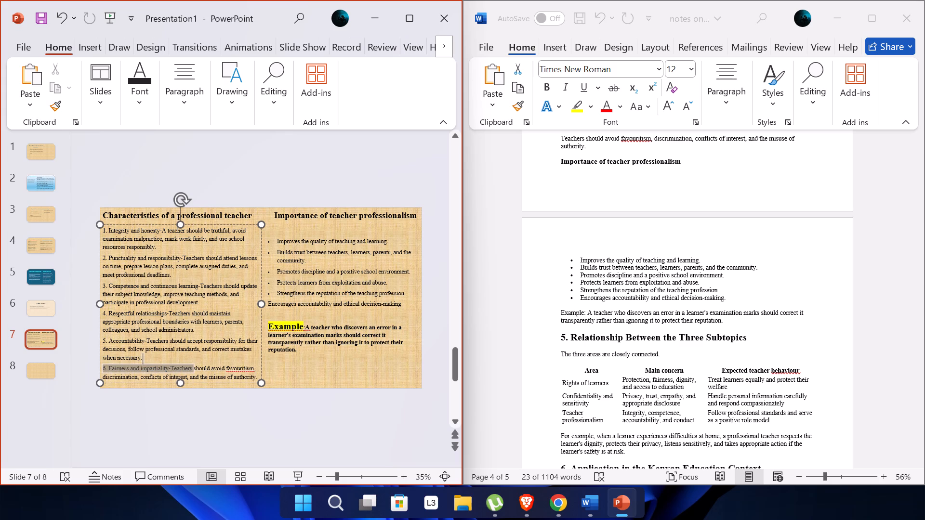
left_click_drag(142, 363, 117, 368)
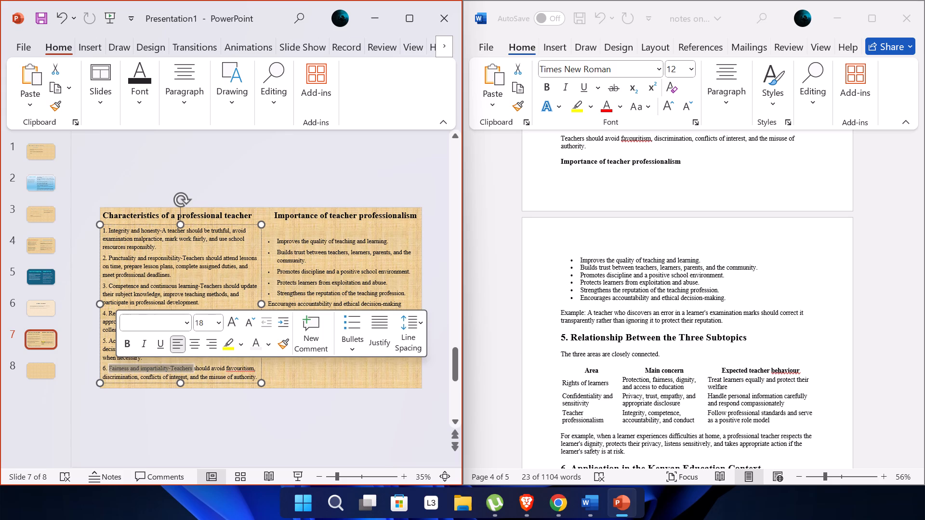
left_click_drag(159, 360, 170, 367)
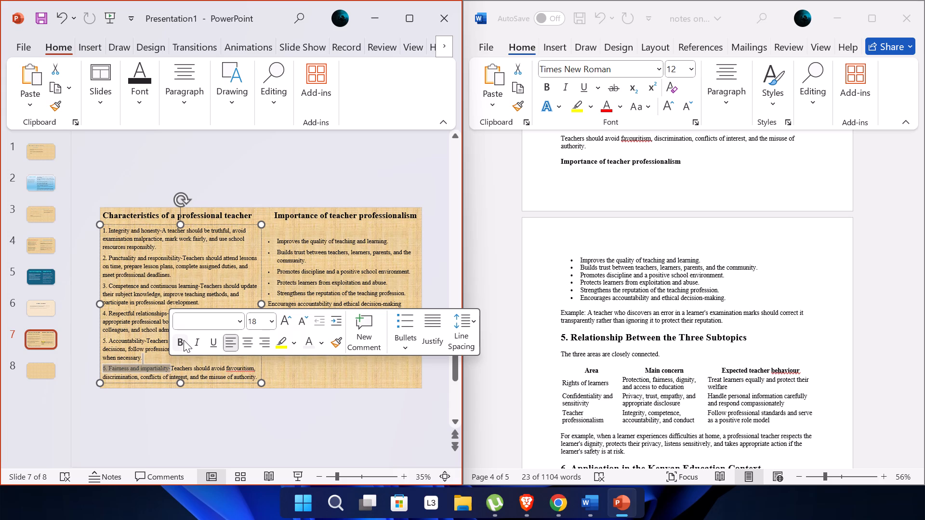
left_click(184, 340)
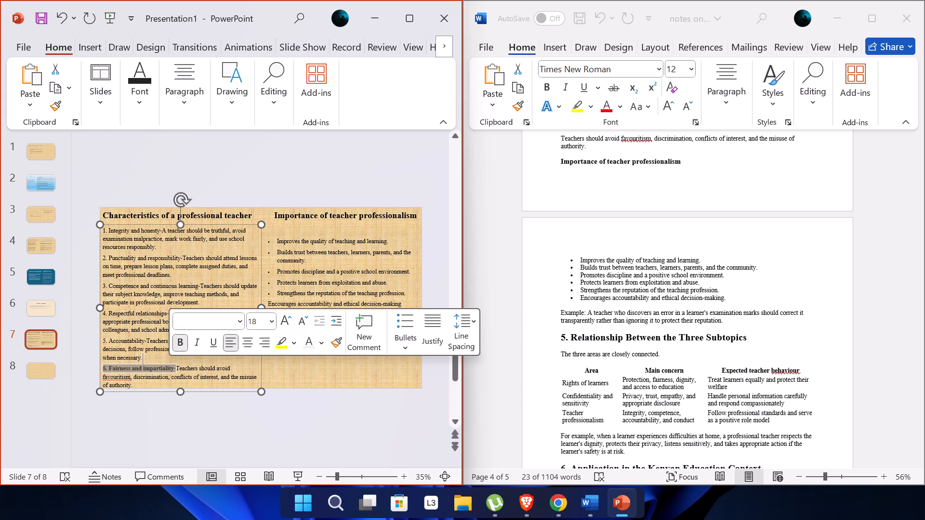
Make the lead-in "5. Accountability" in the characteristics list on slide 7 bold.
left_click(144, 340)
left_click_drag(144, 340, 135, 340)
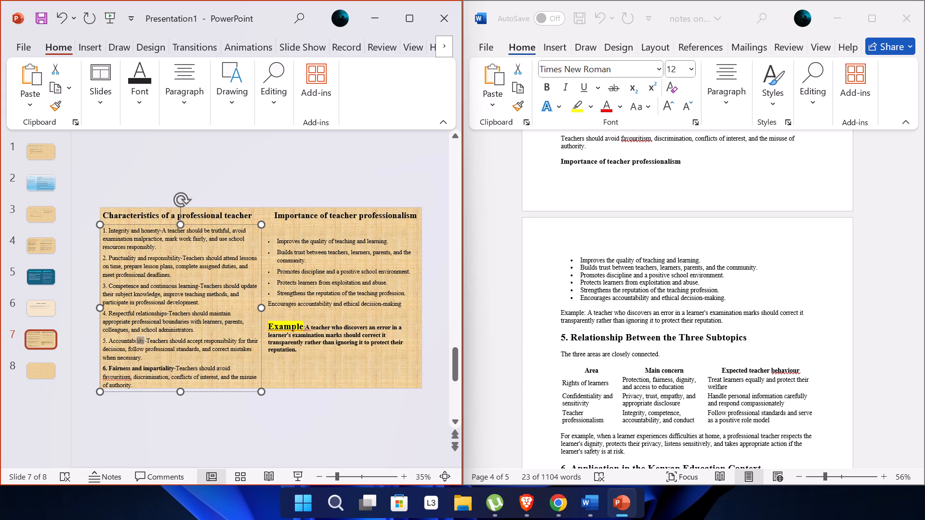
left_click_drag(135, 340, 101, 340)
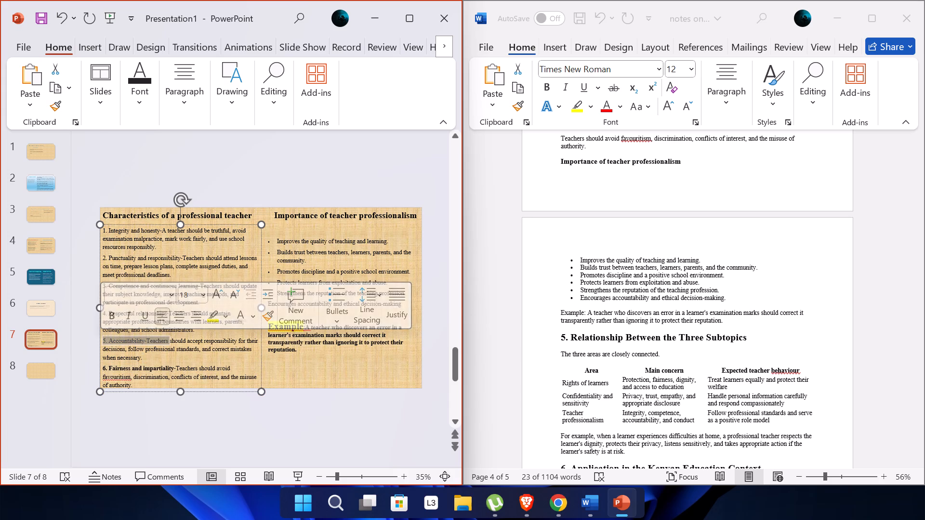
left_click(178, 366)
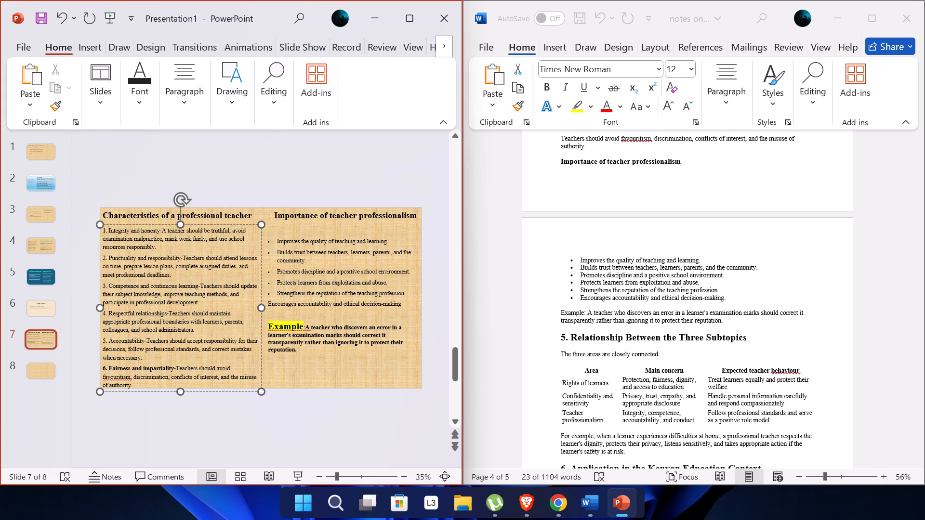
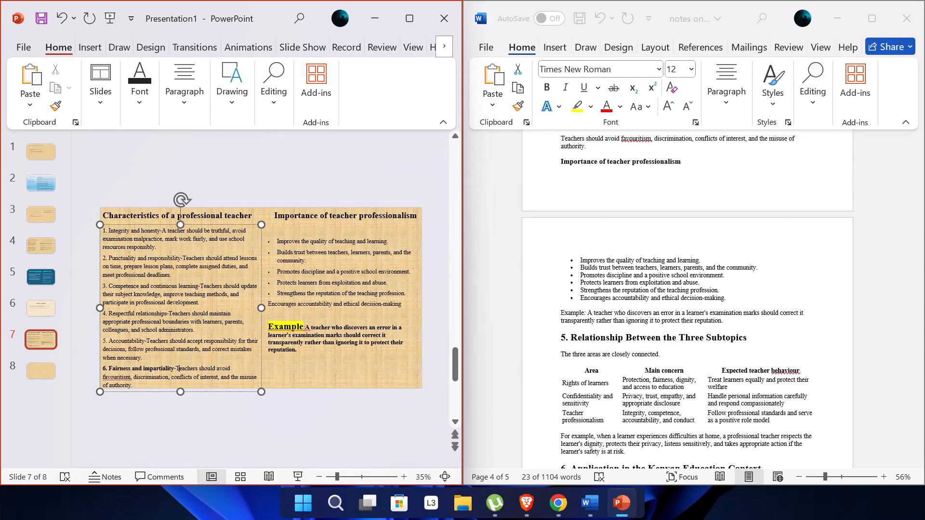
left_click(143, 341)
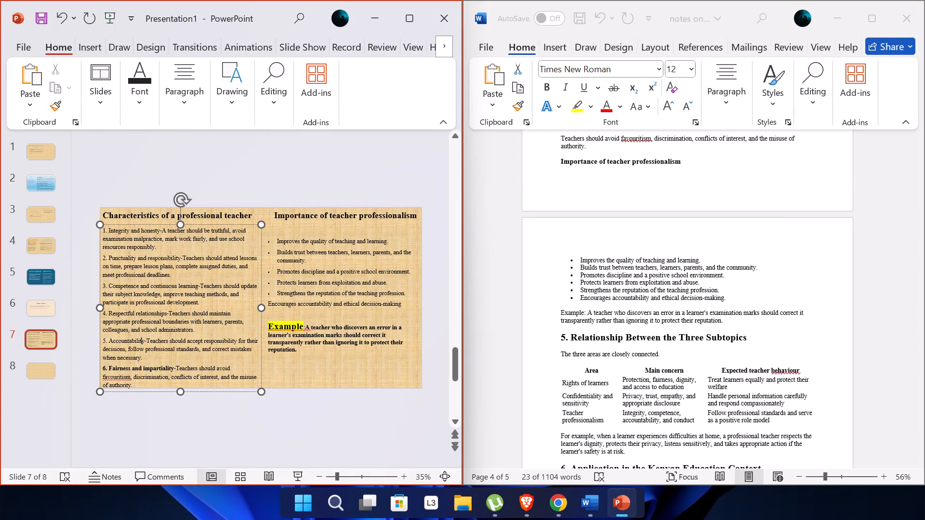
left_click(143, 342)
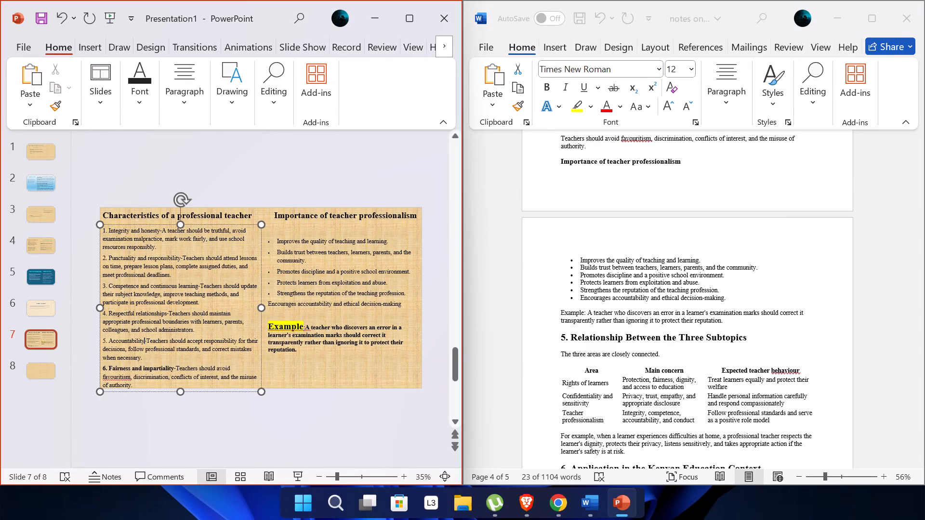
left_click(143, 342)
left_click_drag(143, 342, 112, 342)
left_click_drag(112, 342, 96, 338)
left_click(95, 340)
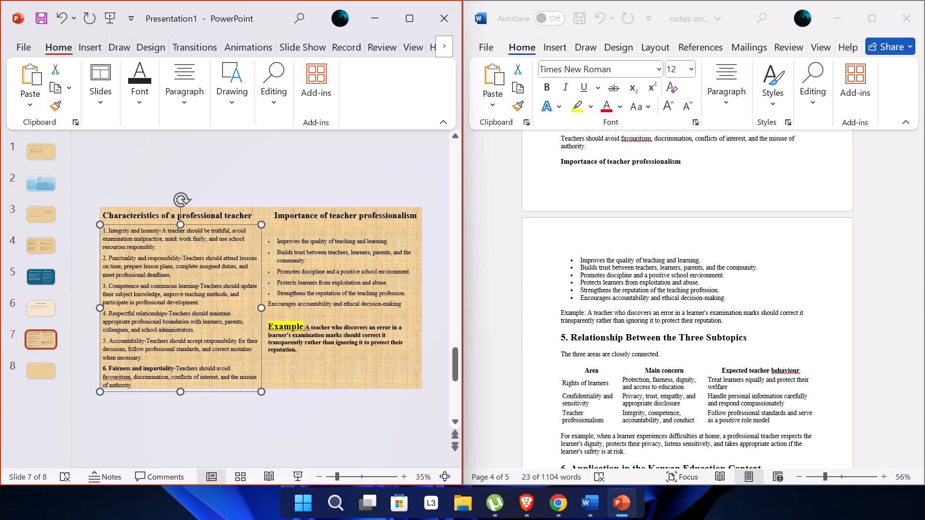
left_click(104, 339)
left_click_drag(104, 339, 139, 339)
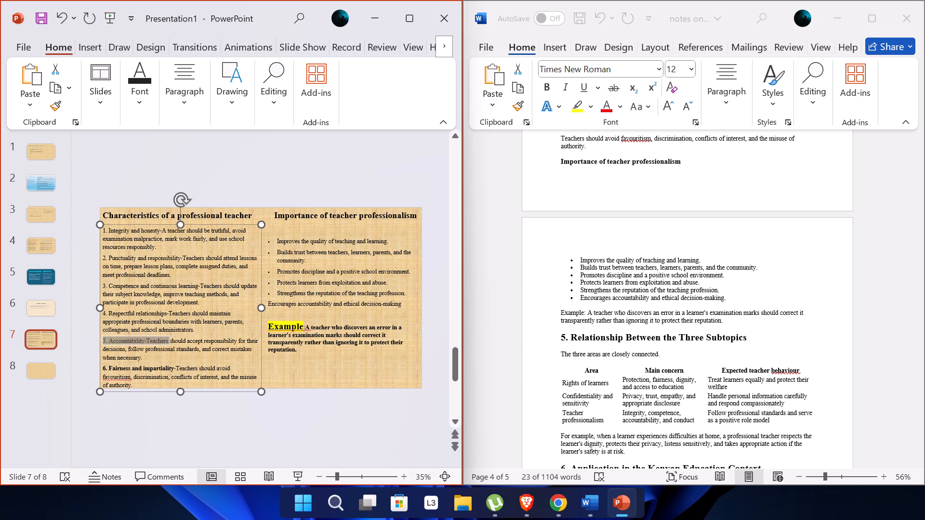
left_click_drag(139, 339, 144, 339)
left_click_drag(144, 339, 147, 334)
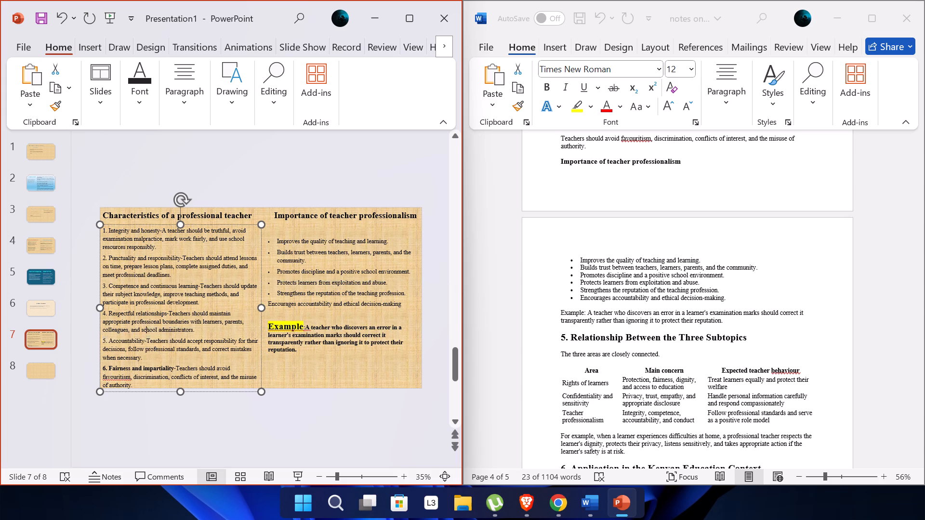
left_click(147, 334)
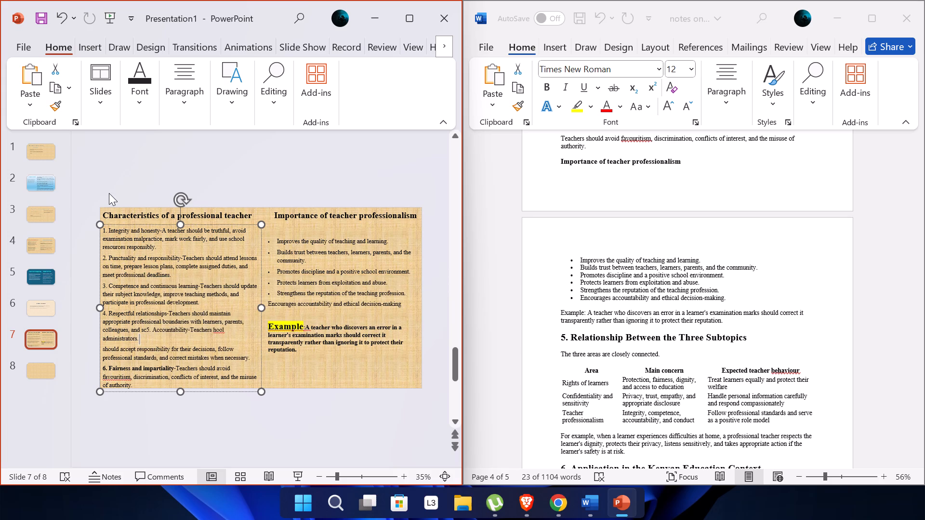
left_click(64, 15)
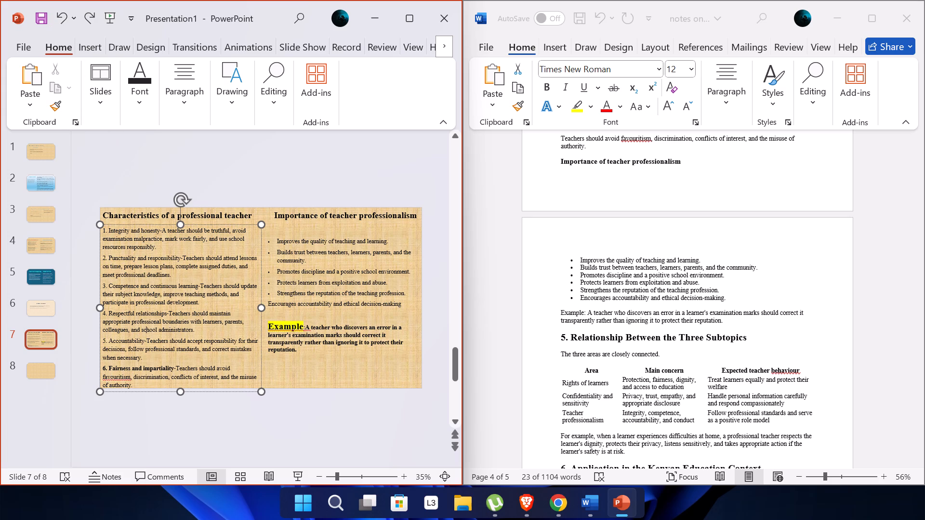
Add a space after the hyphen in point 5 of the characteristics list and make "5. Accountability-" bold.
key("Down")
key("space")
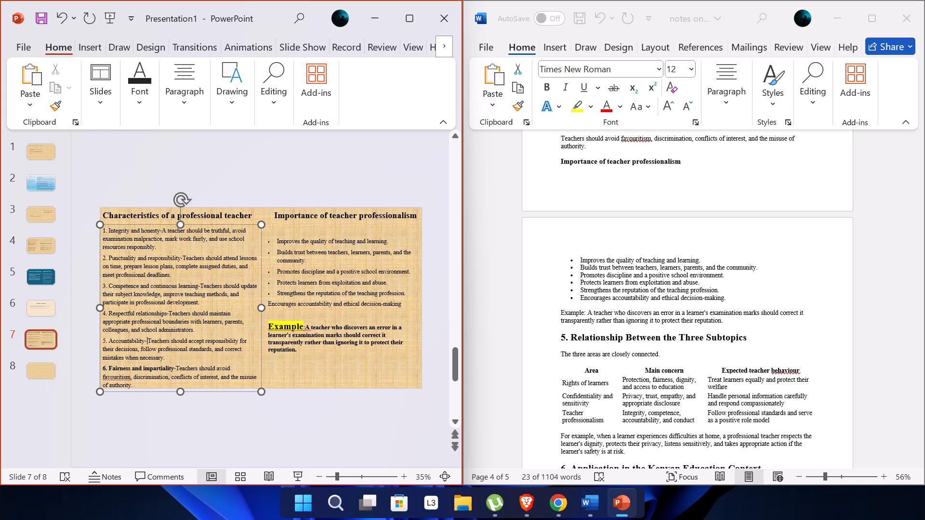
left_click_drag(146, 342, 98, 342)
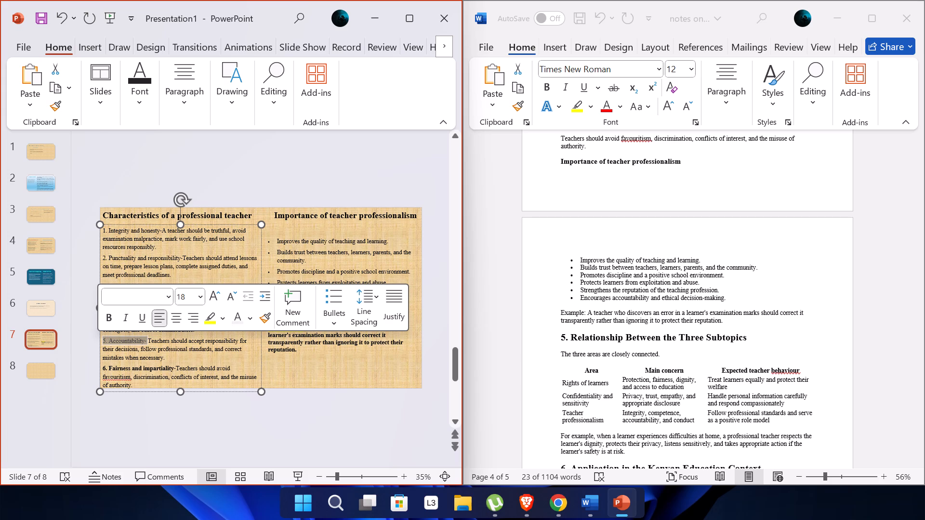
left_click(105, 315)
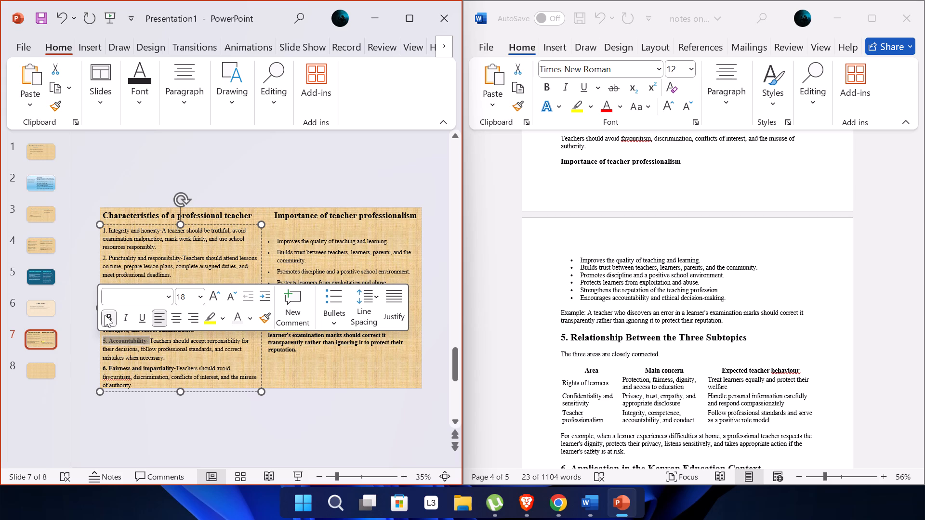
left_click(94, 336)
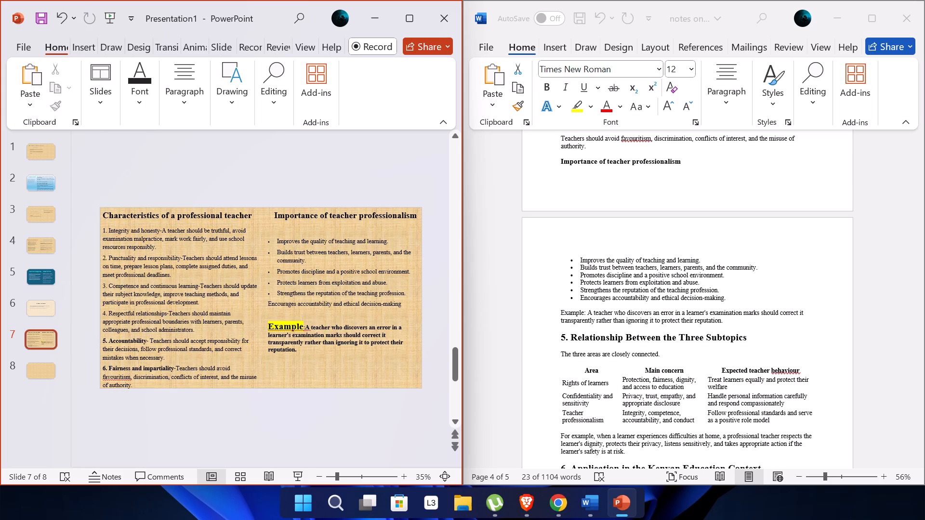
Add a space after the hyphen in point 4 and make "4. Respectful relationships-" bold.
left_click(169, 312)
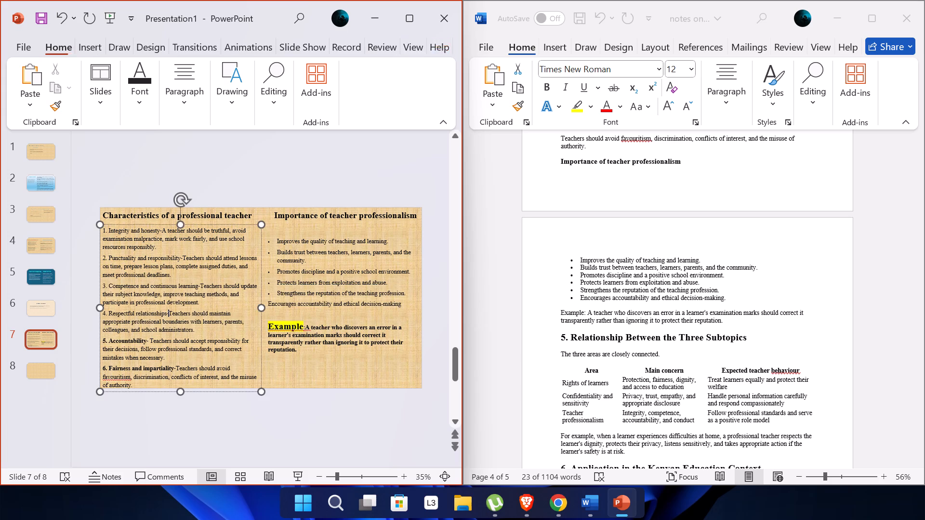
key("space")
left_click_drag(169, 312, 99, 319)
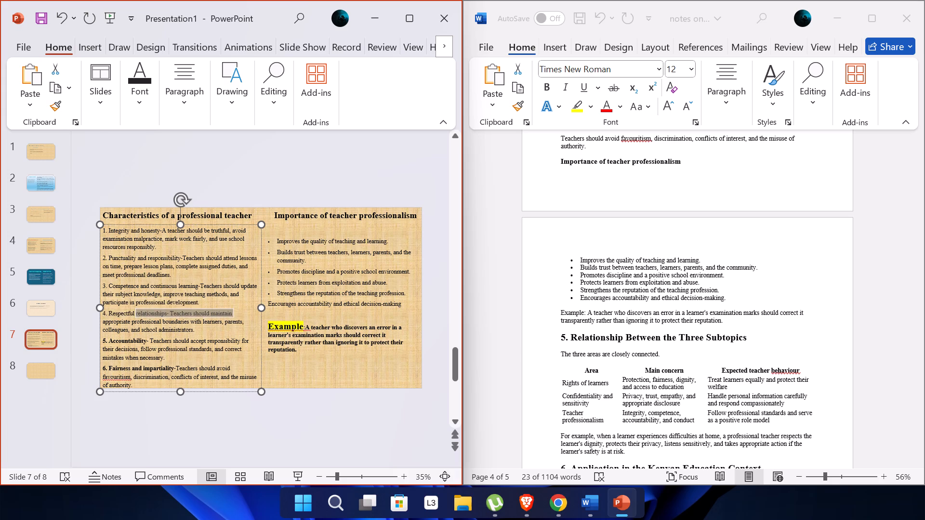
left_click_drag(99, 319, 93, 318)
left_click(93, 318)
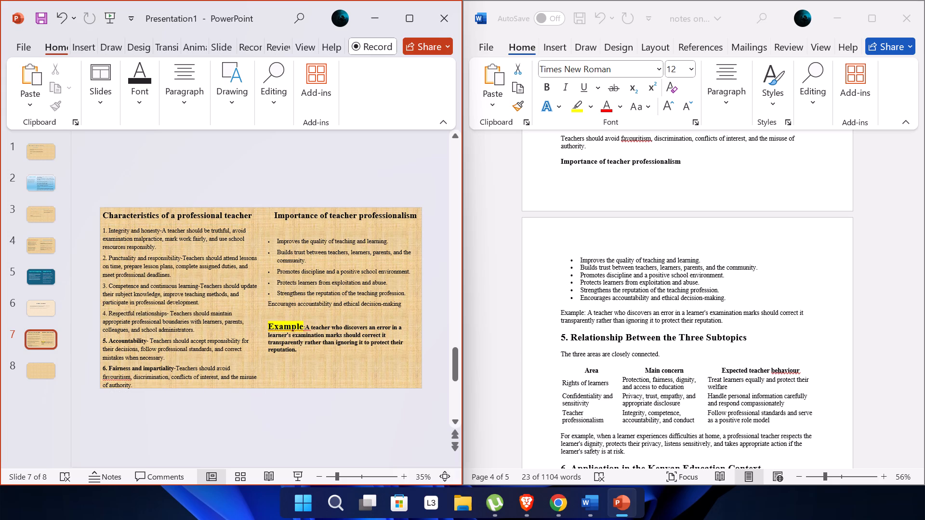
left_click(167, 315)
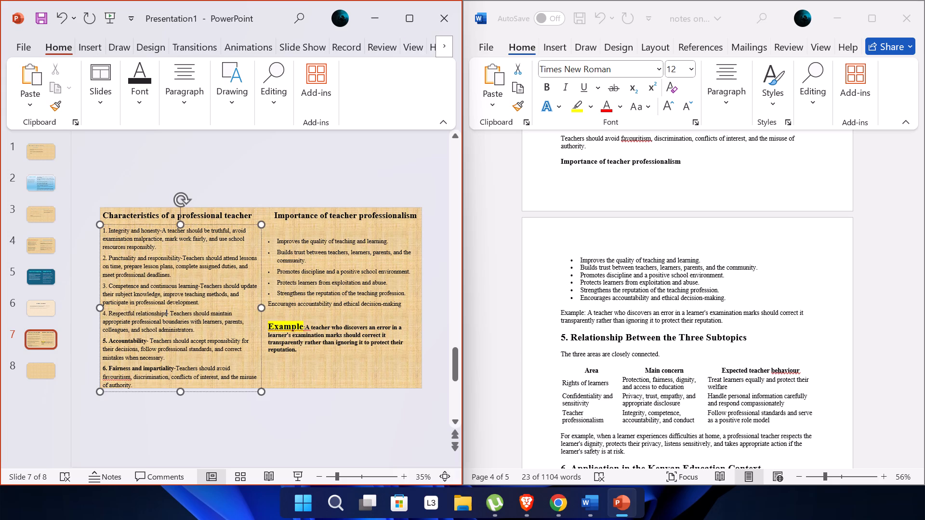
left_click(169, 315)
left_click(169, 315)
left_click_drag(169, 315, 133, 313)
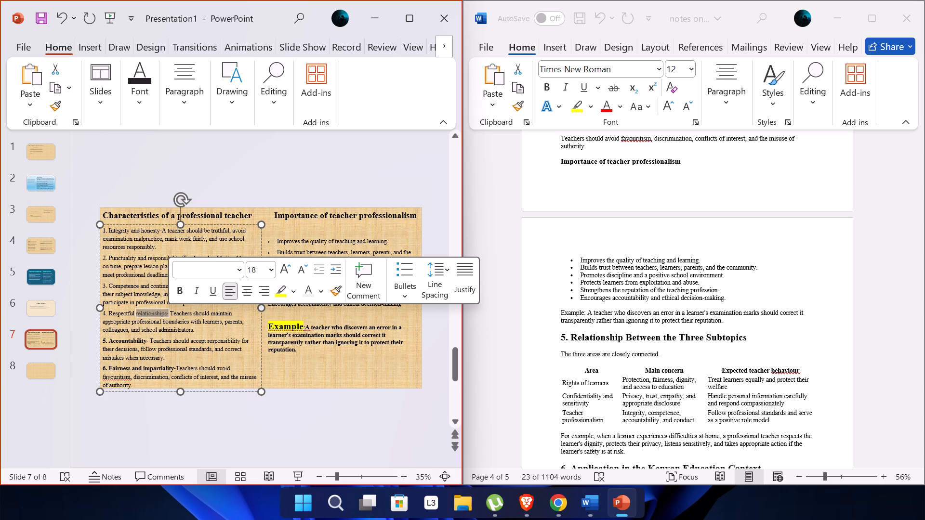
left_click_drag(133, 313, 100, 314)
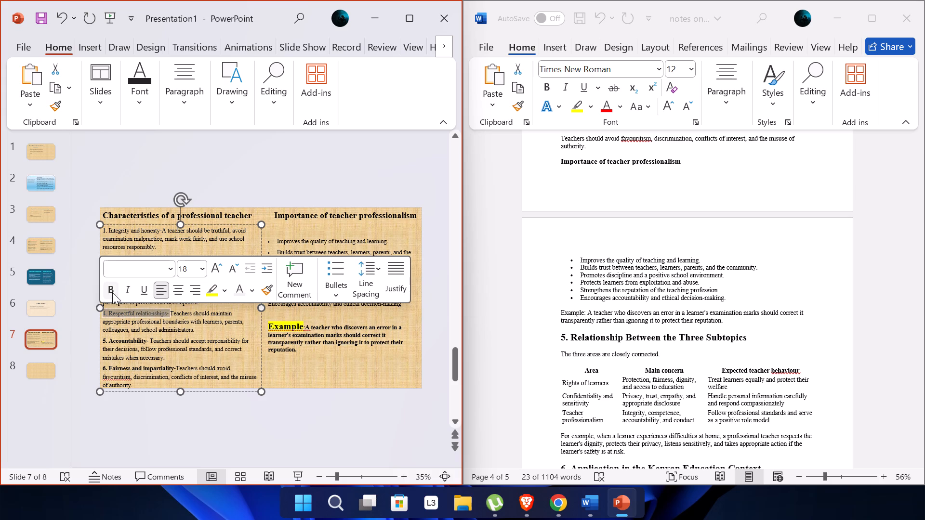
left_click(112, 288)
left_click(144, 340)
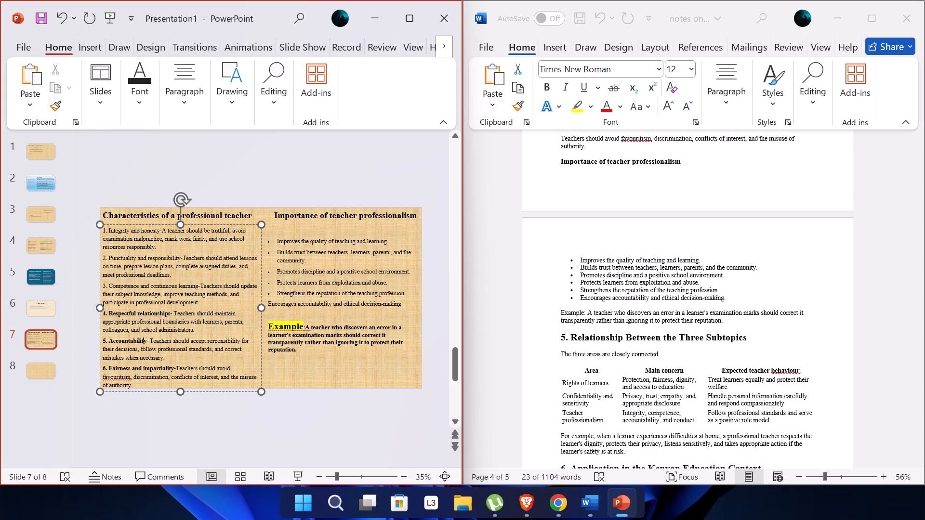
Add a space after the hyphen in point 3 and make "3. Competence and continuous learning-" bold, keeping it at the start of its paragraph.
left_click(200, 288)
key("space")
left_click_drag(200, 287, 128, 287)
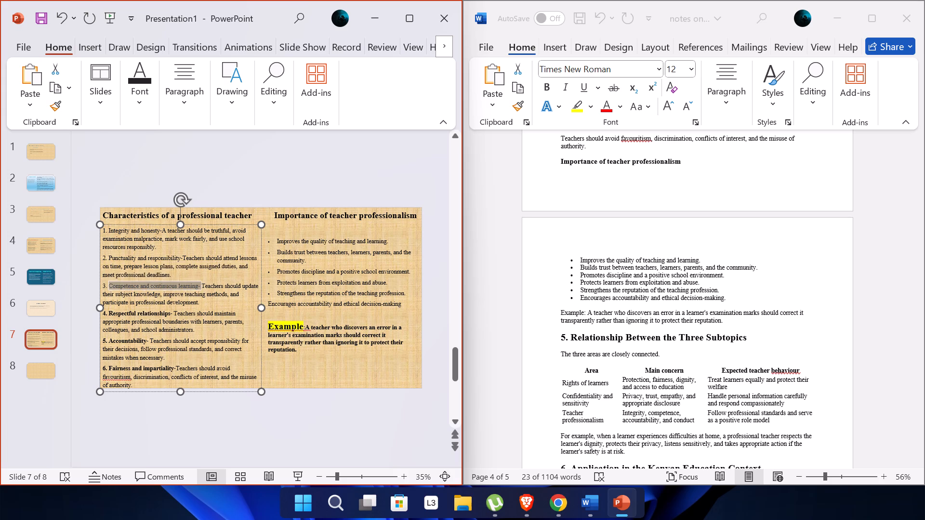
left_click_drag(128, 287, 101, 285)
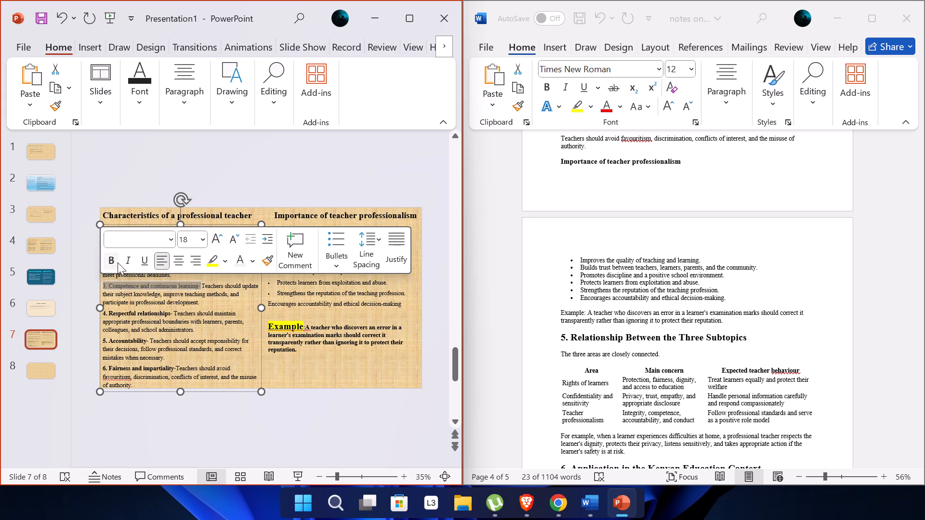
left_click(115, 262)
left_click(130, 281)
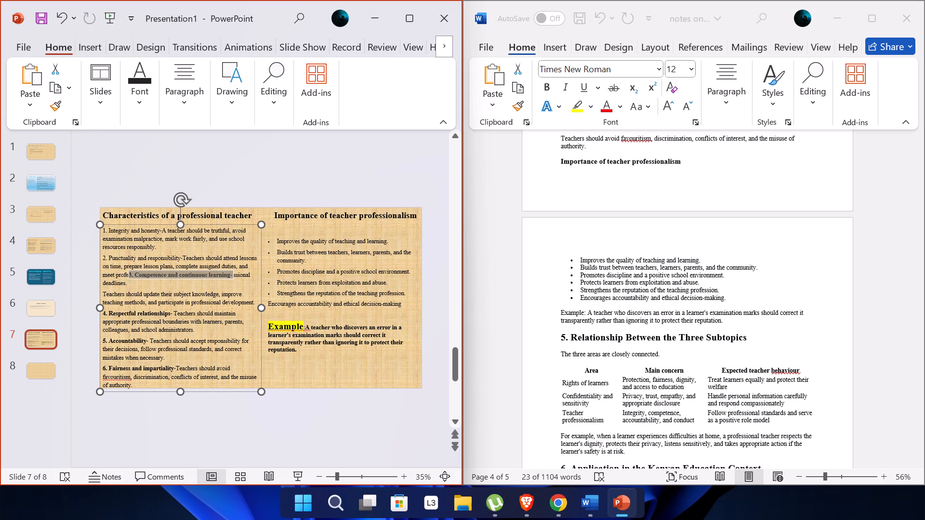
left_click(67, 14)
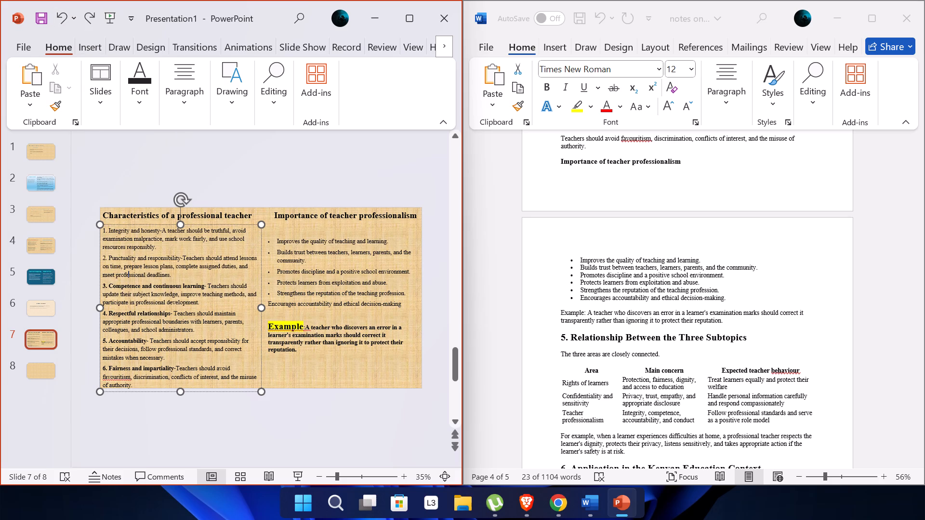
Add a space before the hyphen in point 2 and make "2. Punctuality and responsibility" bold.
left_click(180, 257)
key("space")
left_click_drag(180, 257, 121, 244)
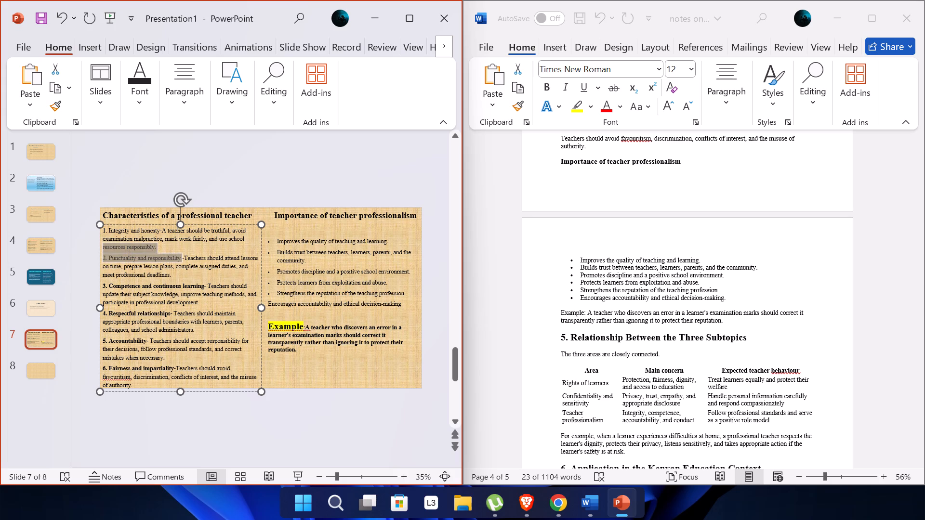
left_click_drag(121, 244, 98, 261)
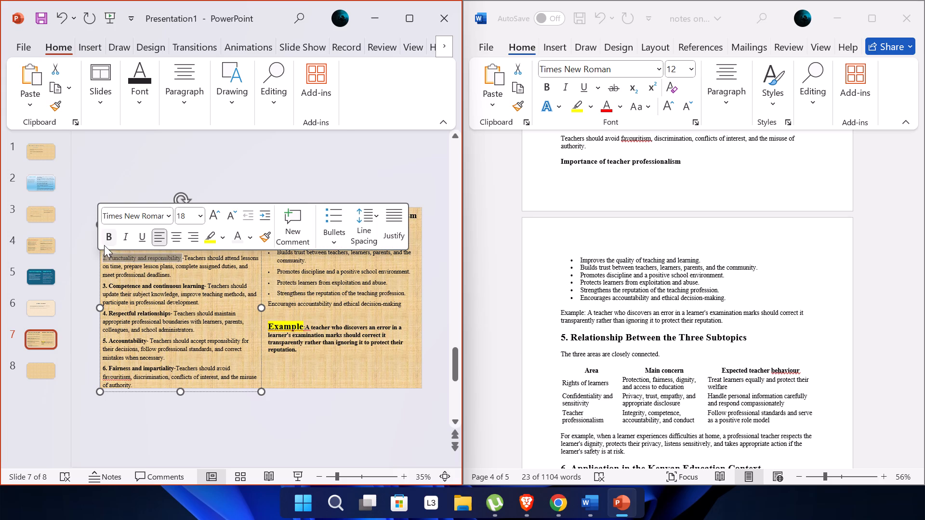
left_click(110, 240)
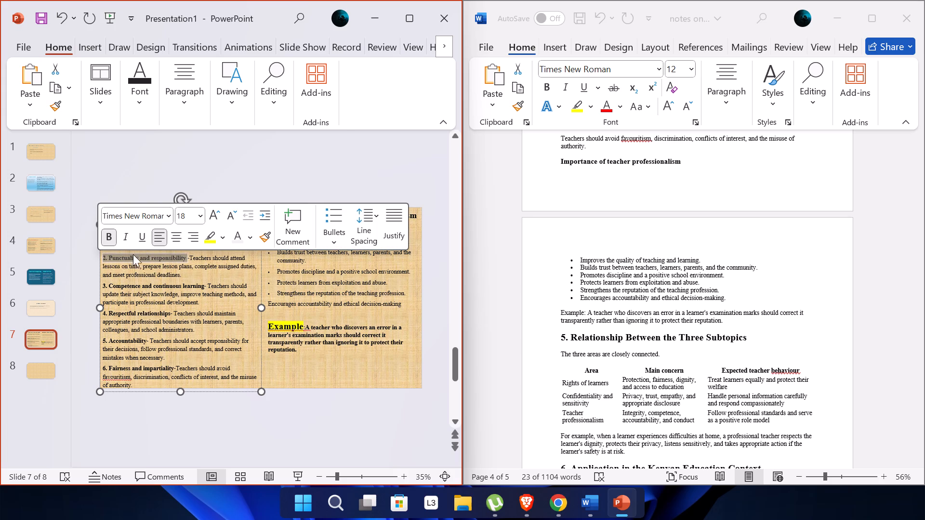
left_click(105, 260)
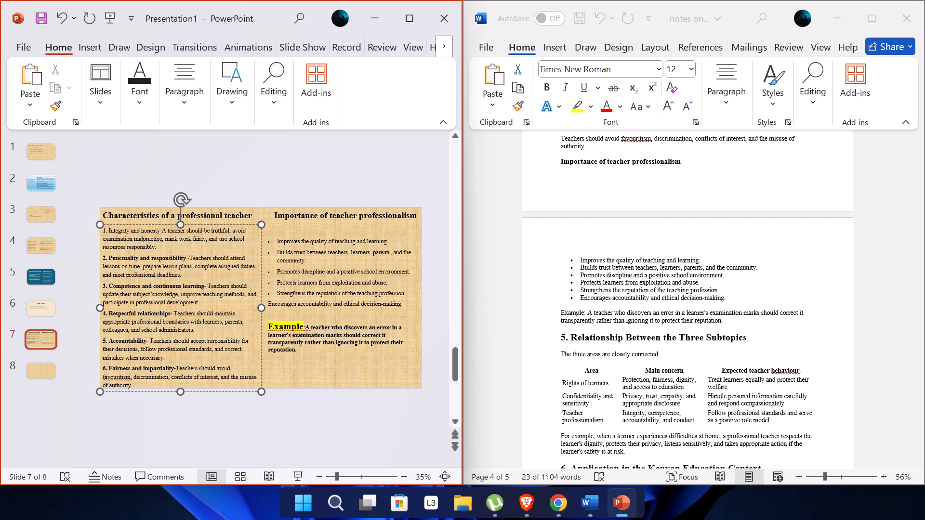
Add a space before the hyphen in point 1 of the characteristics list and make "1. Integrity and honesty" bold.
left_click(158, 228)
key("Right")
key("space")
left_click_drag(158, 228, 108, 227)
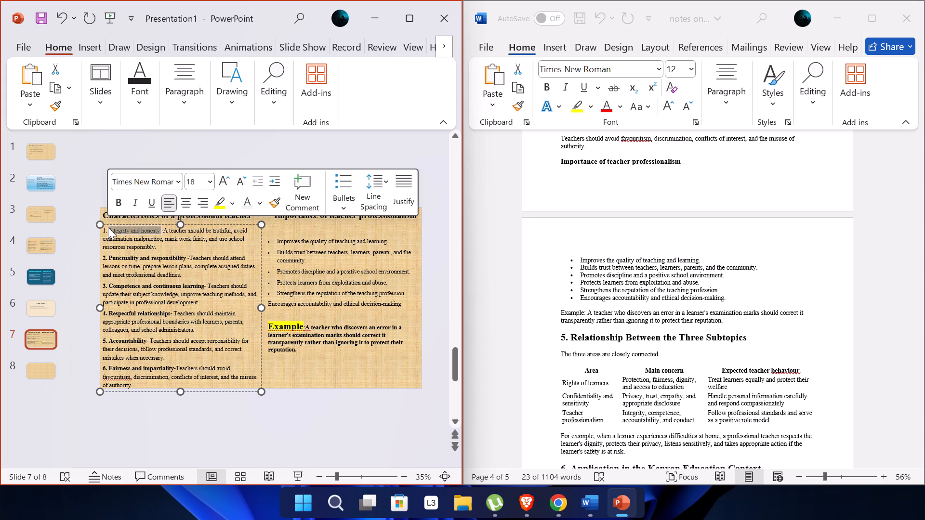
left_click(158, 230)
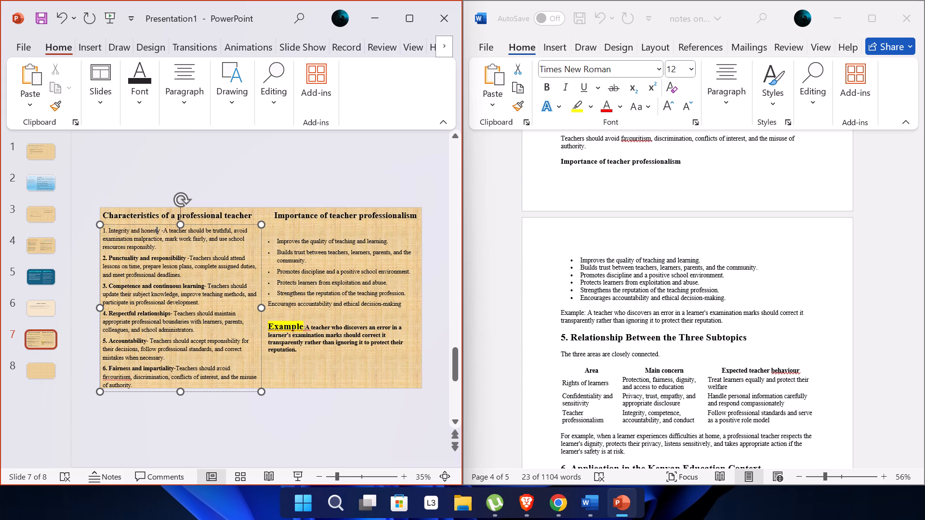
double_click(158, 230)
left_click(163, 232)
key("Left")
left_click_drag(159, 232, 124, 231)
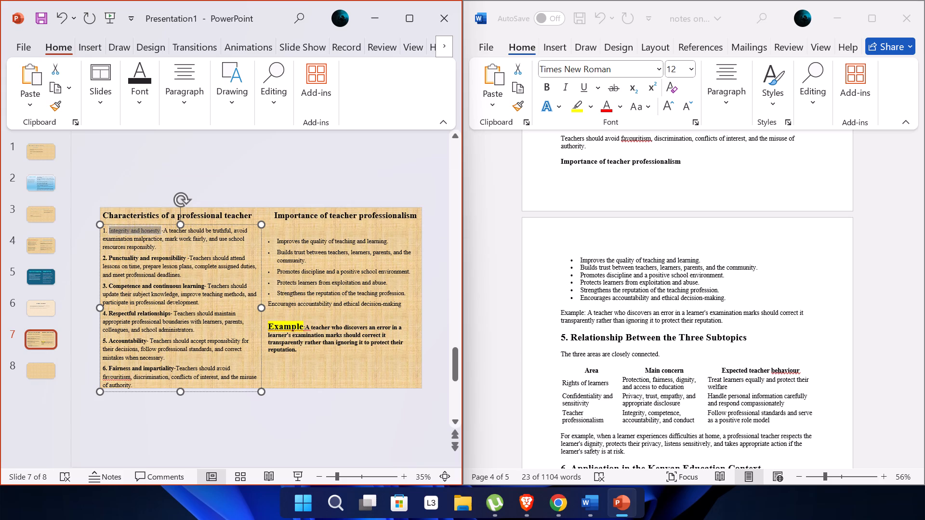
left_click_drag(124, 231, 96, 232)
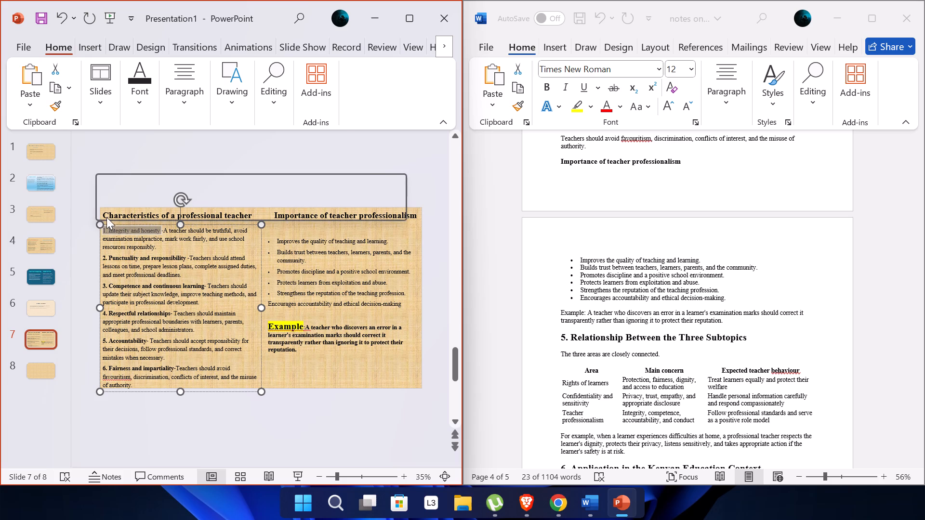
left_click(110, 212)
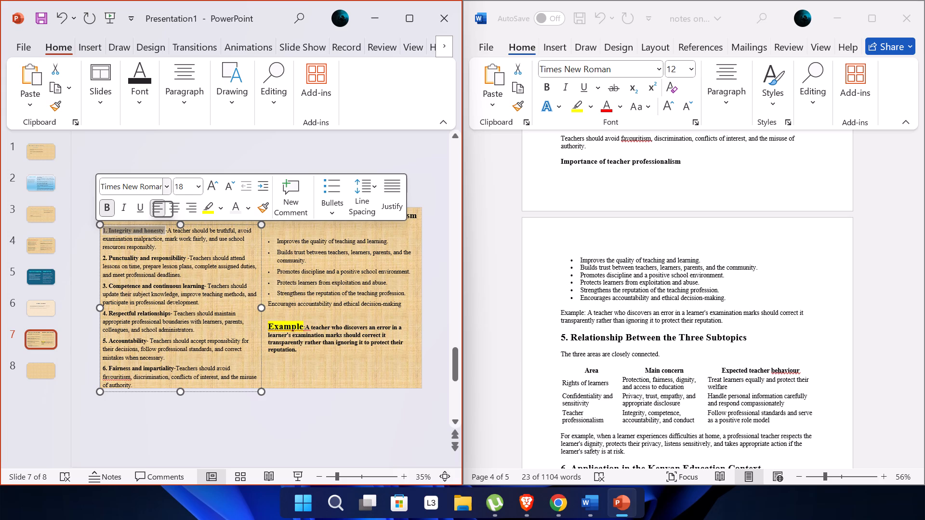
left_click(218, 417)
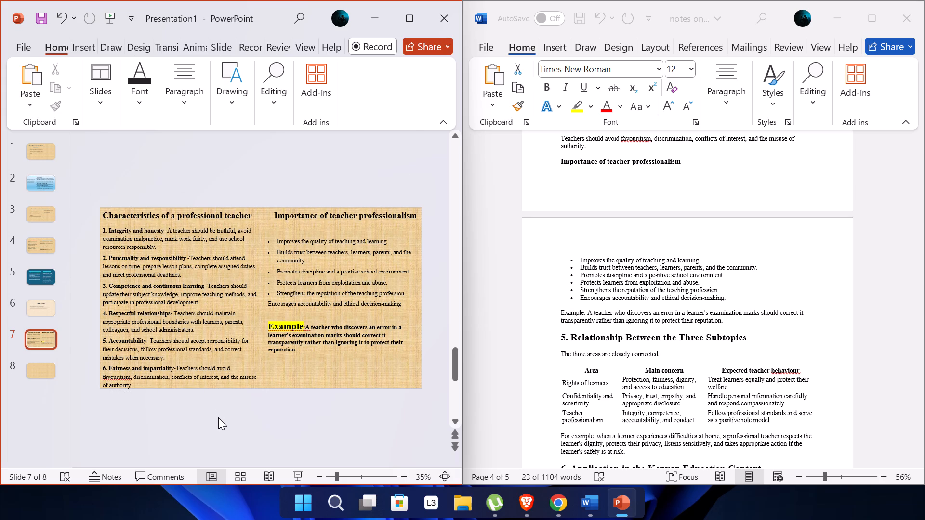
Move the characteristics text box slightly up, closer to the "Characteristics of a professional teacher" heading, so its last line sits within the slide.
left_click(184, 317)
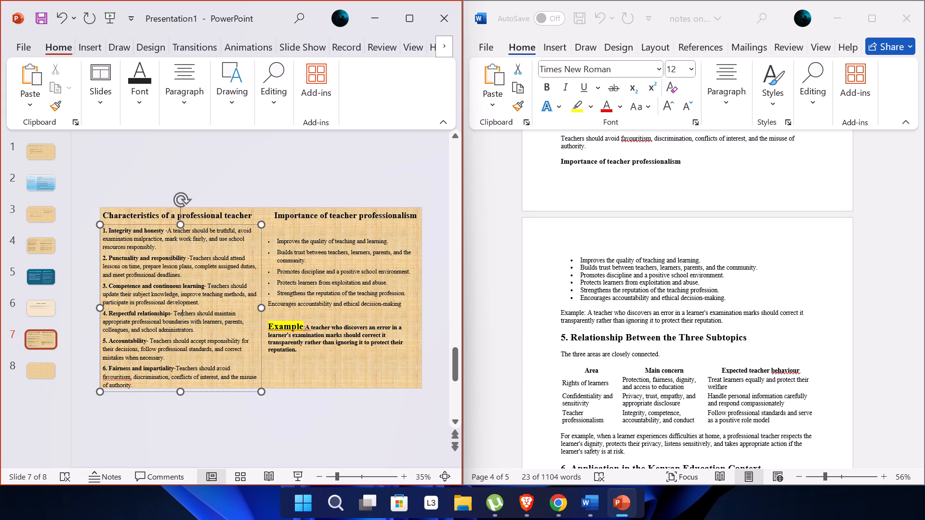
left_click_drag(162, 223, 162, 219)
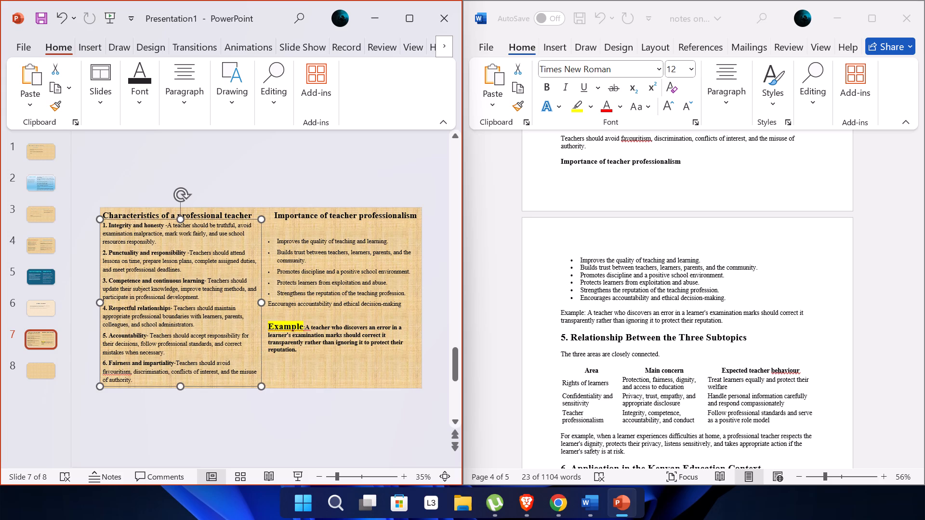
Preview slide 7 as a full-screen slide show and return to editing.
left_click(293, 473)
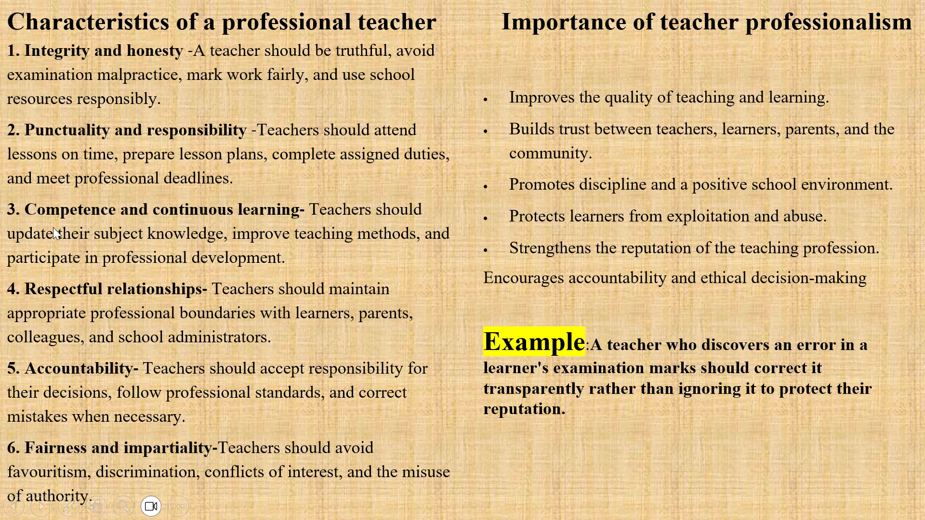
key("Escape")
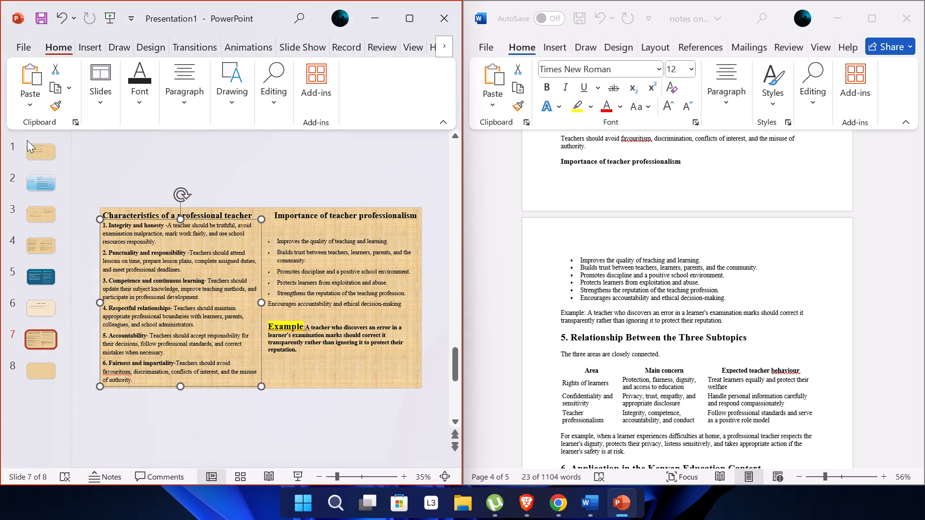
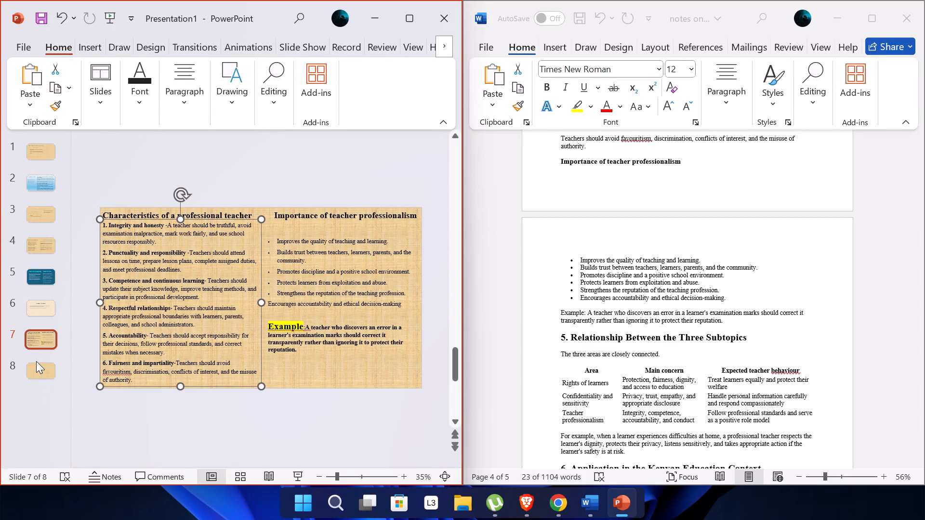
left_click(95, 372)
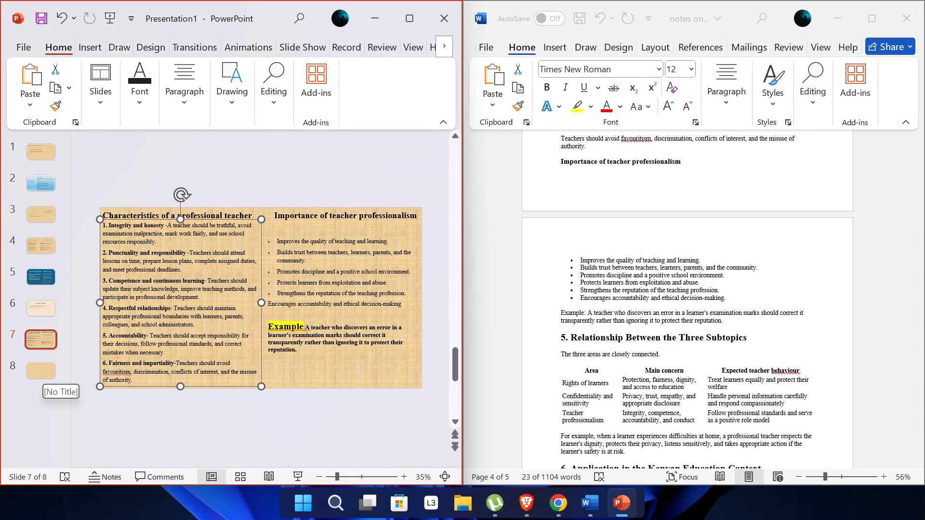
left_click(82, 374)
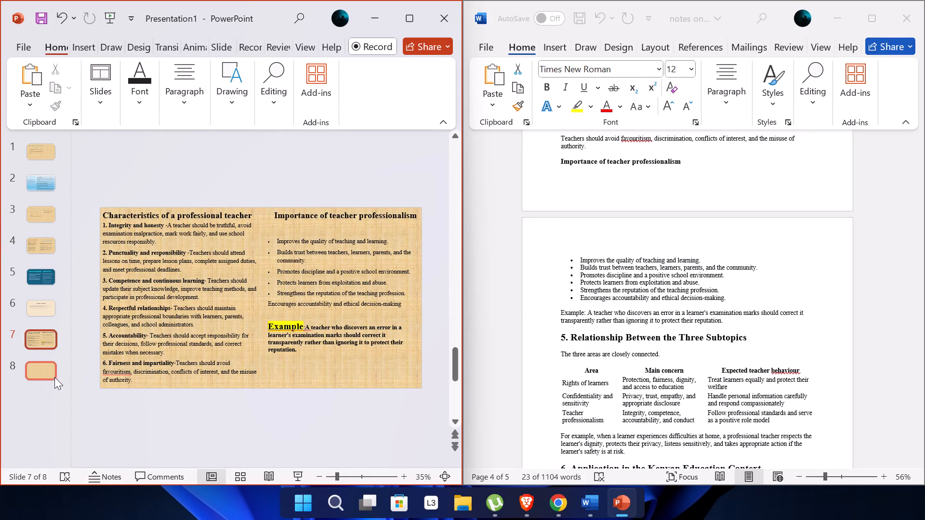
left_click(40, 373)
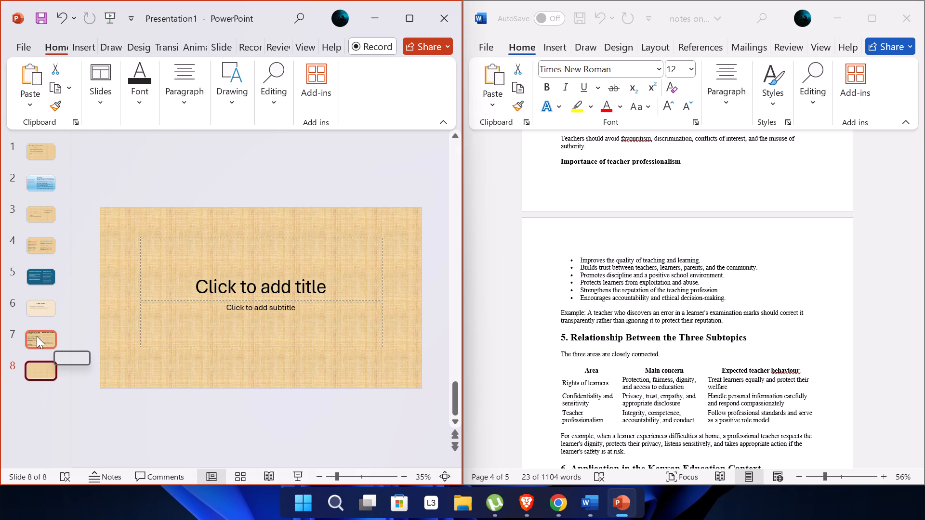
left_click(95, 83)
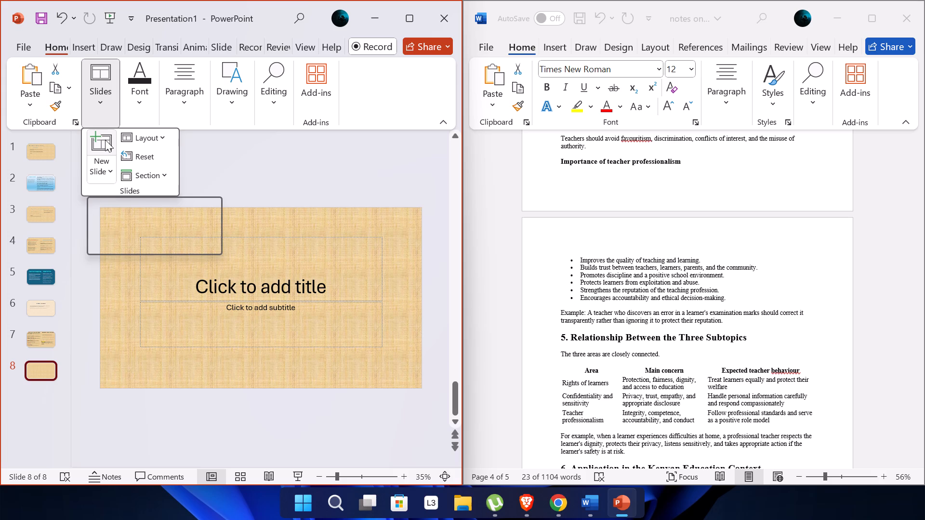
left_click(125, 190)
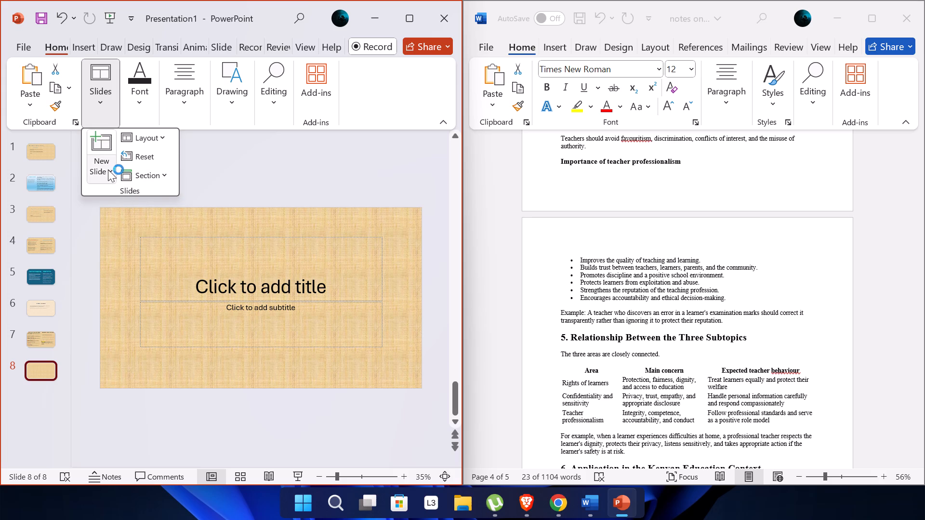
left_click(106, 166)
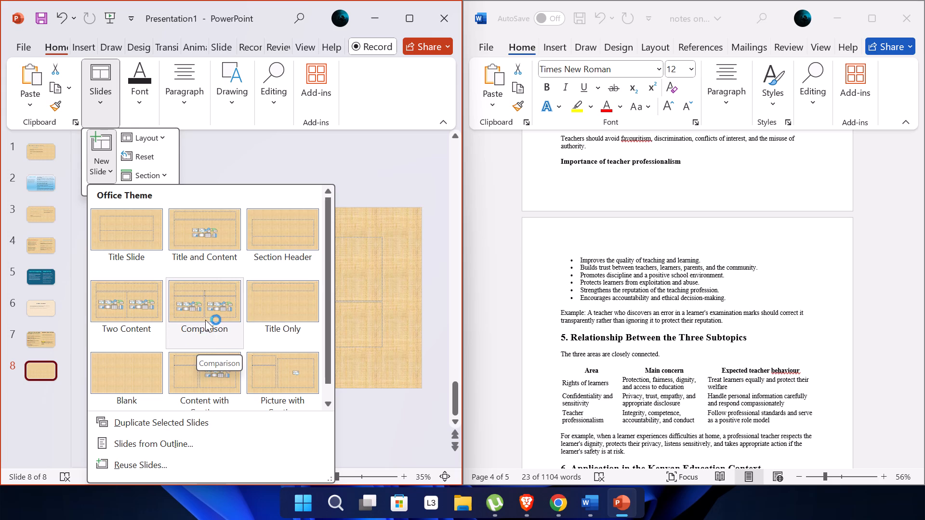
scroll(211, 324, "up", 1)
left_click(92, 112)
Add three new blank slides directly after slide 7.
left_click(46, 339)
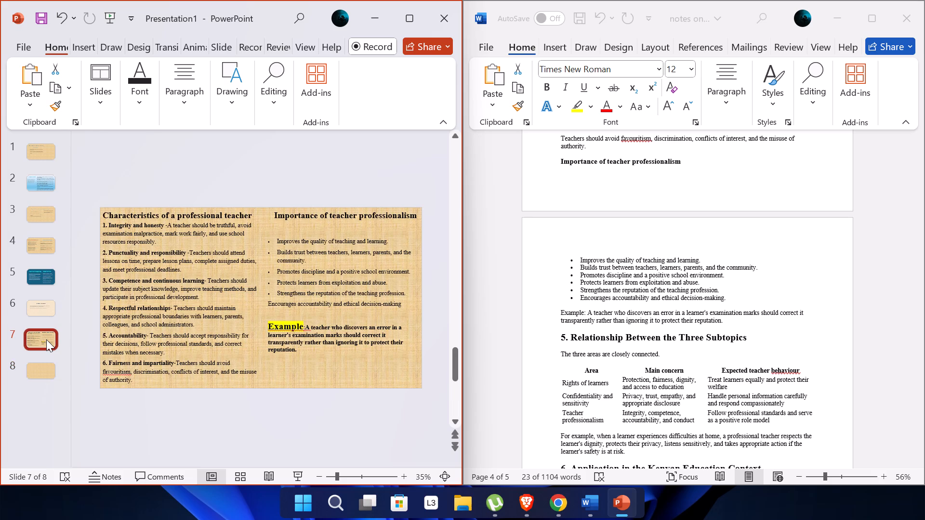
key("ctrl+m")
key("ctrl+m")
key("ctrl+m")
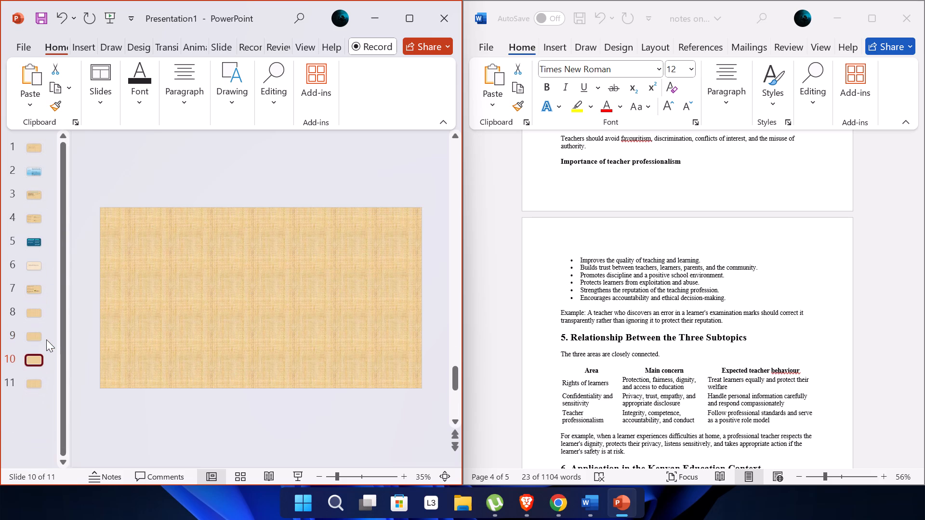
Copy the heading "5. Relationship Between the Three Subtopics" from the Word notes onto blank slide 8 and place it near the slide's top.
key("Up")
key("Up")
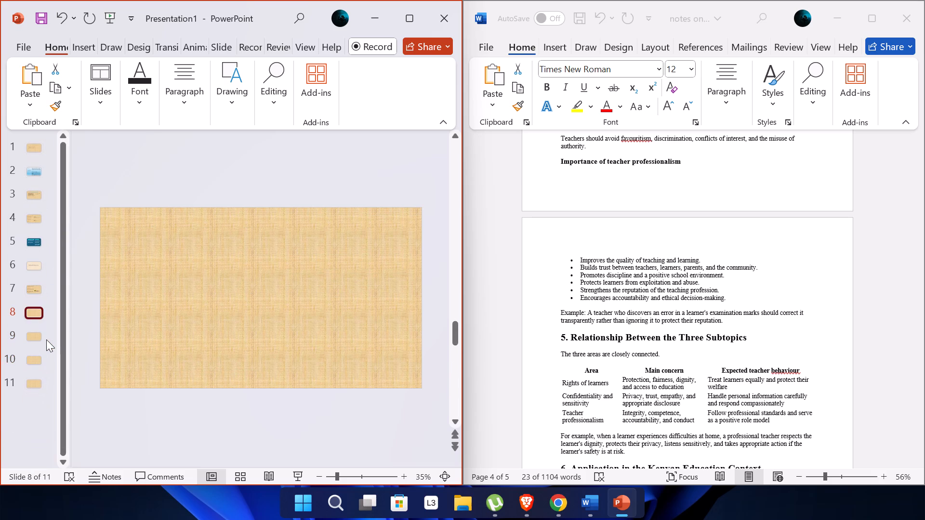
key("Up")
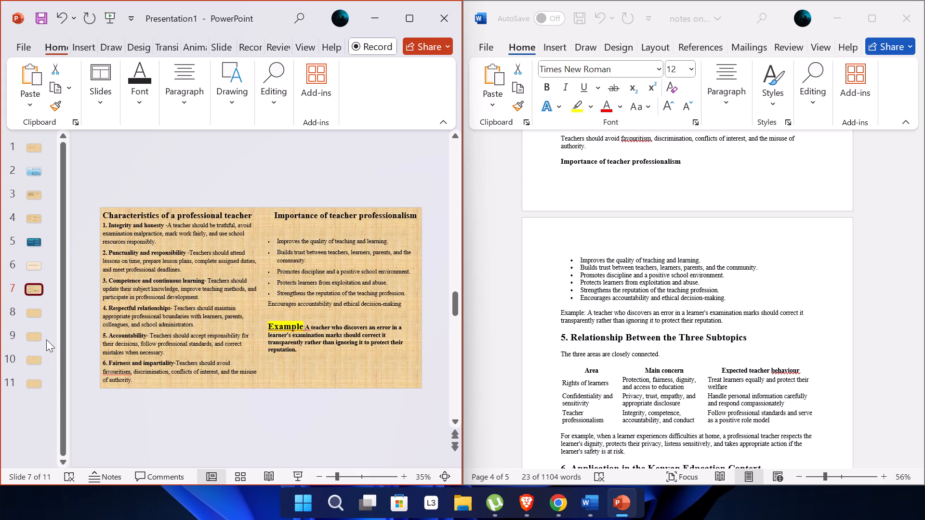
key("Down")
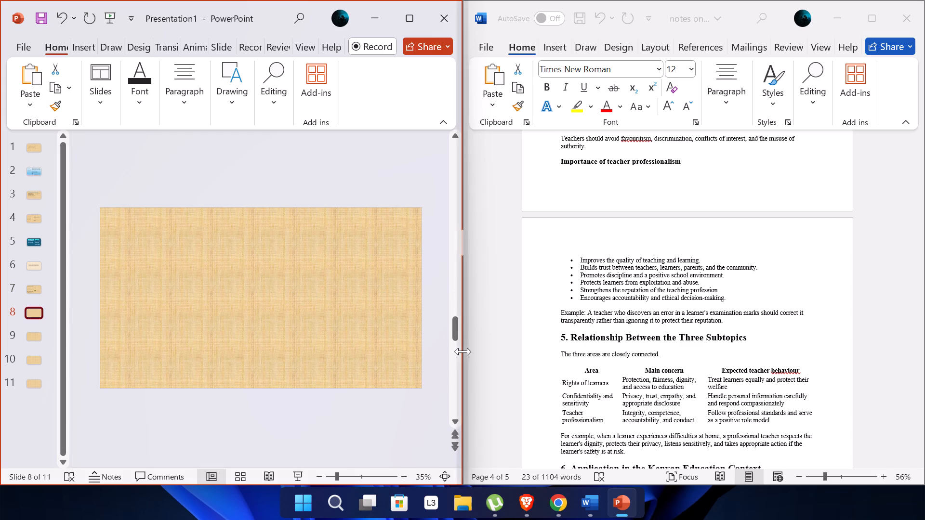
left_click(748, 338)
left_click(748, 338)
left_click_drag(748, 338, 569, 343)
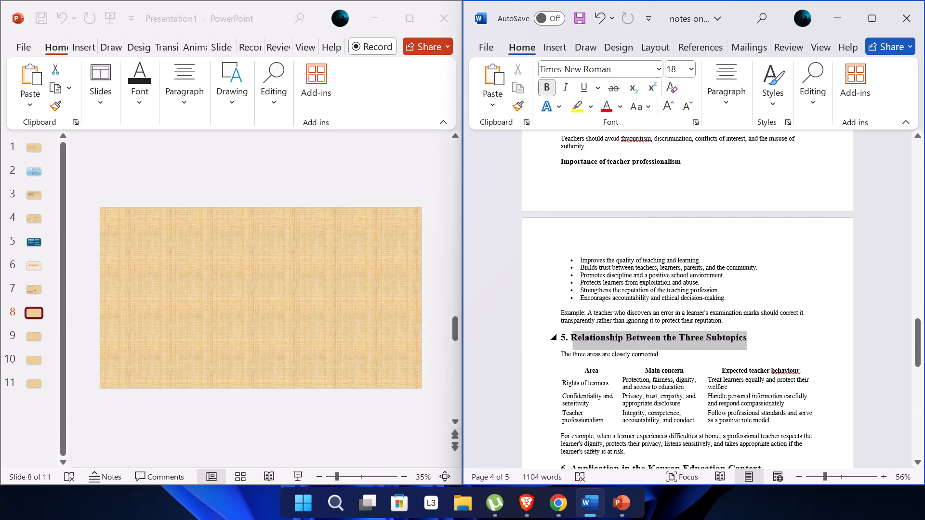
left_click_drag(569, 343, 560, 340)
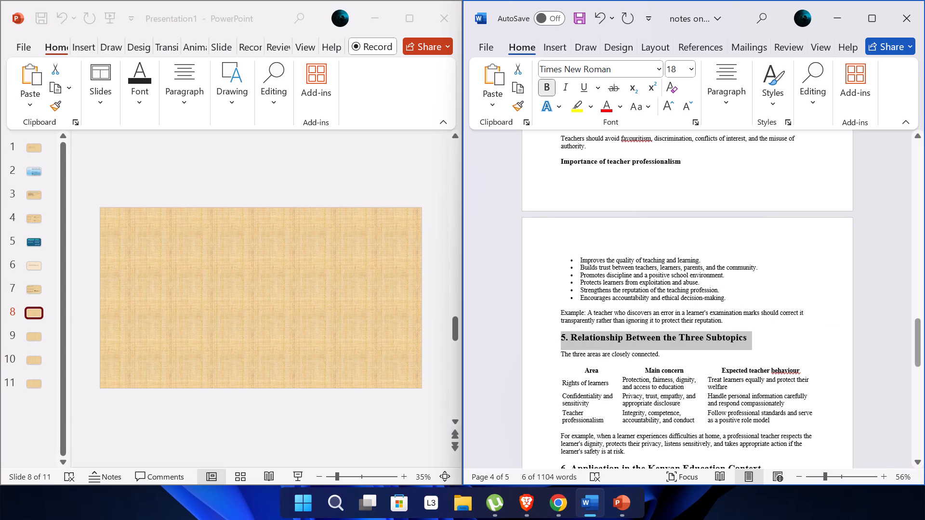
key("ctrl+c")
left_click(209, 251)
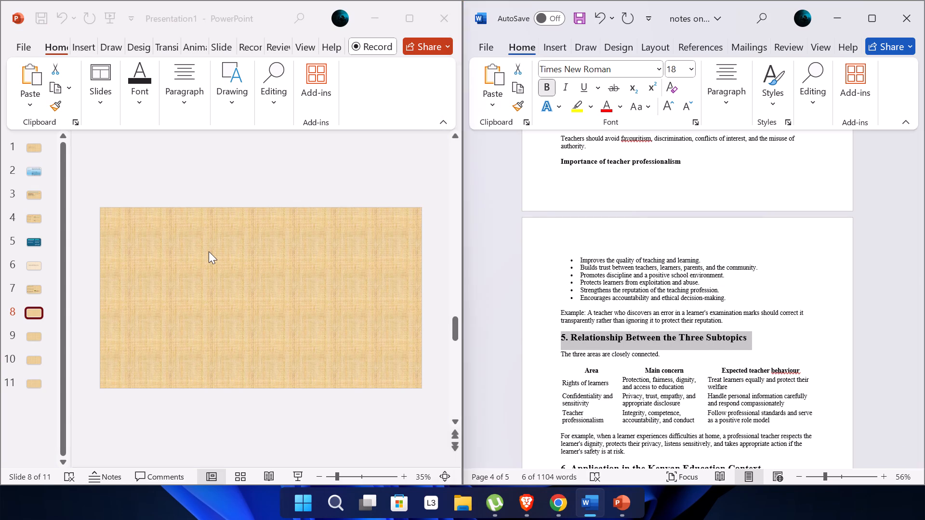
left_click(209, 251)
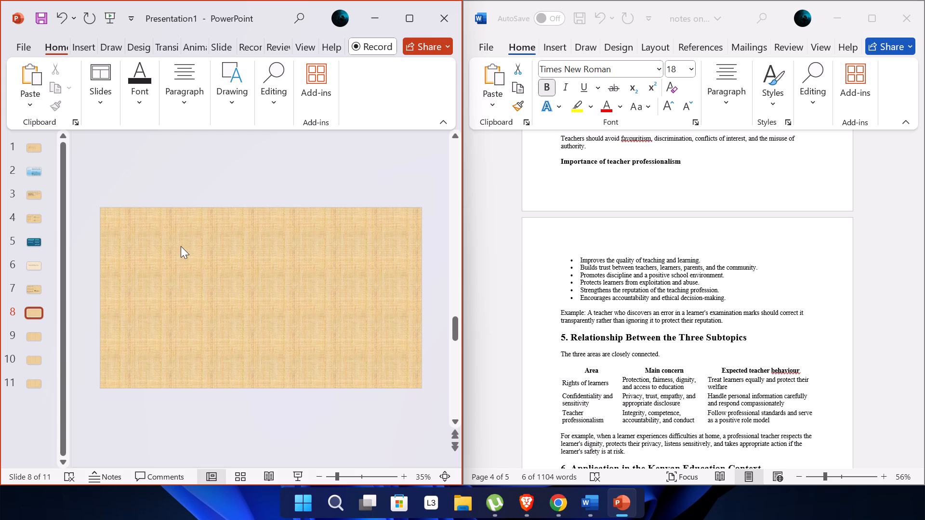
key("ctrl+v")
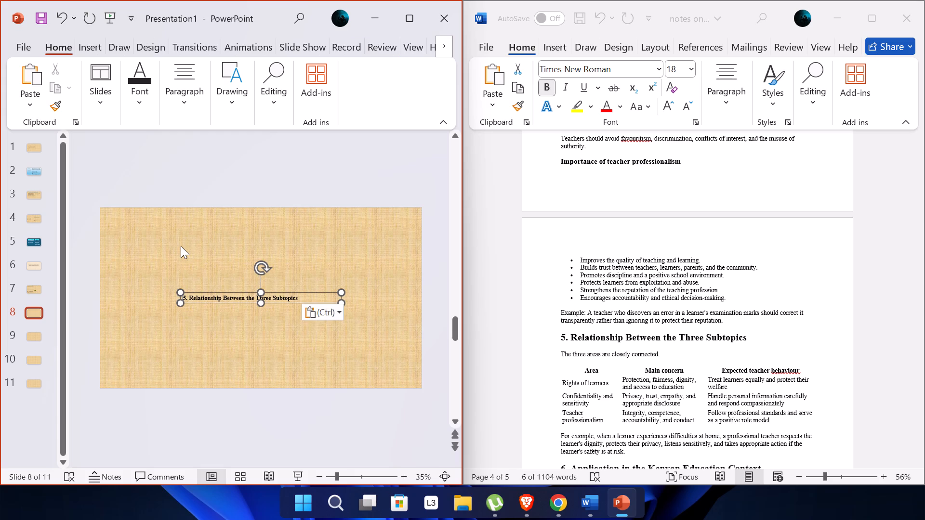
left_click_drag(238, 294, 187, 232)
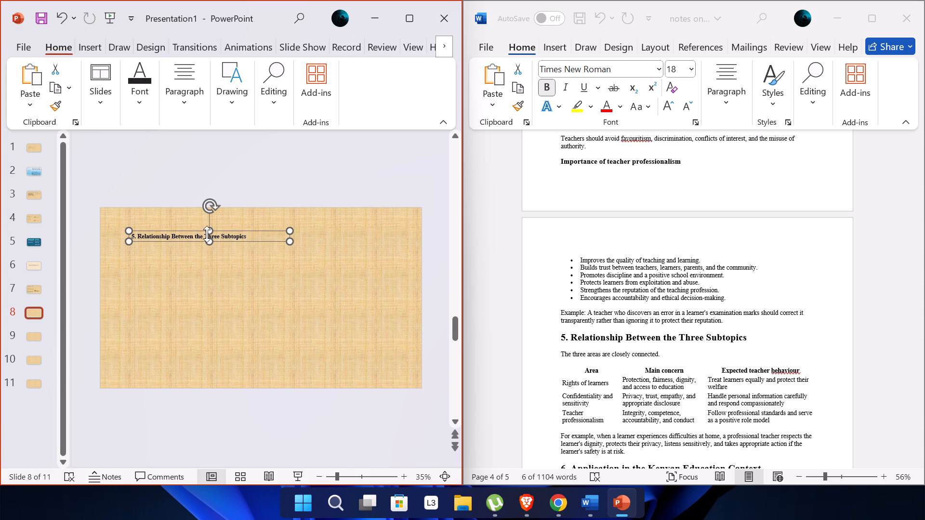
Set the font size of the "5. Relationship Between the Three Subtopics" heading on slide 8 to 26.
left_click(245, 235)
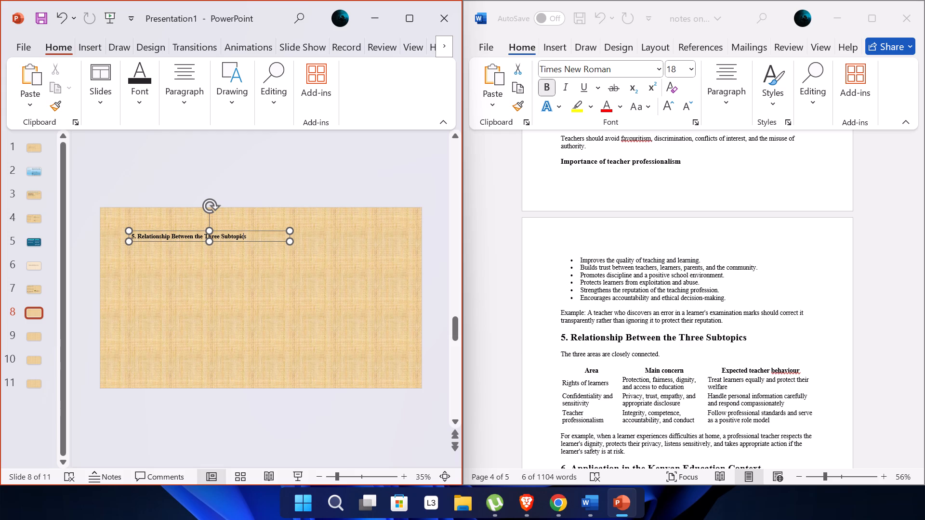
left_click(245, 235)
key("Right")
left_click_drag(245, 235, 214, 257)
left_click(205, 256)
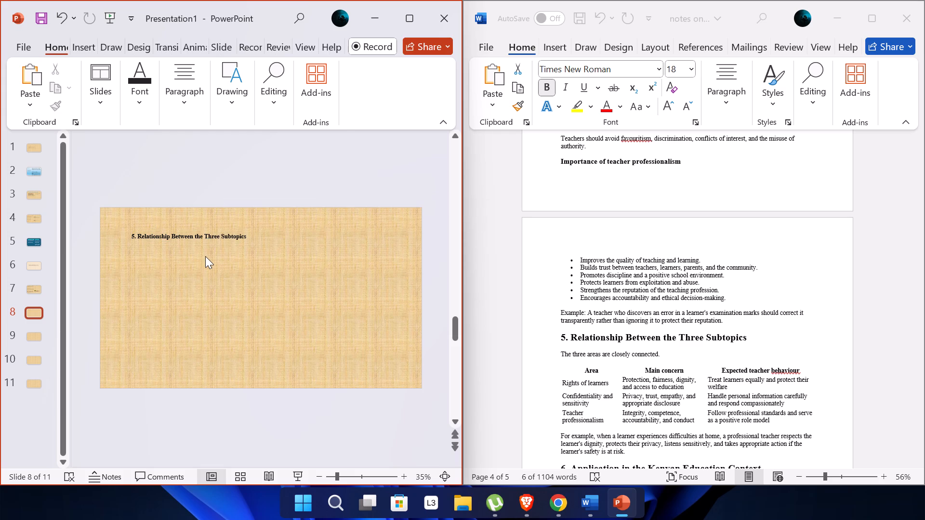
left_click(243, 237)
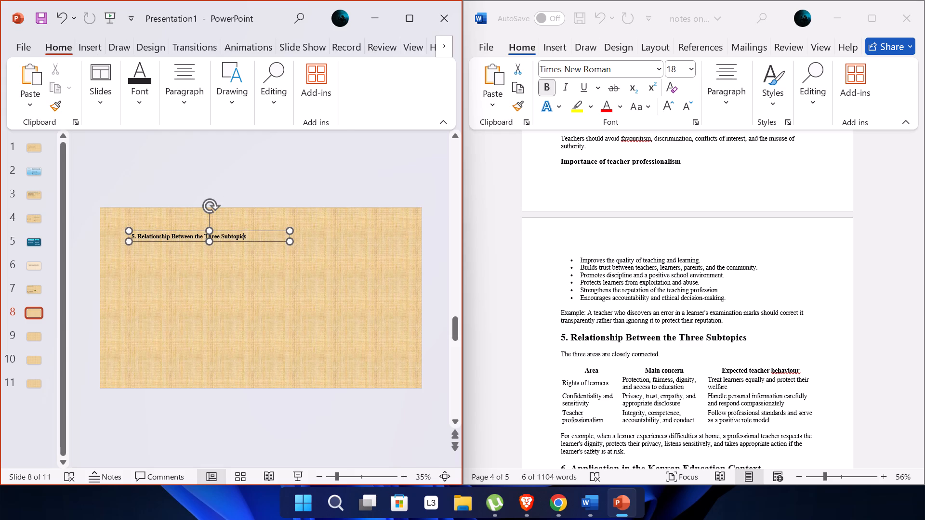
left_click(247, 237)
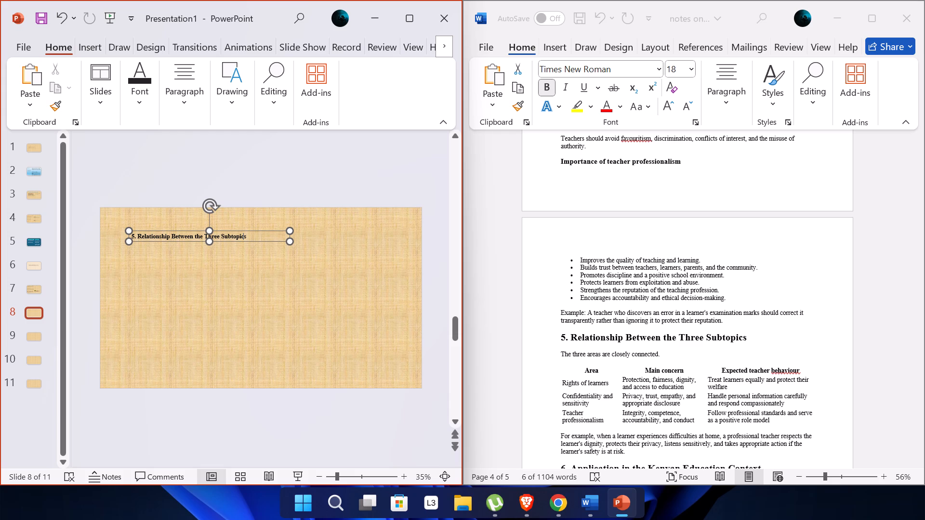
left_click(246, 234)
left_click_drag(246, 234, 120, 237)
left_click(207, 193)
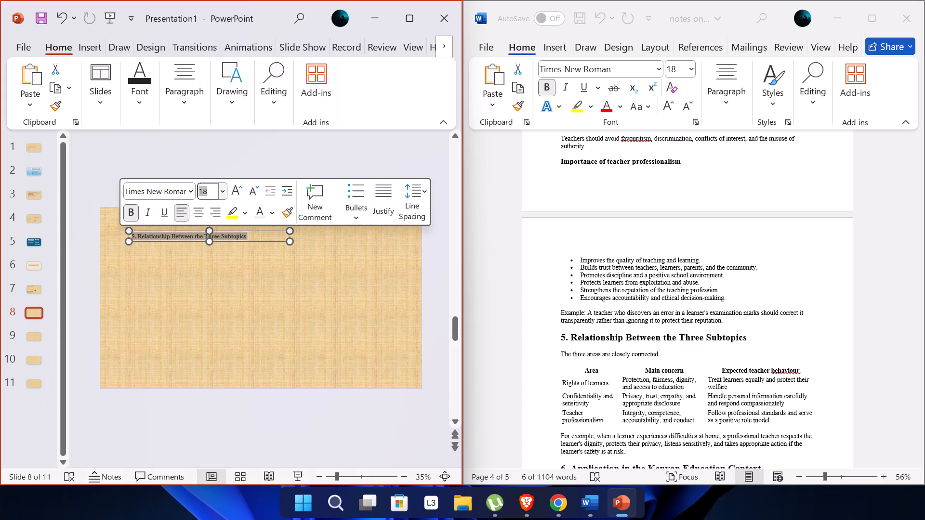
key("2")
key("6")
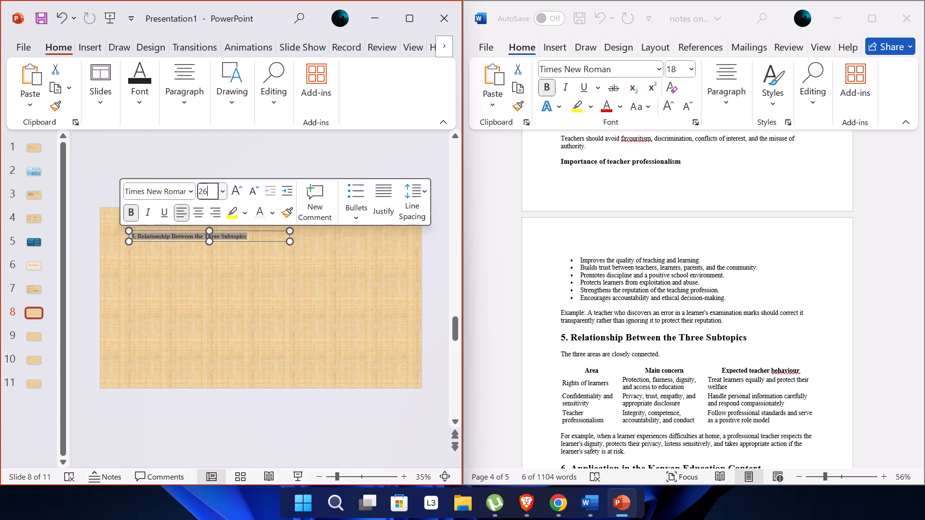
key("Return")
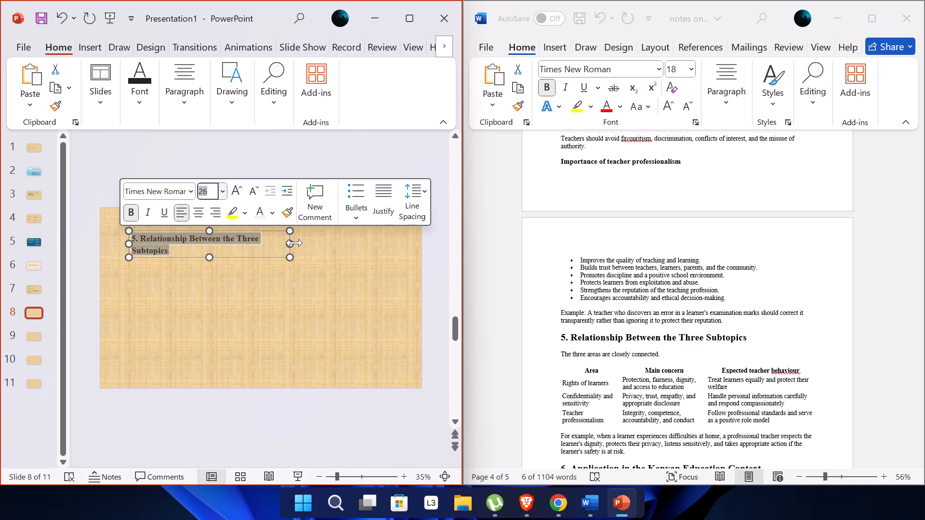
Widen the heading's text box so the text fits on one line and move it into slide 8's upper-left corner.
left_click_drag(294, 243, 317, 247)
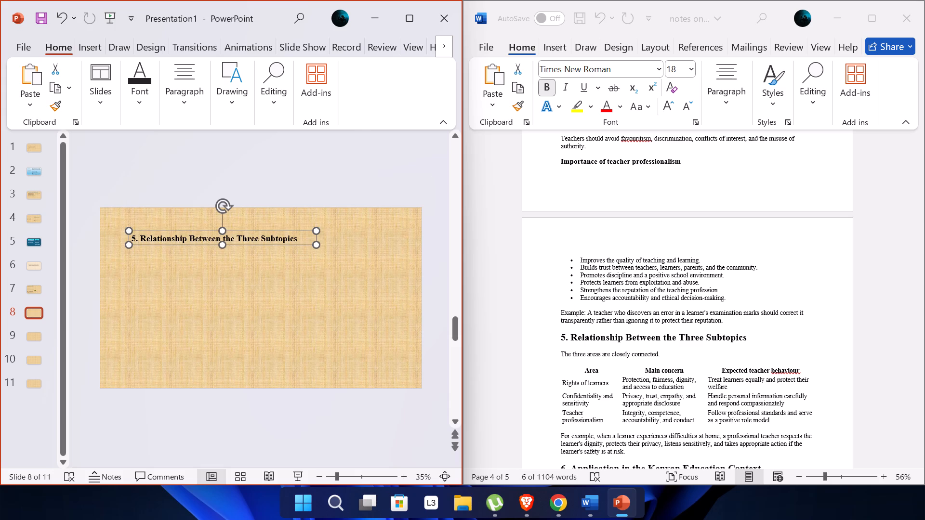
left_click_drag(208, 231, 186, 212)
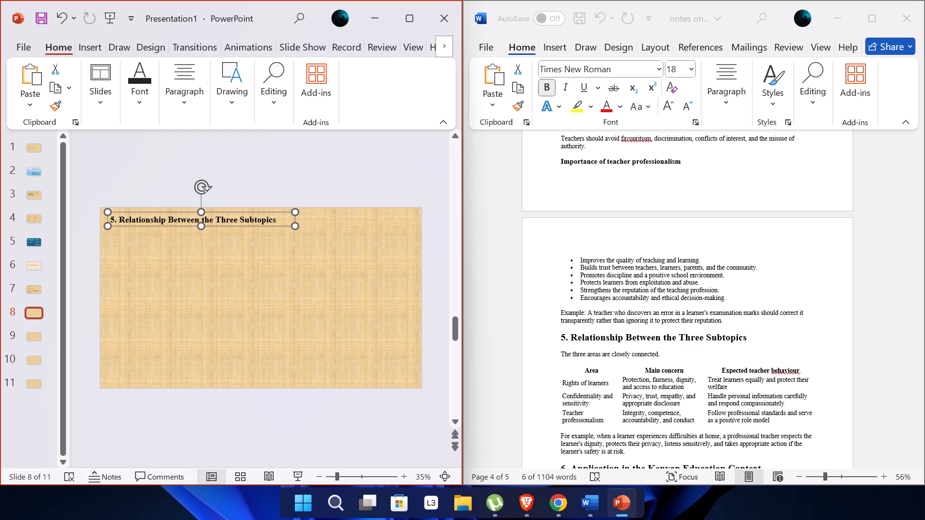
Give slide 8's background a pattern fill with the densest dotted pattern, small light dots on a solid colour.
left_click(259, 274)
right_click_drag(259, 274, 247, 272)
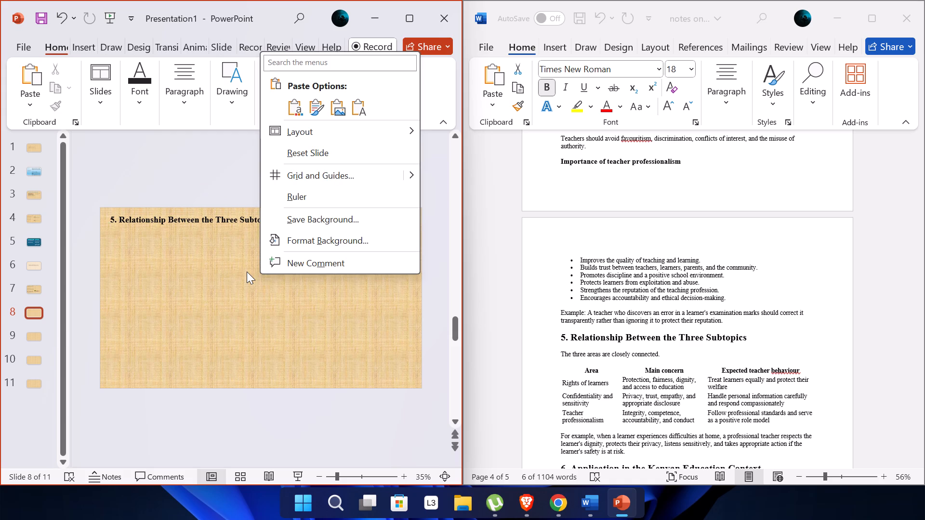
left_click(320, 241)
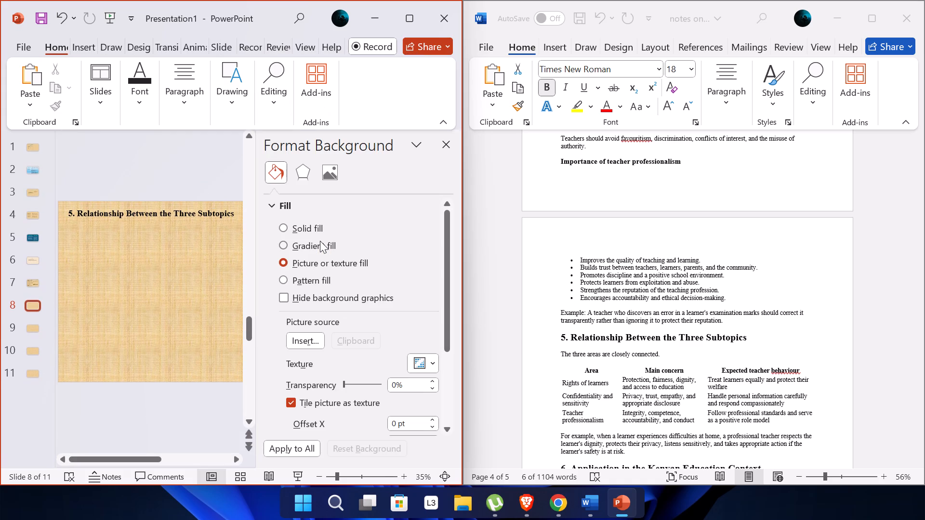
left_click(315, 277)
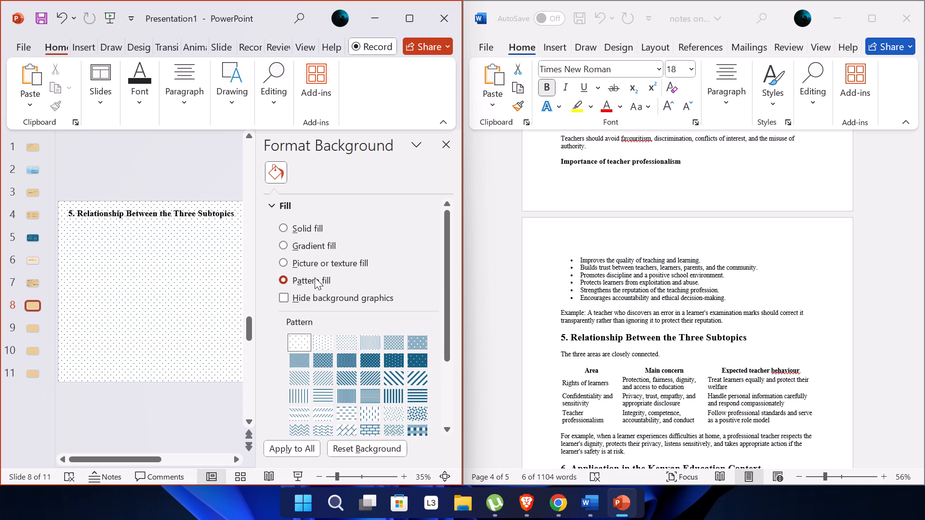
left_click(413, 364)
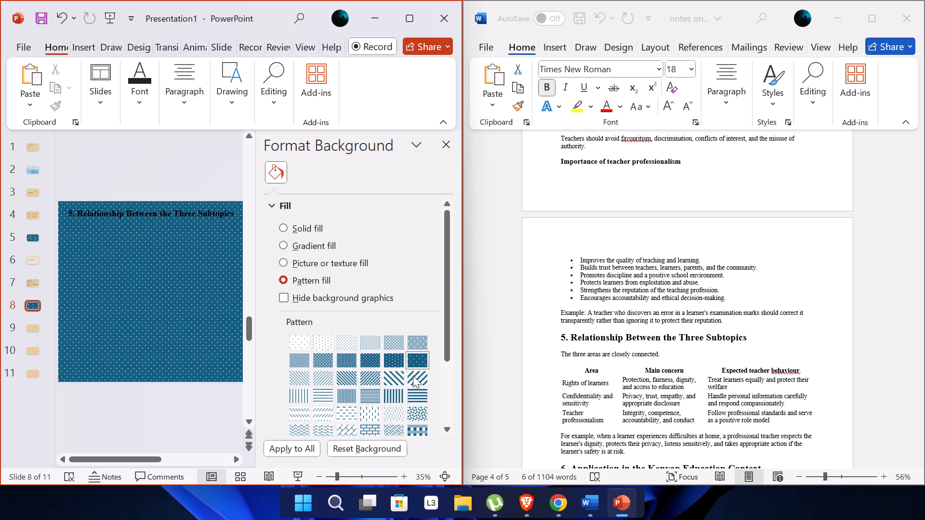
Set the foreground colour of slide 8's background pattern to a lighter shade of the theme's blue.
scroll(413, 376, "up", 1)
scroll(413, 376, "down", 1)
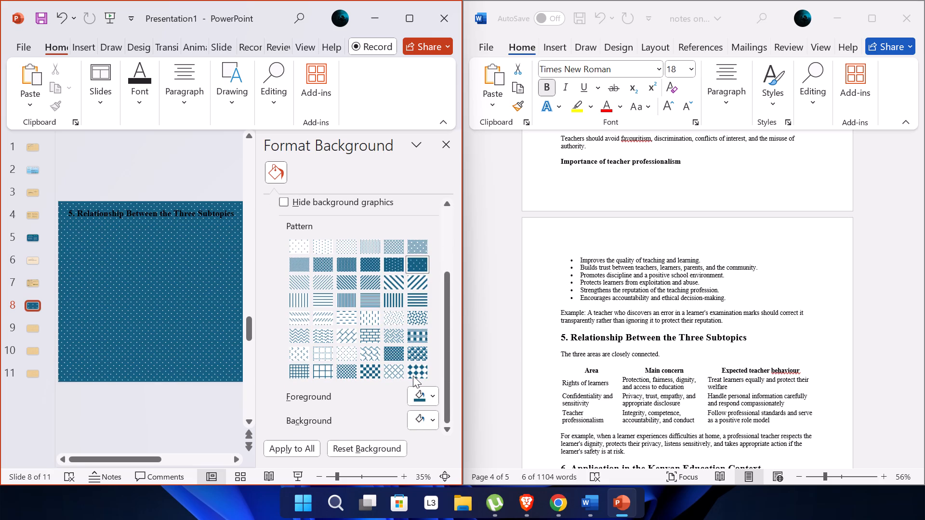
left_click(428, 395)
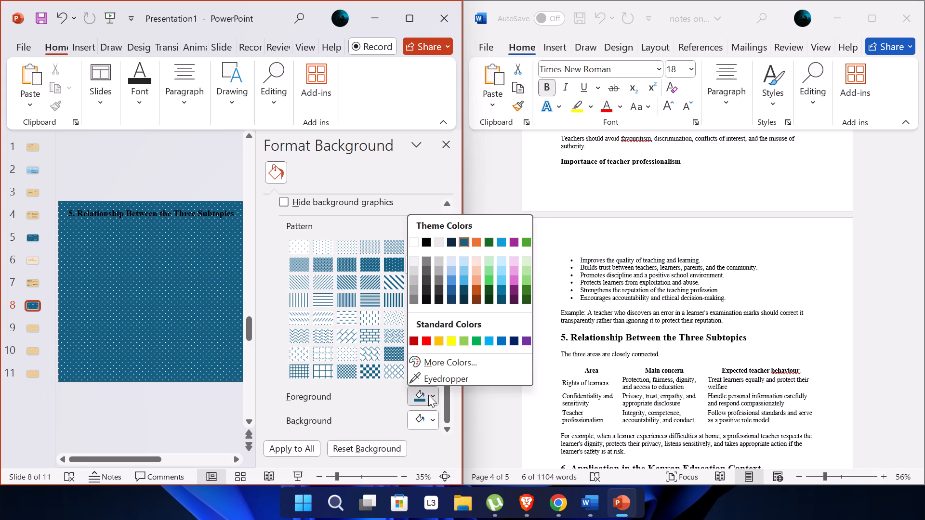
left_click(463, 281)
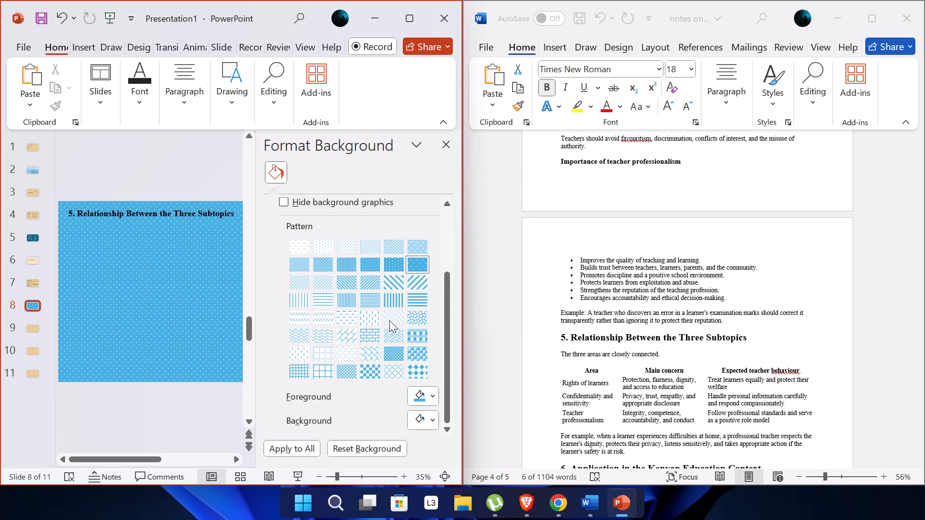
Set the background colour of slide 8's dotted pattern fill to standard yellow and finish formatting the background.
left_click(423, 413)
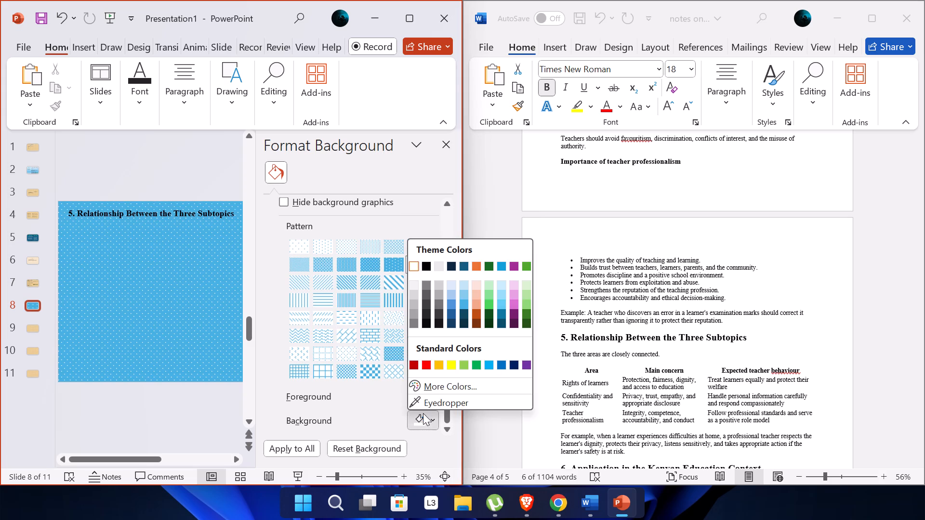
left_click(450, 365)
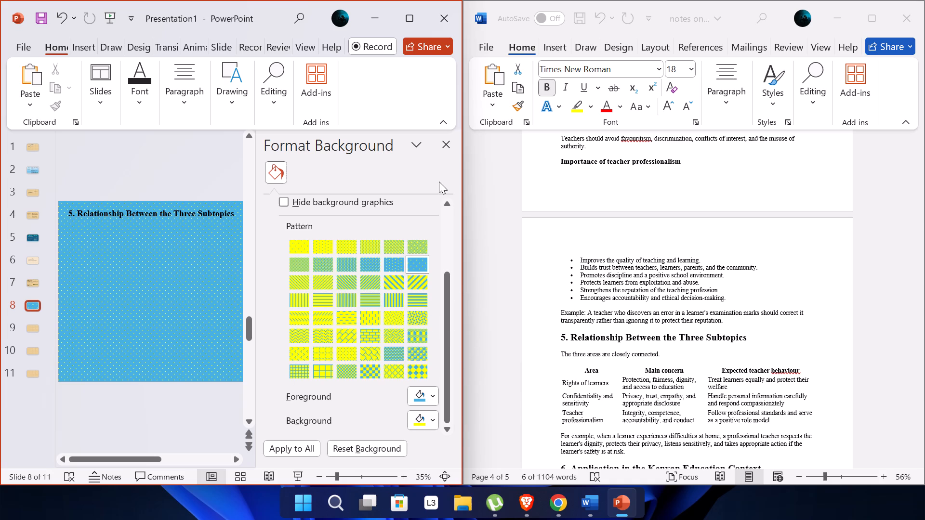
left_click(446, 146)
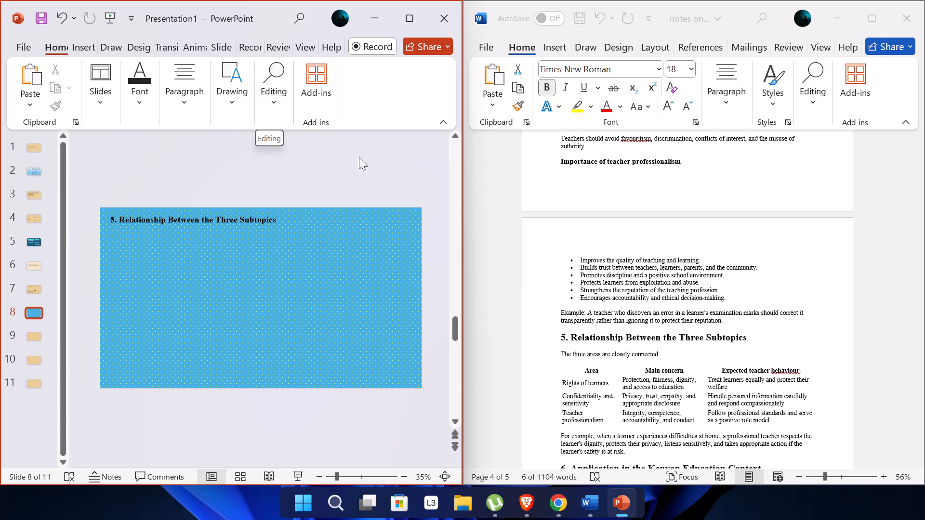
Copy the table header row "Area, Main concern, Expected teacher behaviour" from the Word notes and paste it onto slide 8.
left_click(599, 368)
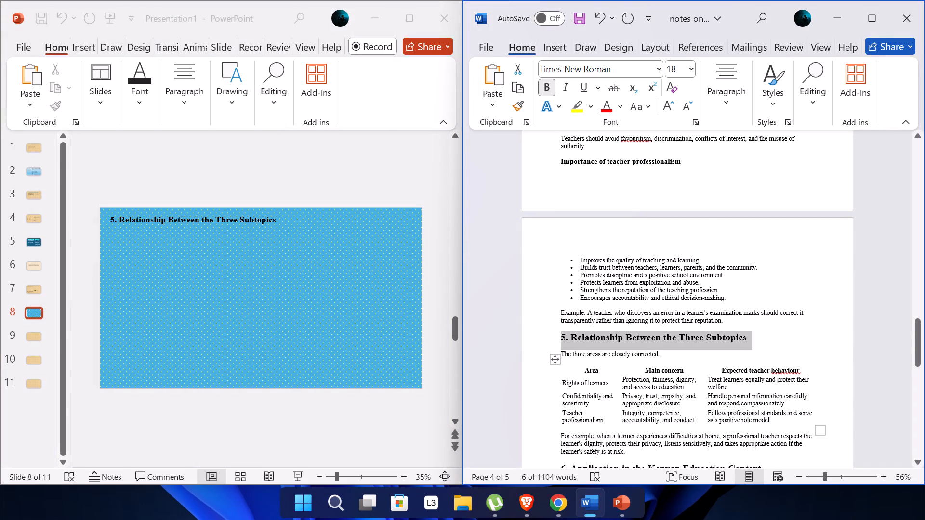
left_click_drag(603, 418, 580, 381)
left_click(605, 356)
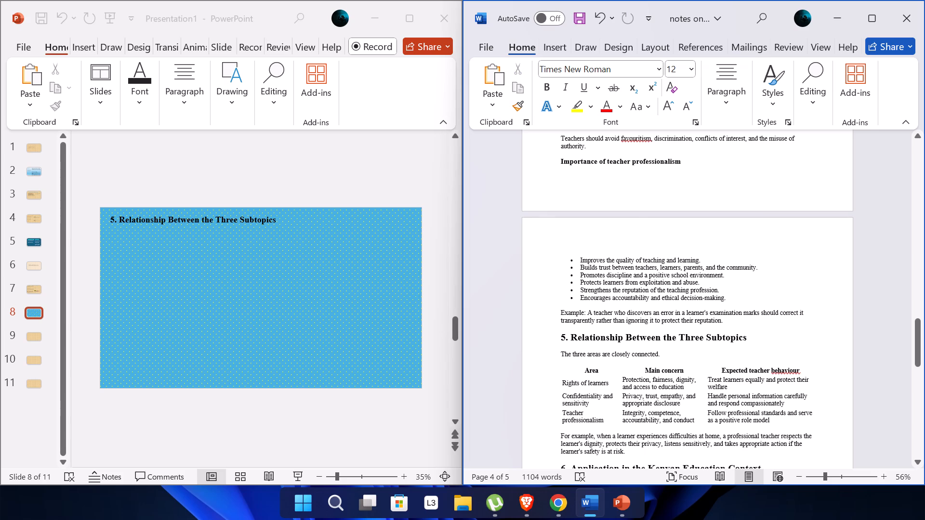
left_click(799, 372)
left_click_drag(799, 372, 784, 371)
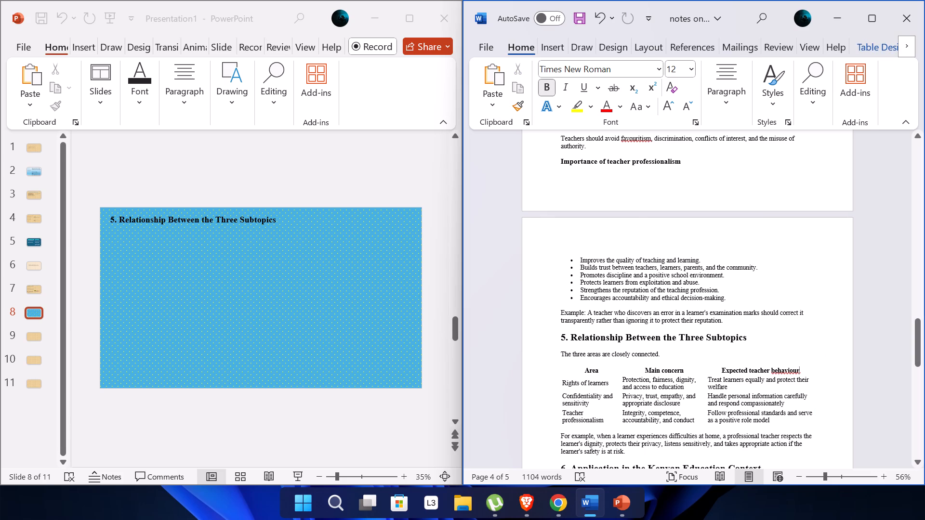
left_click_drag(784, 371, 577, 370)
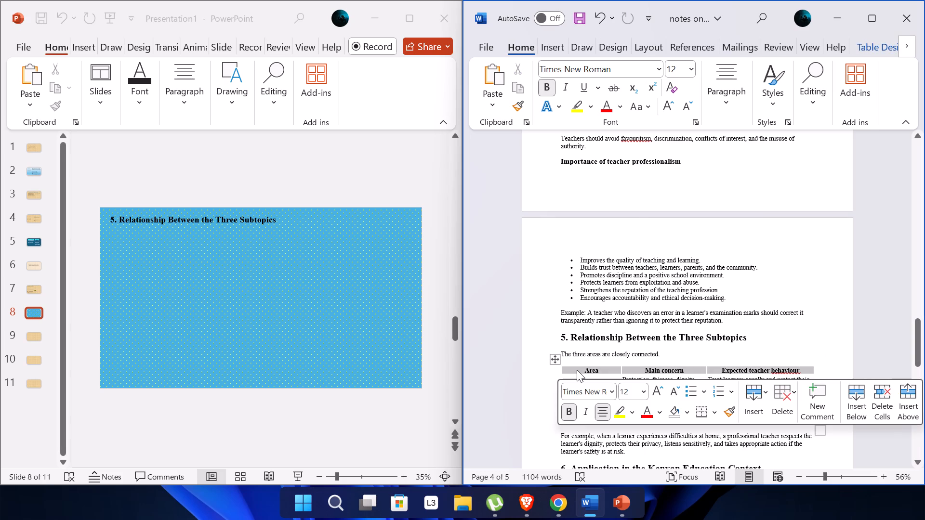
key("ctrl+c")
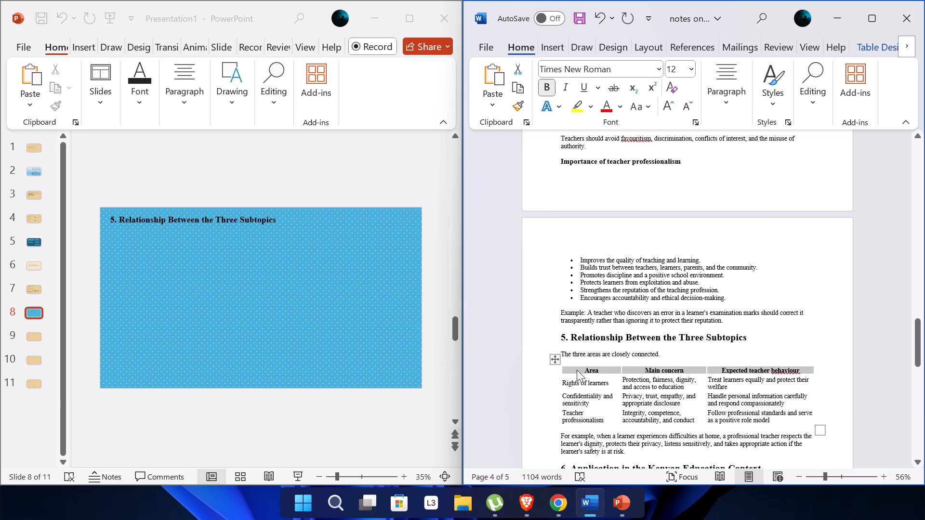
left_click(210, 249)
key("ctrl+v")
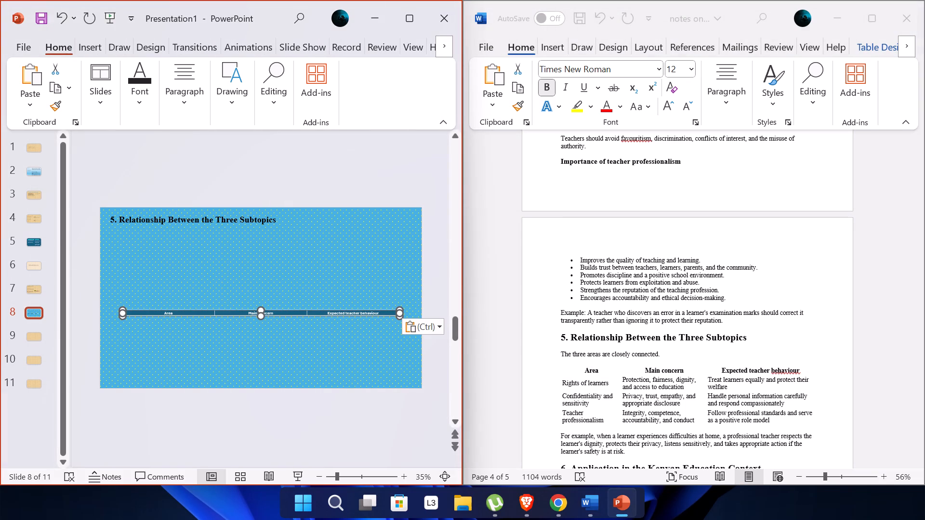
Move the pasted header row up beneath slide 8's heading and extend its upper edge to make it taller.
left_click_drag(245, 312, 233, 246)
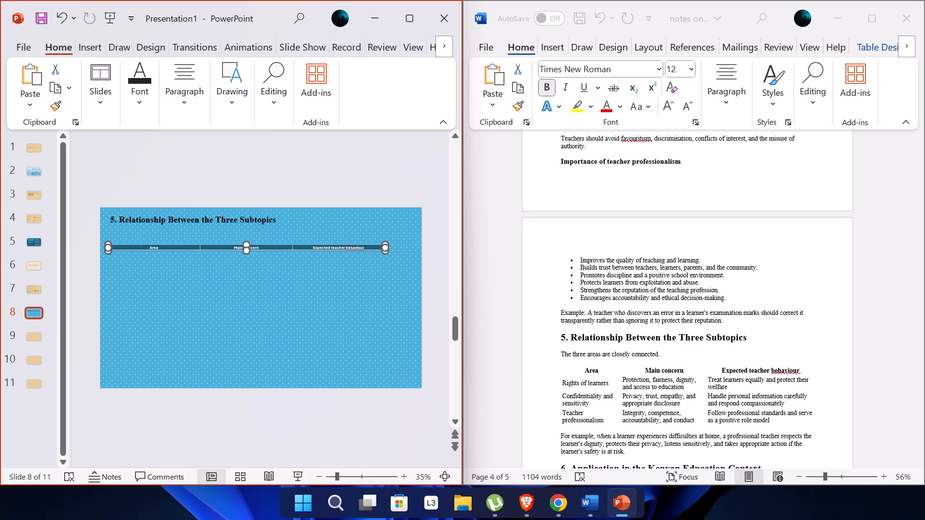
left_click_drag(366, 248, 366, 245)
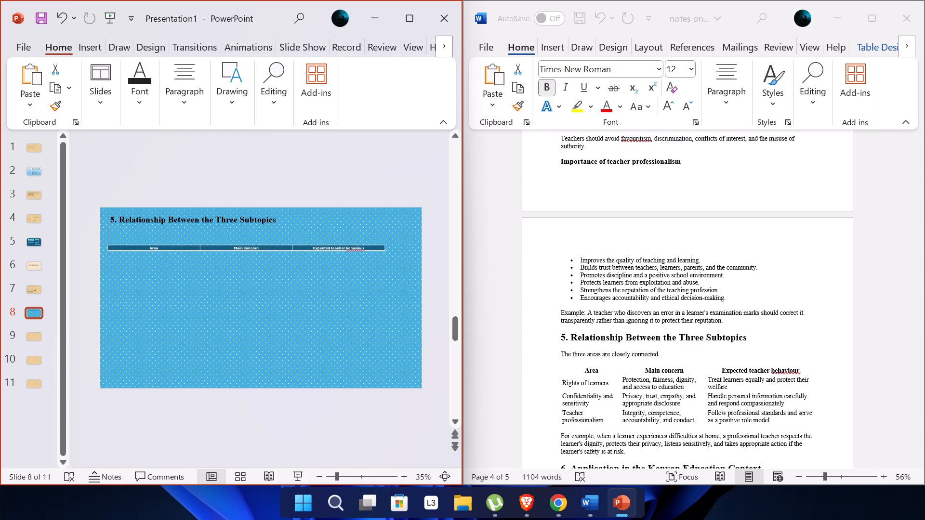
left_click_drag(366, 245, 366, 240)
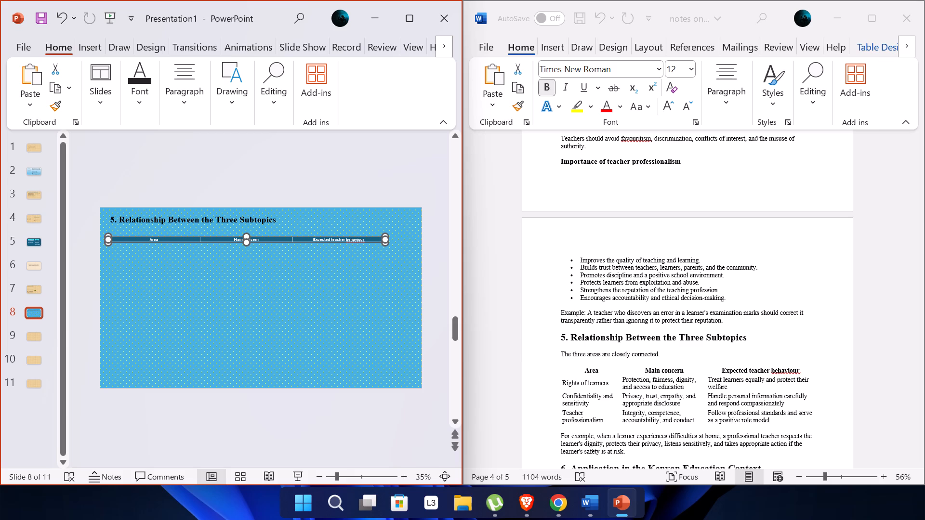
left_click_drag(248, 237, 248, 231)
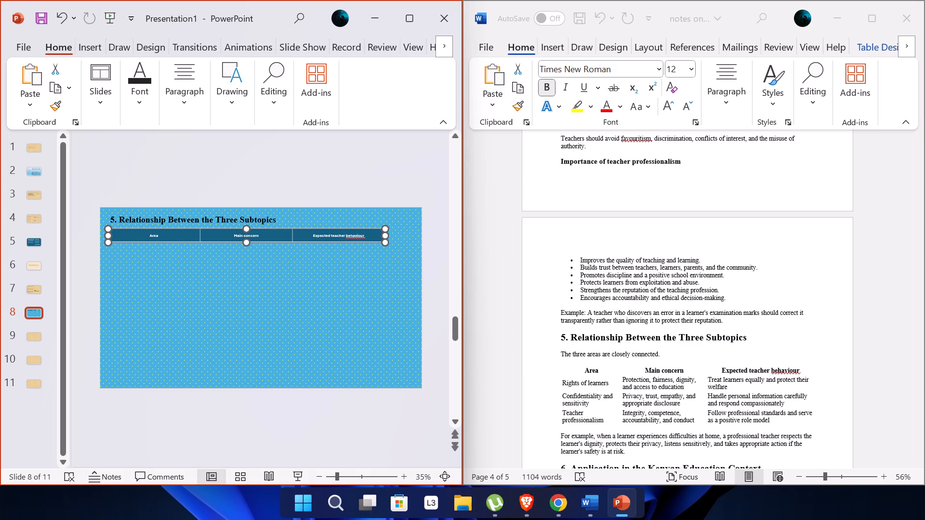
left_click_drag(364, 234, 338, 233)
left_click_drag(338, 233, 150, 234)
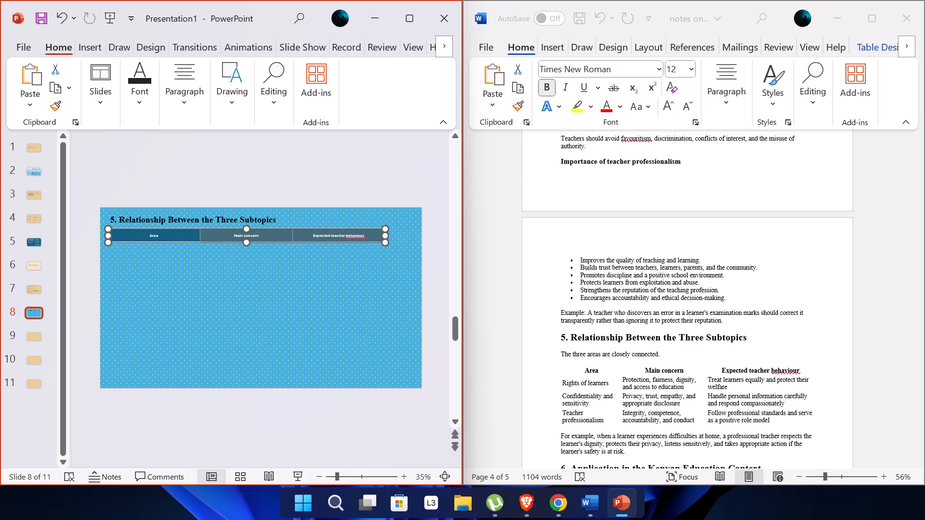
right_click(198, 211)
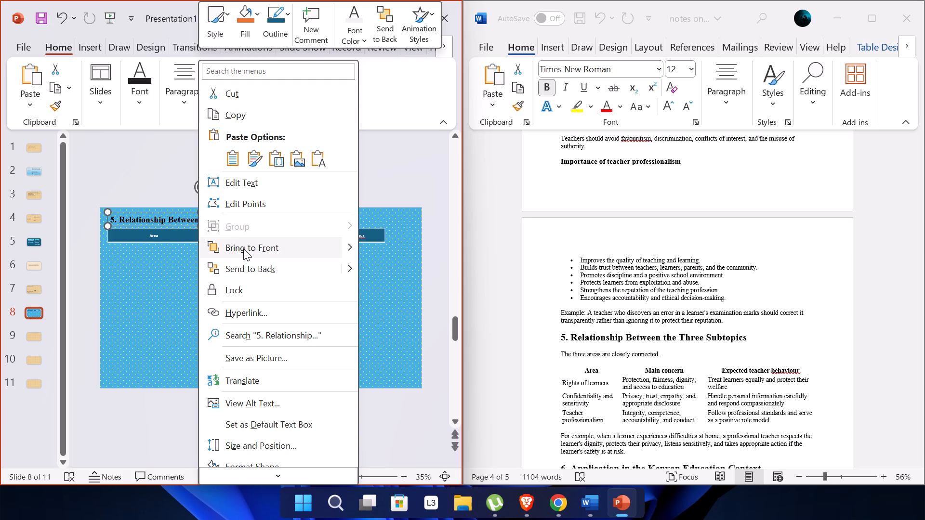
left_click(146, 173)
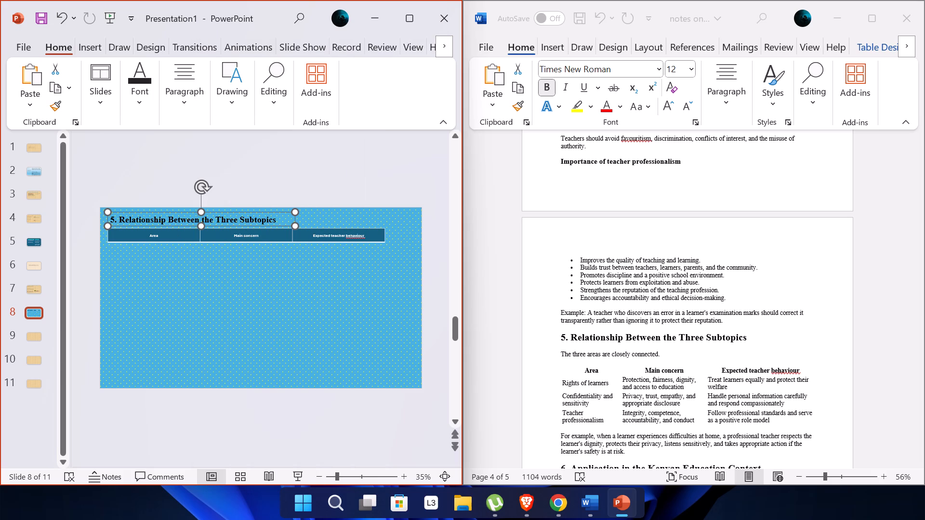
Extend the lower edge of slide 8's header row to make the row taller.
left_click(375, 232)
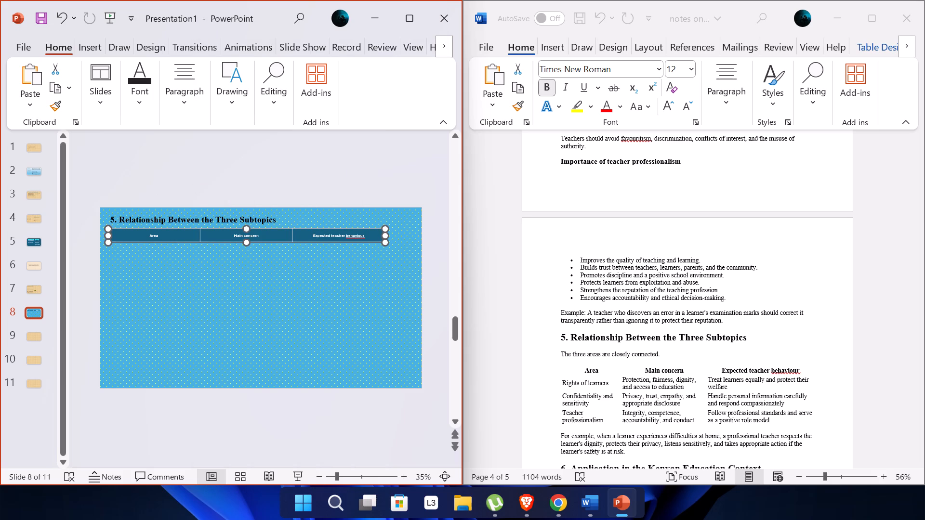
left_click_drag(383, 243, 385, 251)
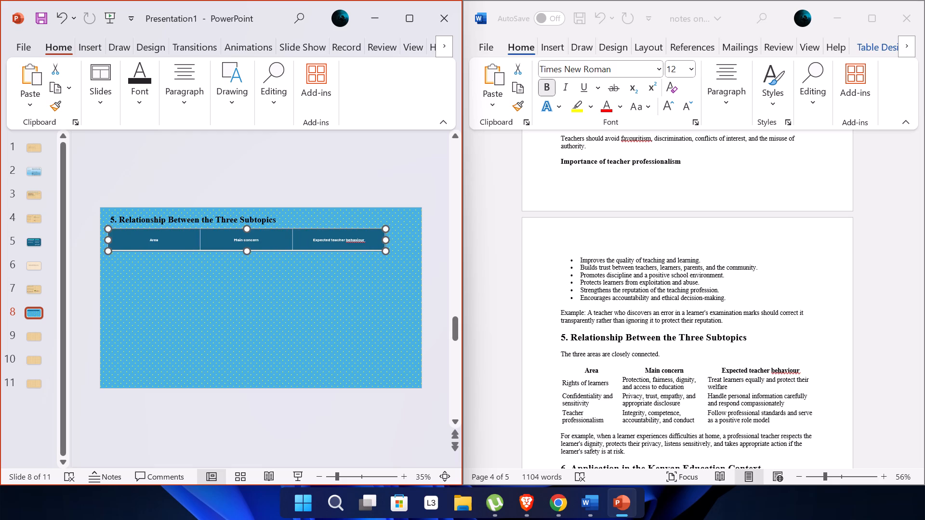
Set the font size of all three header cells in slide 8's table to 26.
left_click(366, 241)
left_click_drag(366, 241, 223, 237)
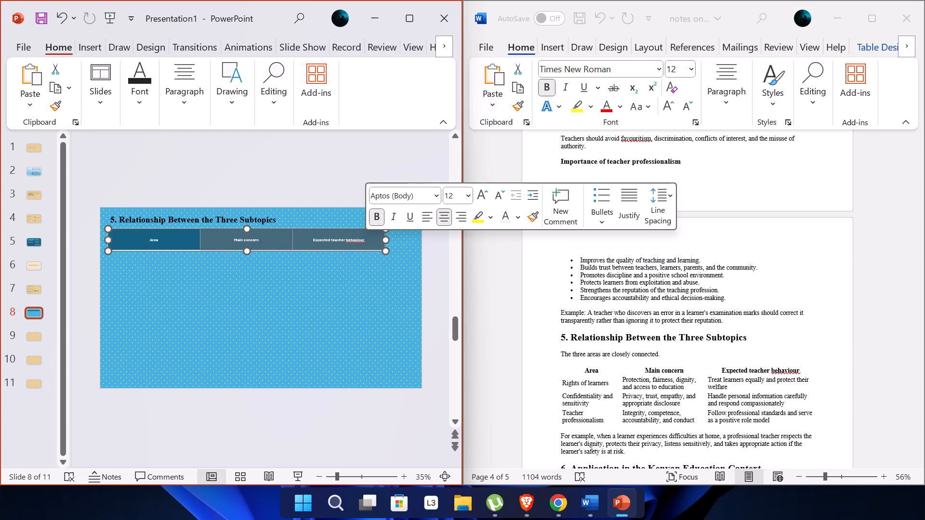
left_click_drag(223, 237, 147, 237)
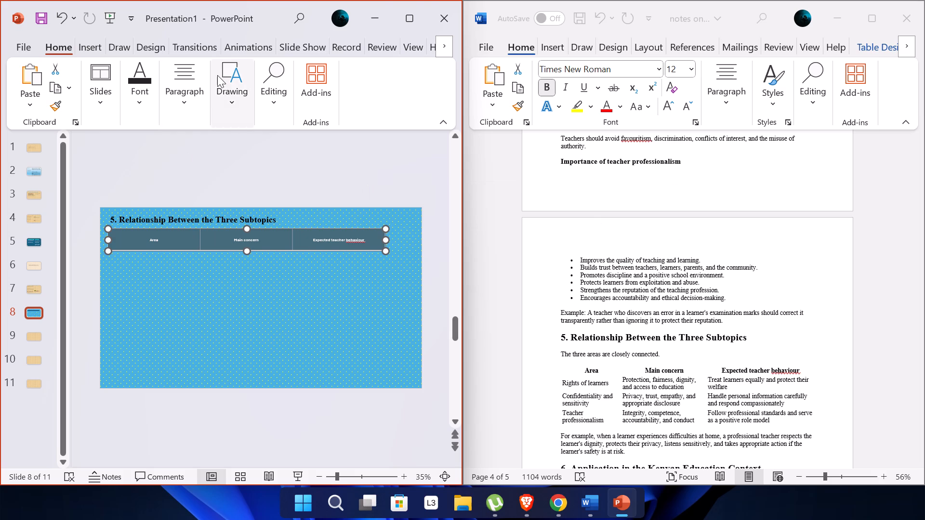
left_click(416, 13)
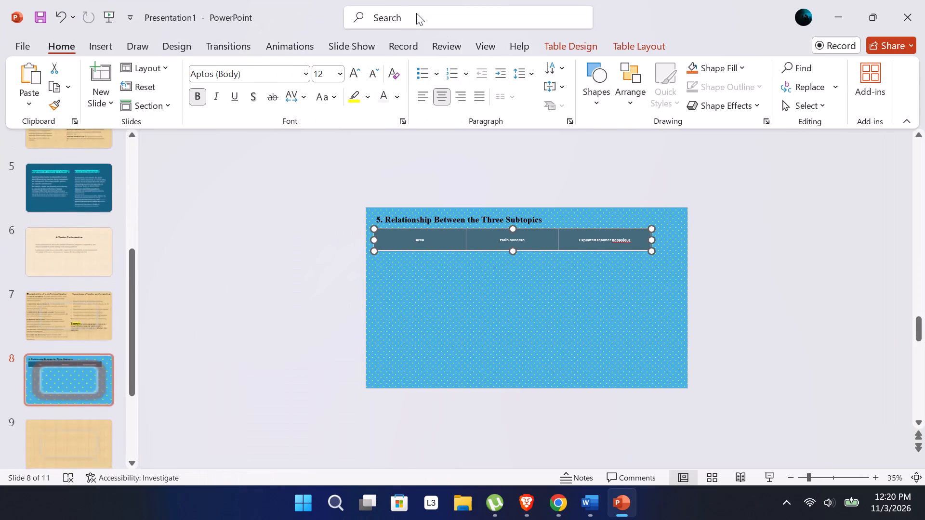
left_click(329, 73)
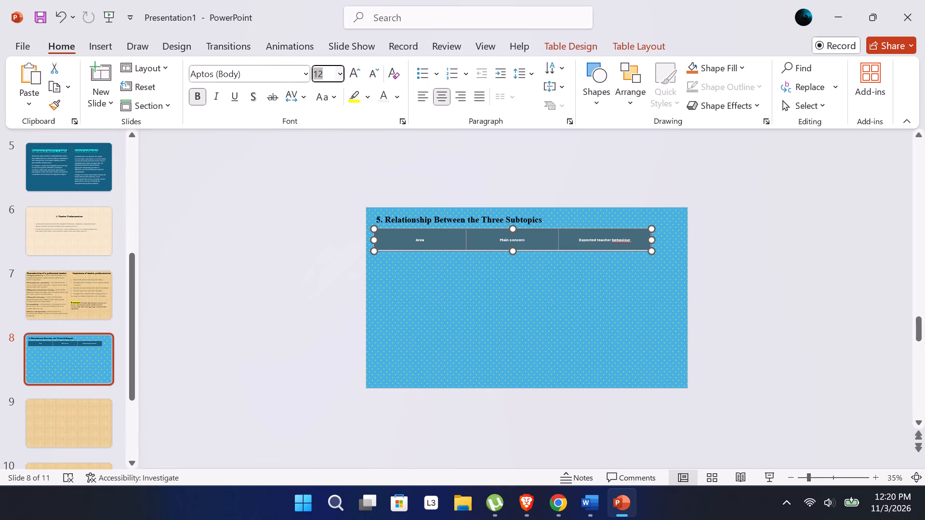
key("2")
key("8")
key("BackSpace")
key("6")
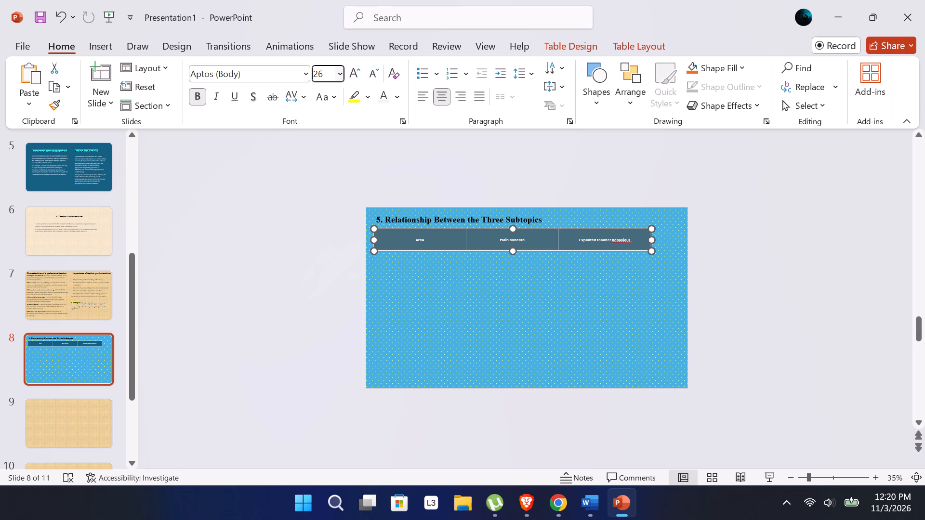
key("Return")
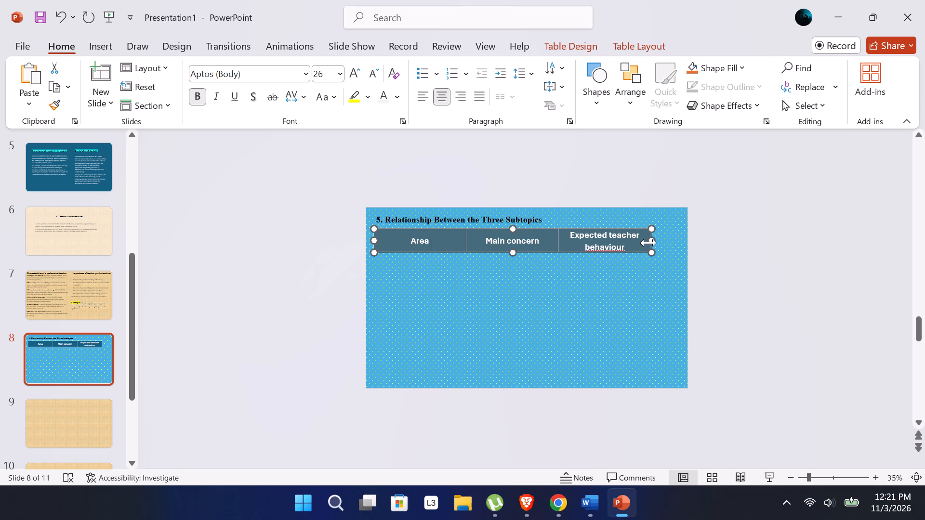
Widen slide 8's table until it reaches nearly to the slide's right edge.
left_click_drag(650, 243, 680, 243)
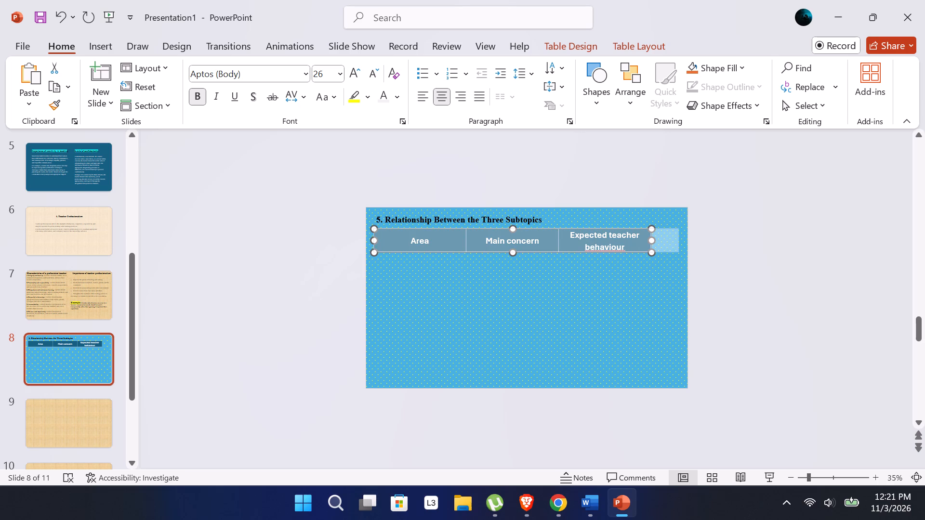
left_click_drag(680, 243, 681, 243)
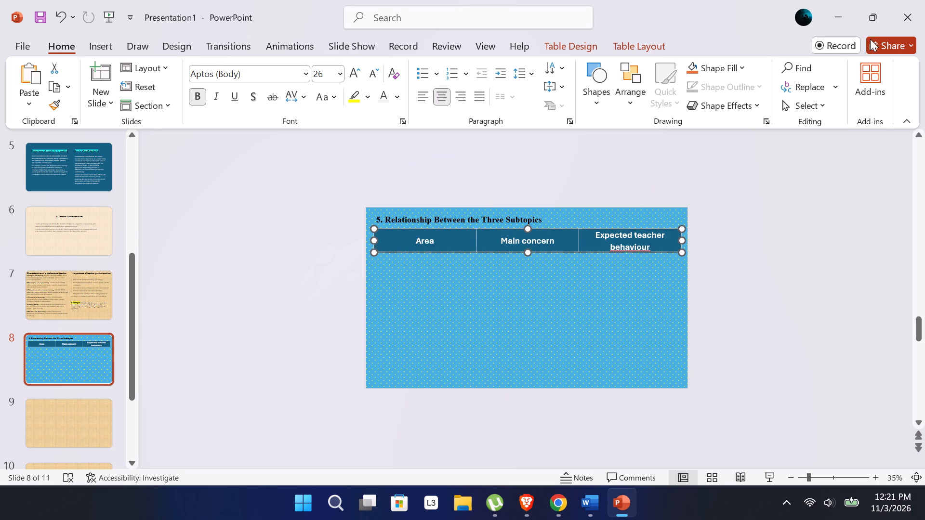
Arrange the presentation window side by side with the Word notes again.
left_click(871, 6)
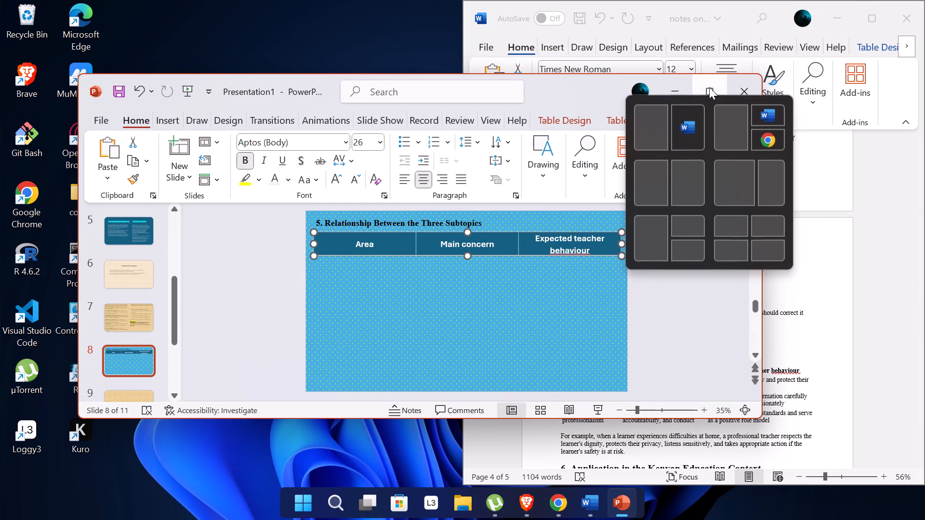
left_click(644, 122)
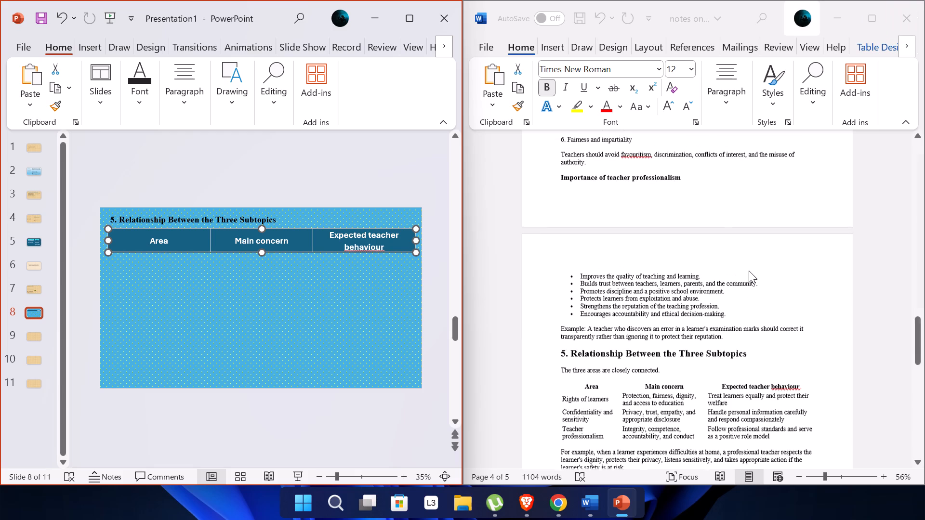
Copy the Rights of learners row from the three-subtopics table in the Word notes and paste it onto slide 8.
scroll(749, 271, "down", 1)
scroll(749, 271, "up", 1)
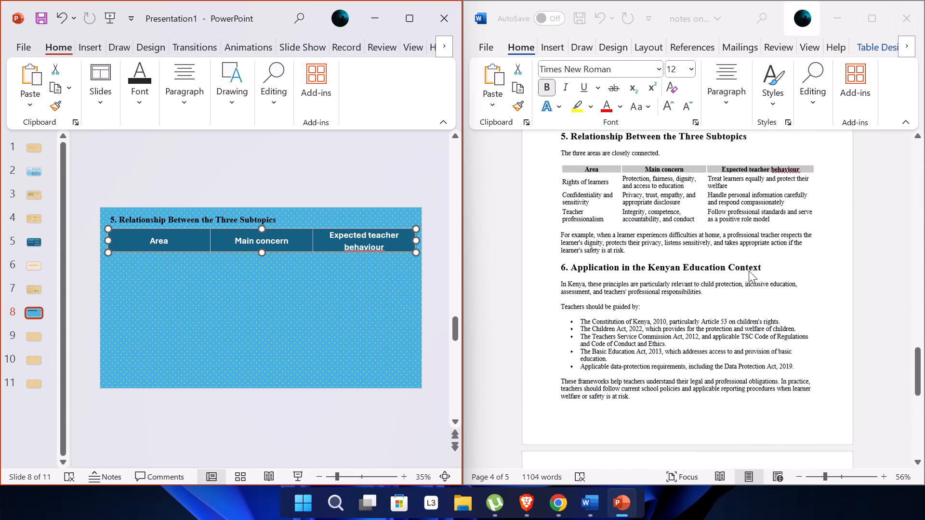
scroll(749, 271, "up", 2)
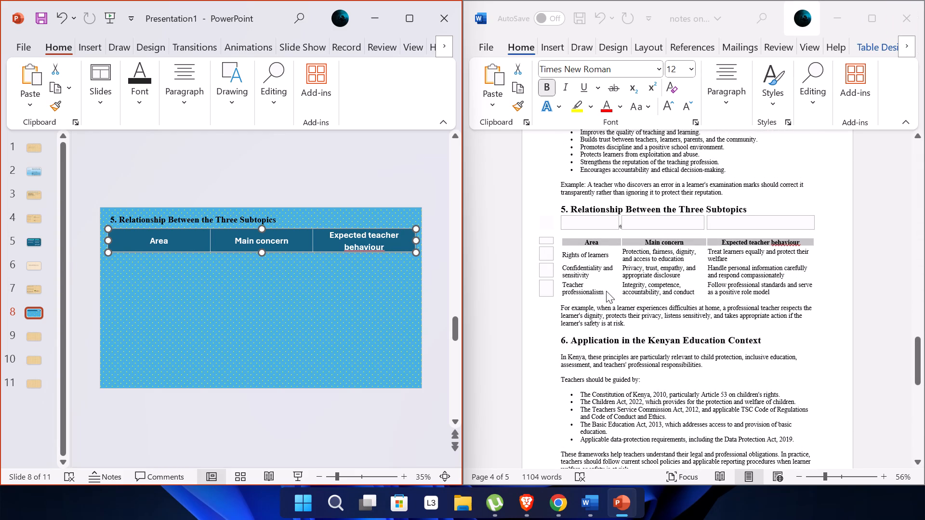
left_click(606, 291)
double_click(606, 291)
left_click_drag(606, 291, 586, 271)
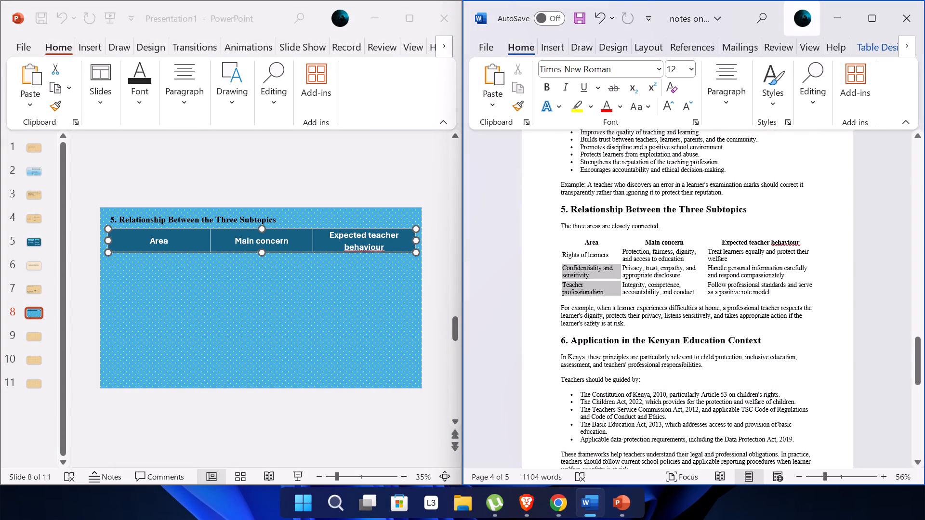
left_click_drag(586, 271, 581, 297)
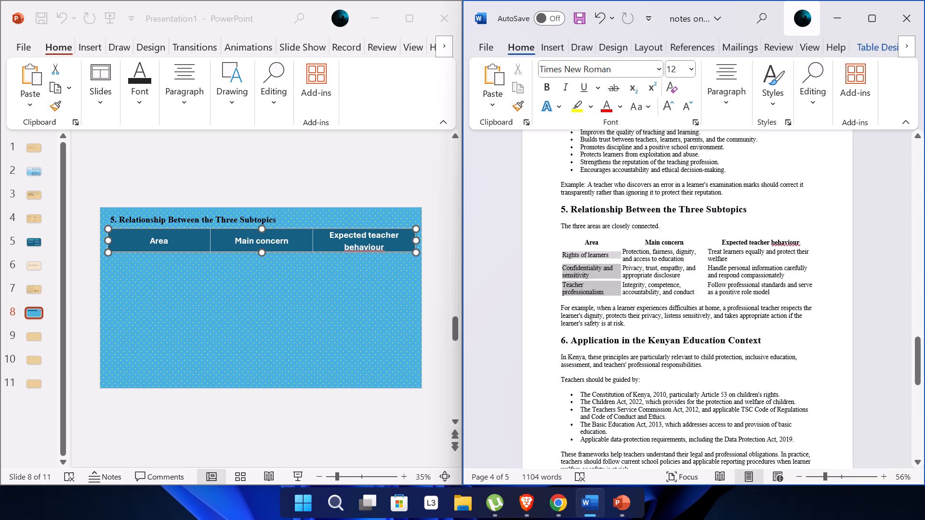
left_click_drag(581, 297, 546, 289)
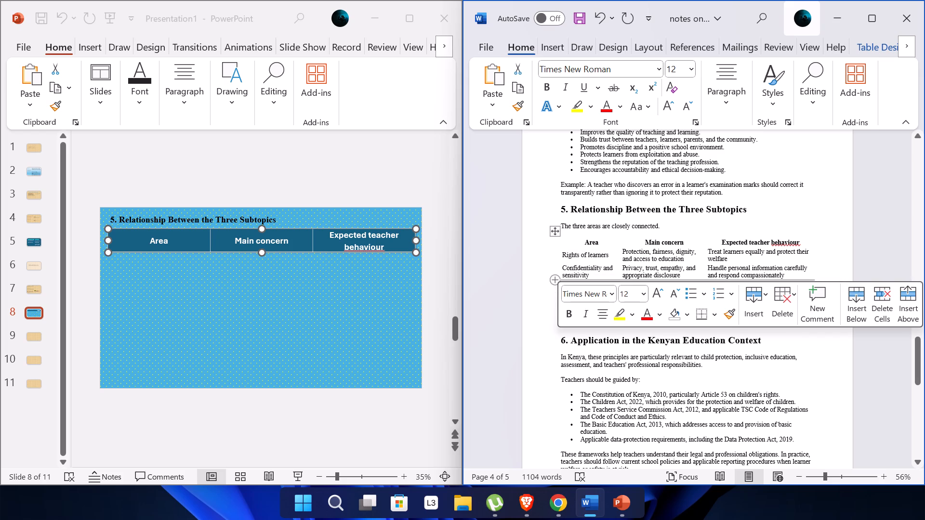
left_click(555, 270)
left_click(563, 254)
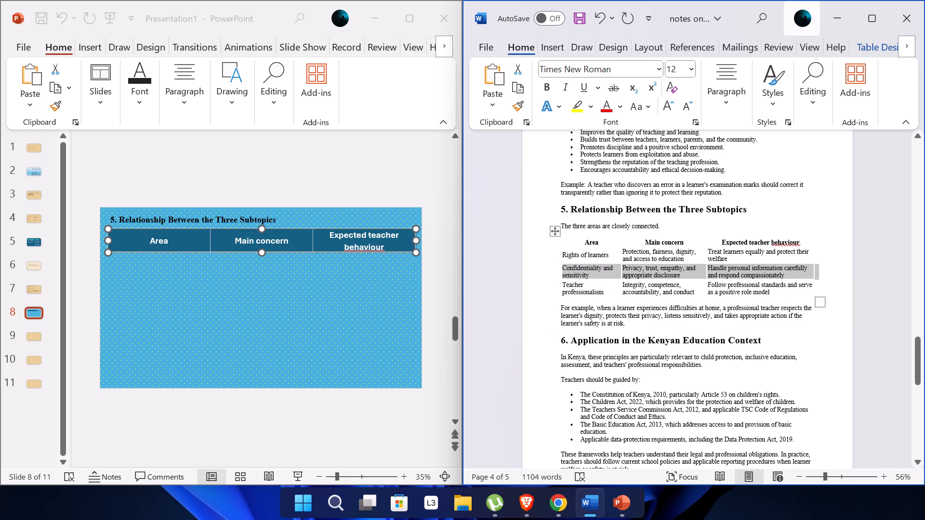
left_click_drag(563, 255, 611, 253)
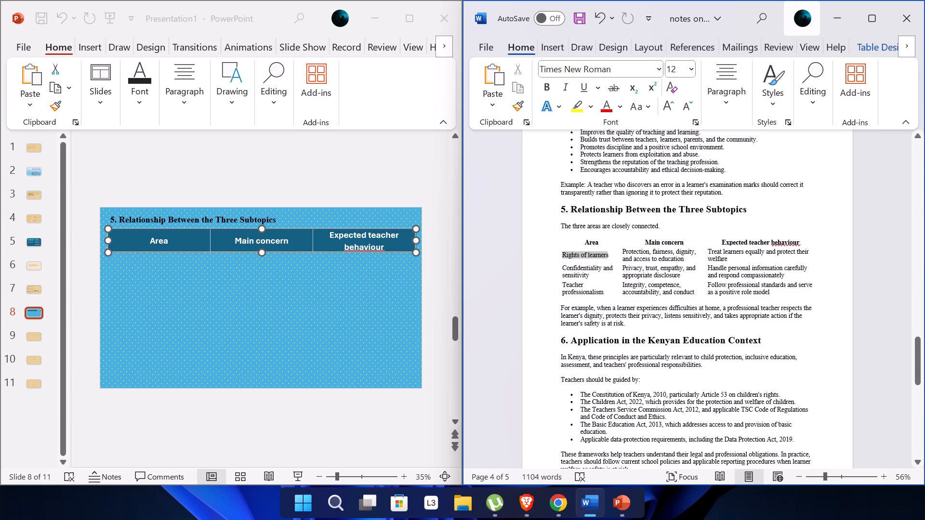
left_click_drag(611, 253, 752, 251)
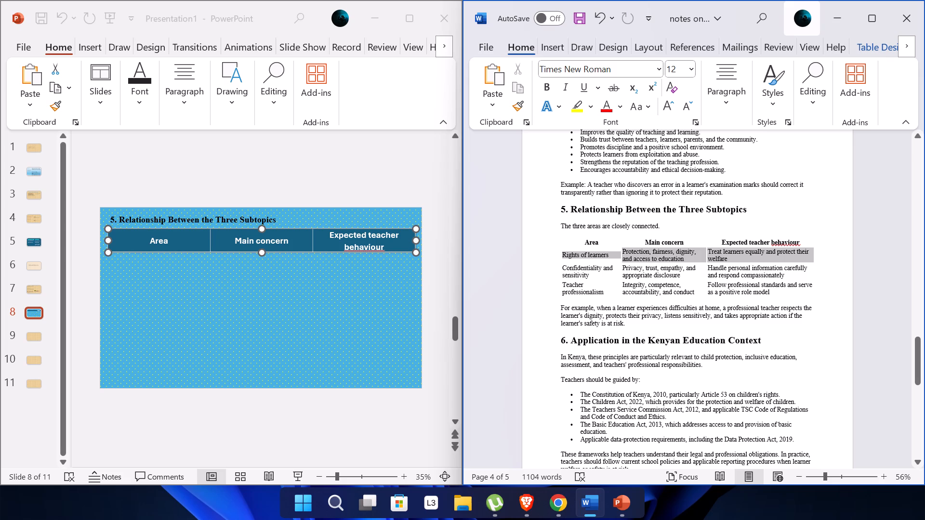
left_click_drag(752, 251, 752, 251)
key("ctrl+c")
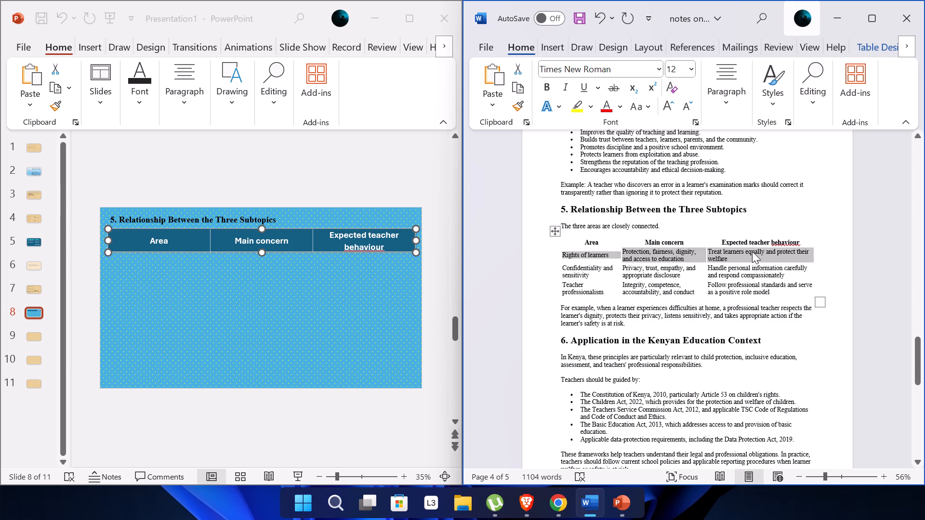
left_click(156, 261)
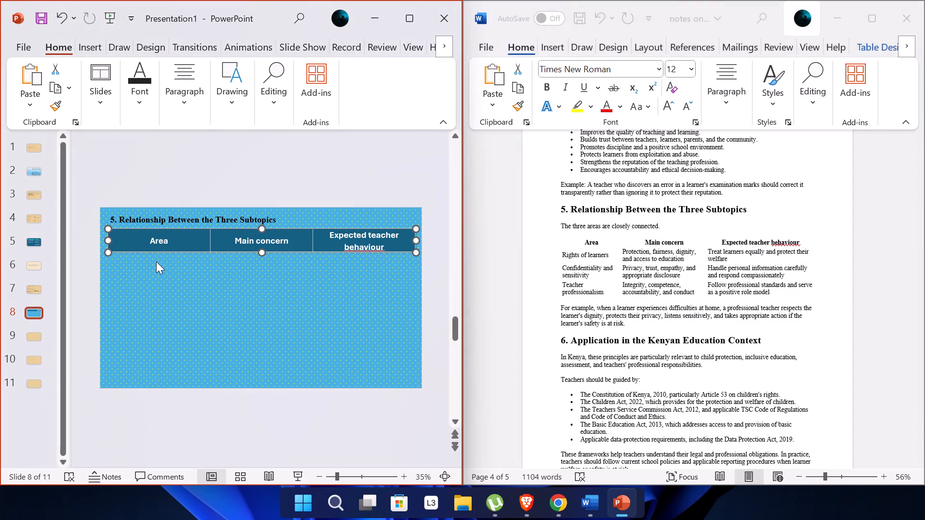
left_click(156, 261)
key("ctrl+v")
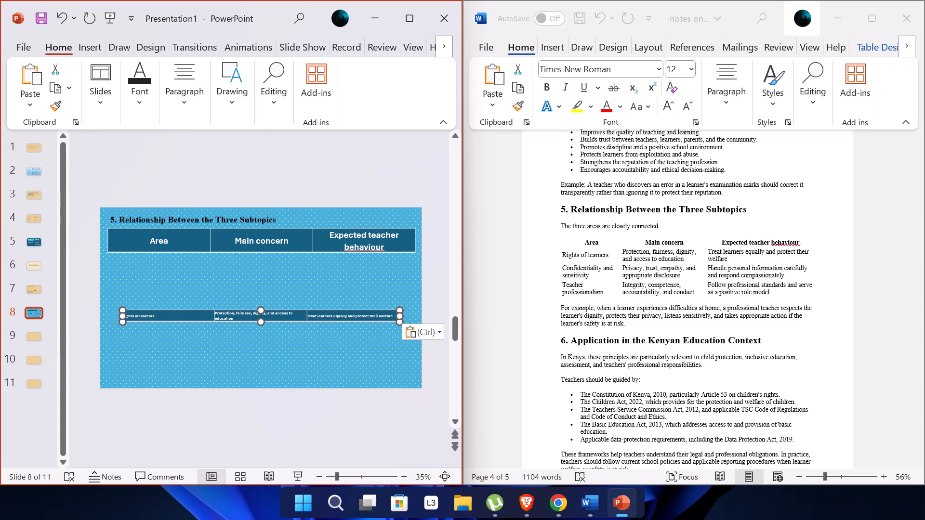
Move the pasted Rights of learners row up beneath slide 8's header row and extend its lower edge to make it taller.
left_click_drag(250, 319, 249, 283)
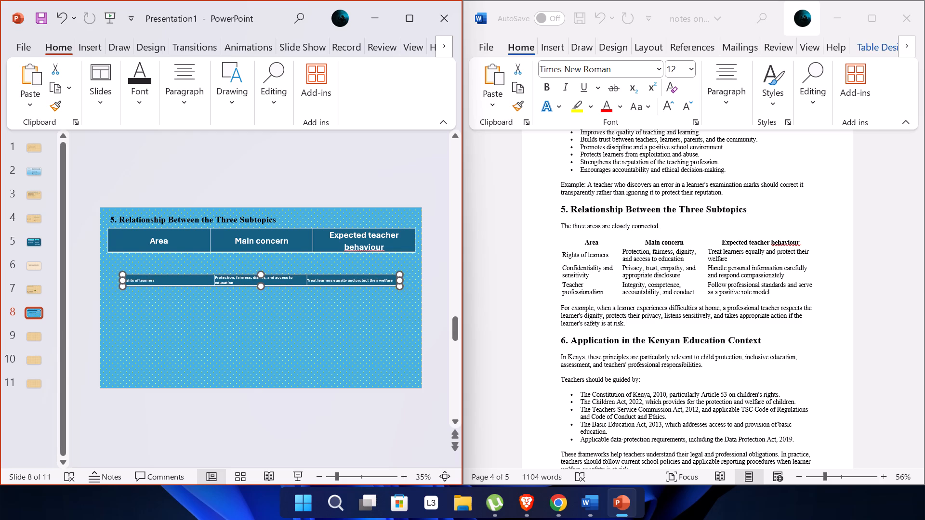
left_click_drag(262, 290, 261, 297)
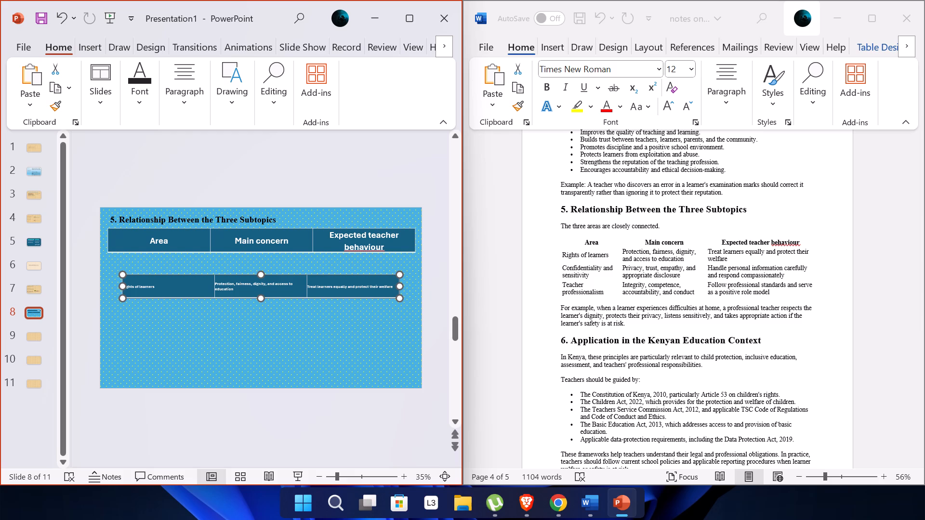
Maximize the presentation window and set the font size of all three Rights of learners cells to 26.
left_click_drag(393, 287, 359, 284)
left_click_drag(359, 284, 132, 283)
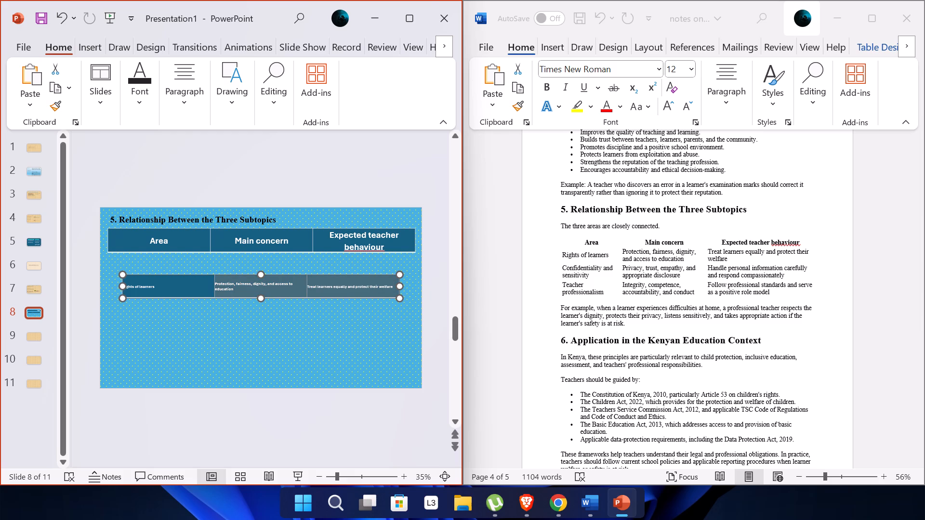
left_click(410, 17)
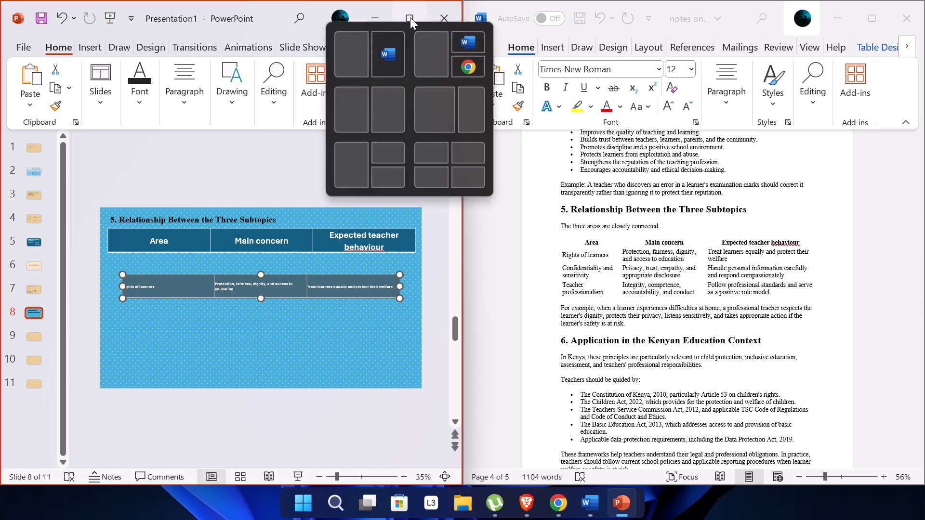
left_click(328, 74)
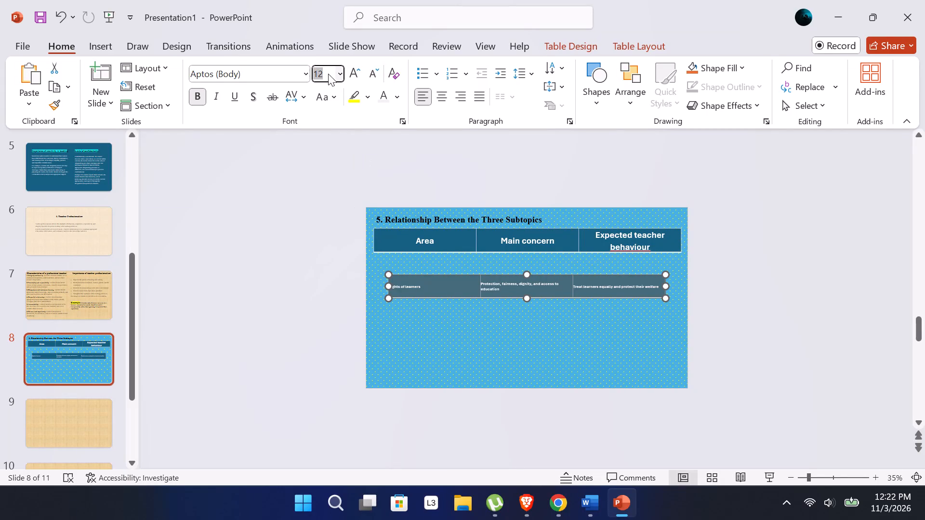
key("2")
key("6")
key("Return")
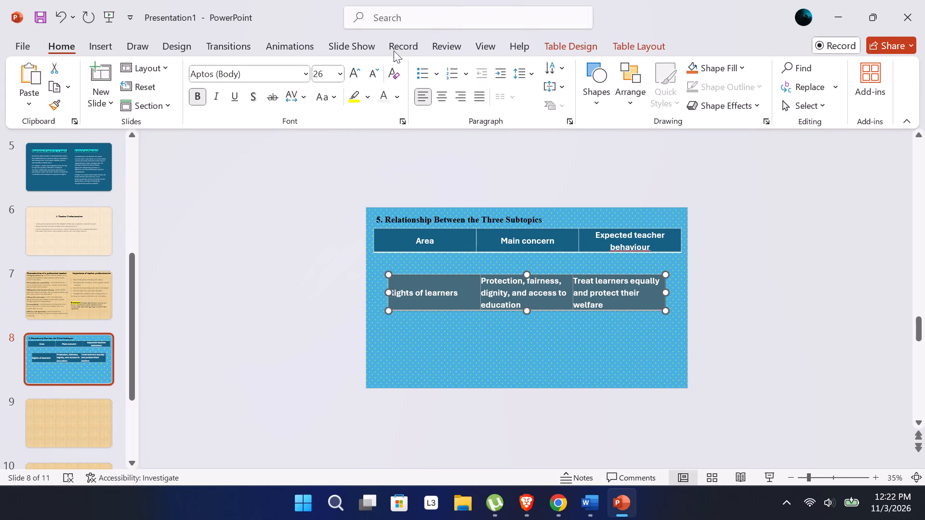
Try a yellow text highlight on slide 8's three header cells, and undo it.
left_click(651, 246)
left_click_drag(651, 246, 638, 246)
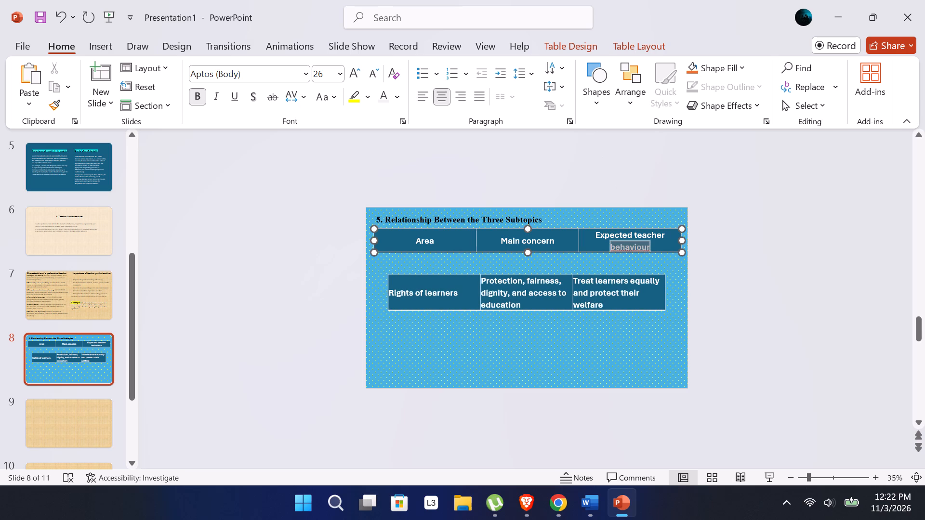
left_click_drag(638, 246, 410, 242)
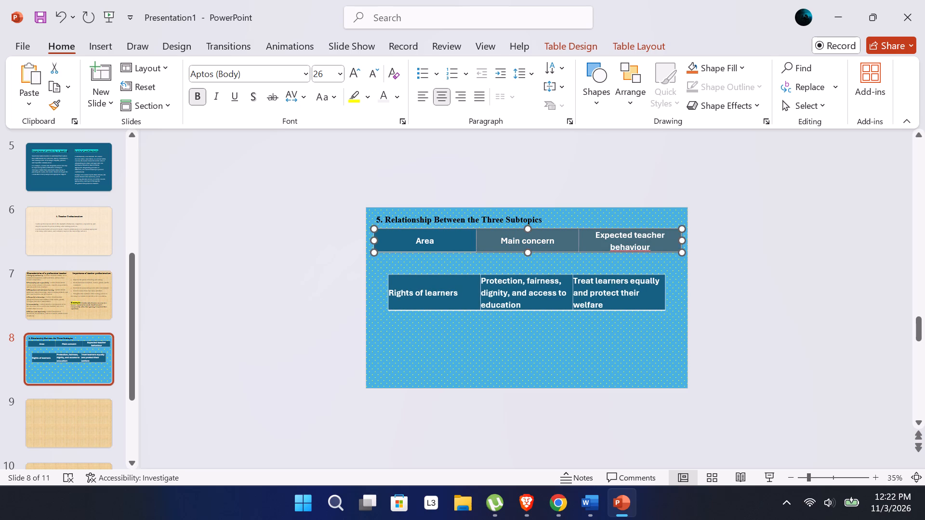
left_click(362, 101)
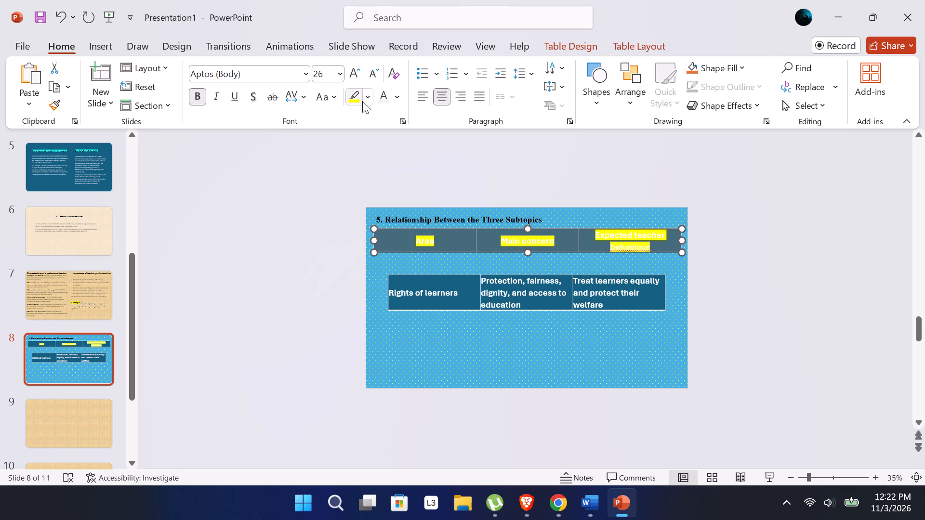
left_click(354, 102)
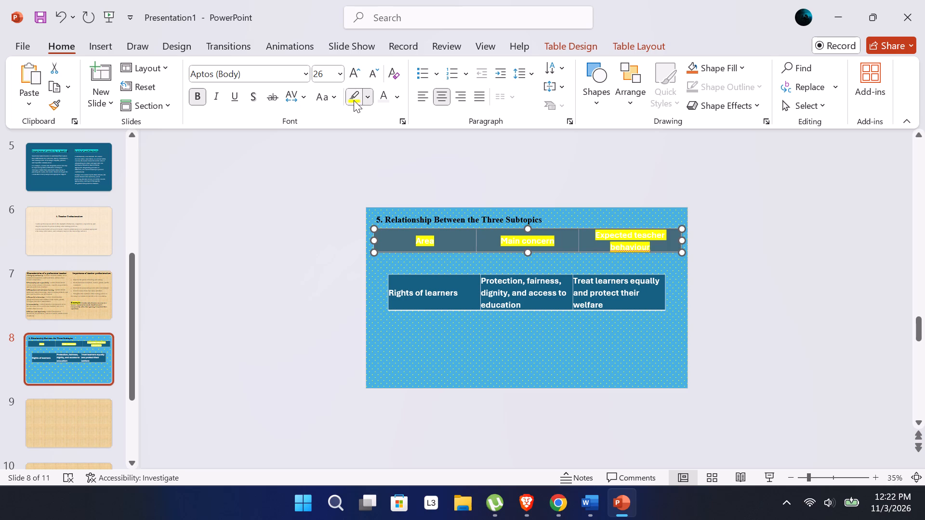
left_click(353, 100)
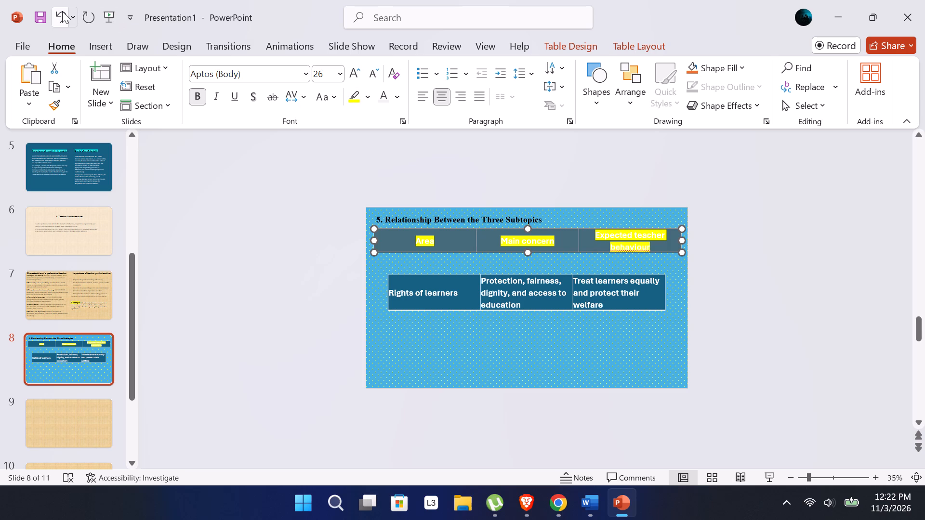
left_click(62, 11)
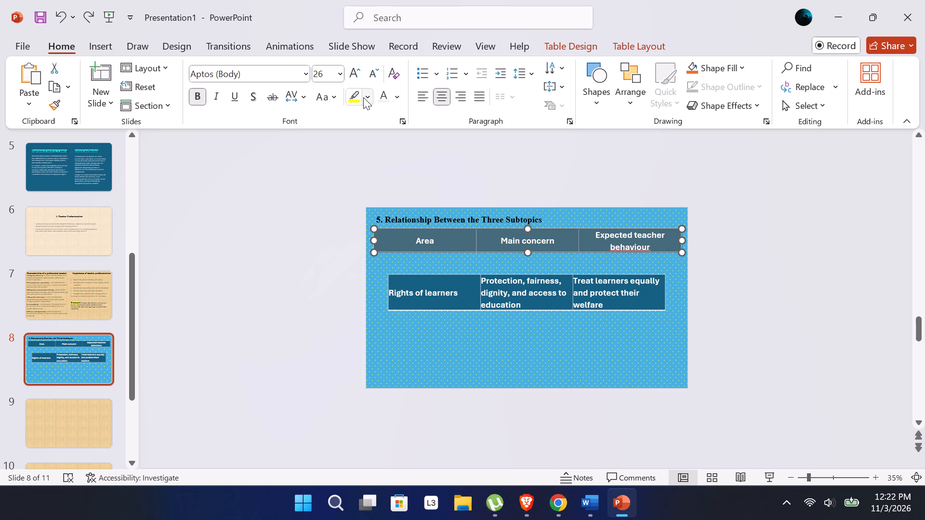
Open the font colour choices for the text in slide 8's three header cells.
left_click(394, 96)
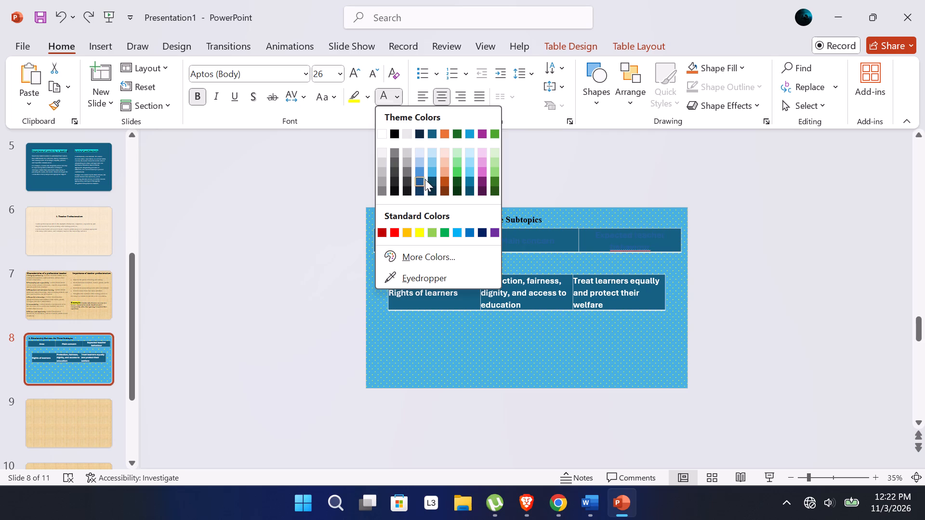
Change the text in slide 8's three header cells to light green from the theme colours, and deselect the table.
left_click(458, 164)
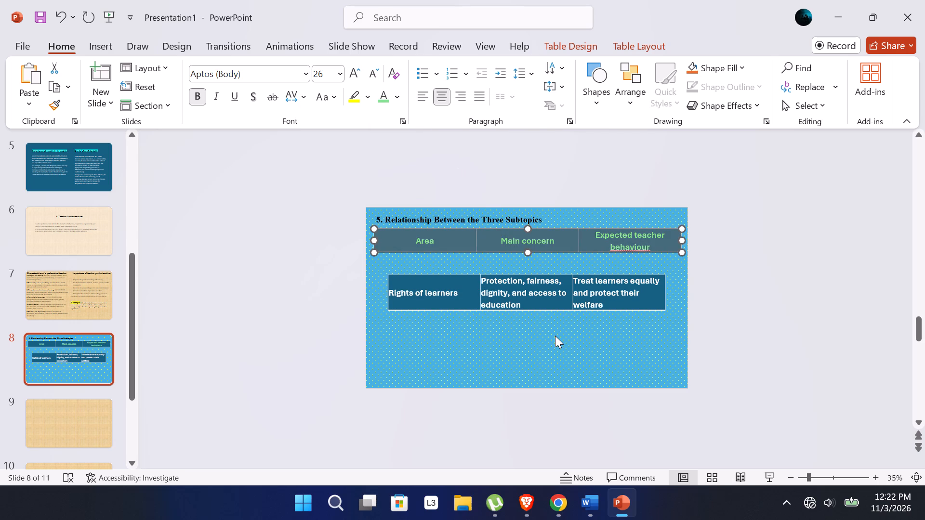
left_click(555, 336)
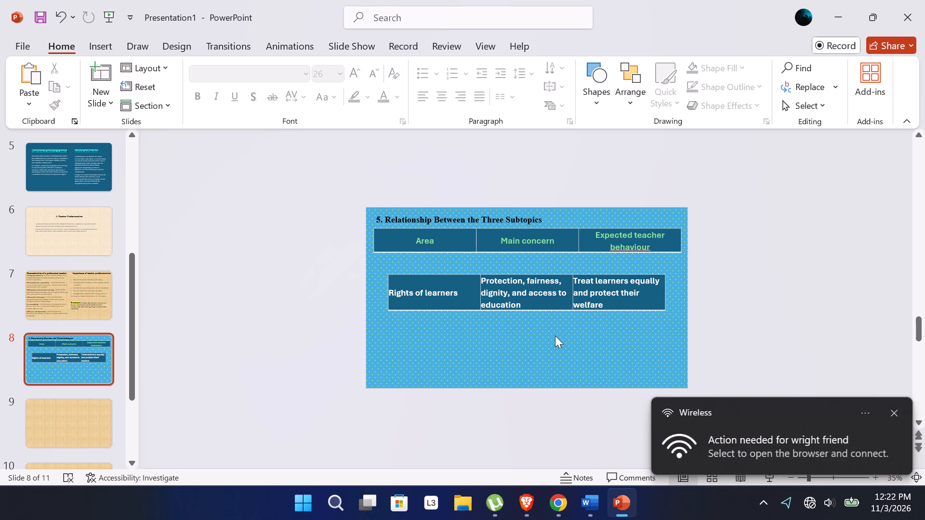
Check the computer's Wi-Fi connection status and the list of available networks.
left_click(825, 515)
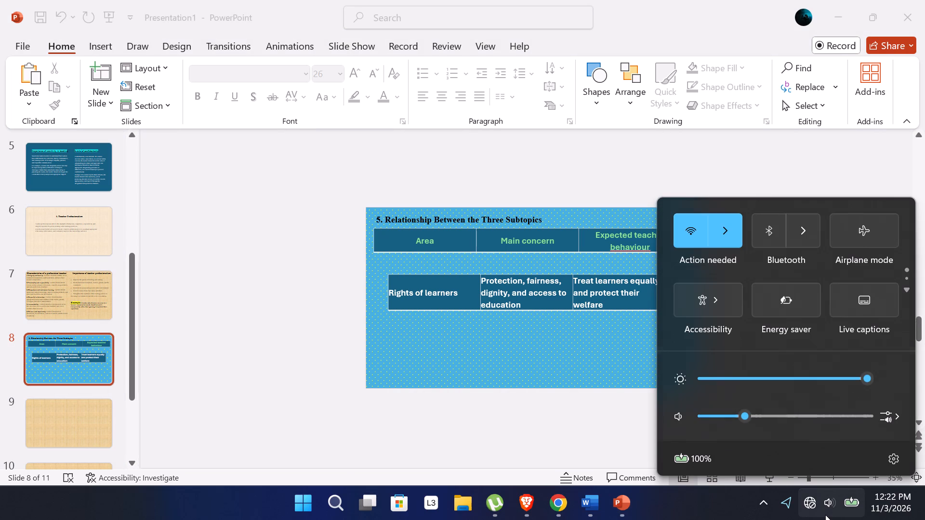
left_click(715, 219)
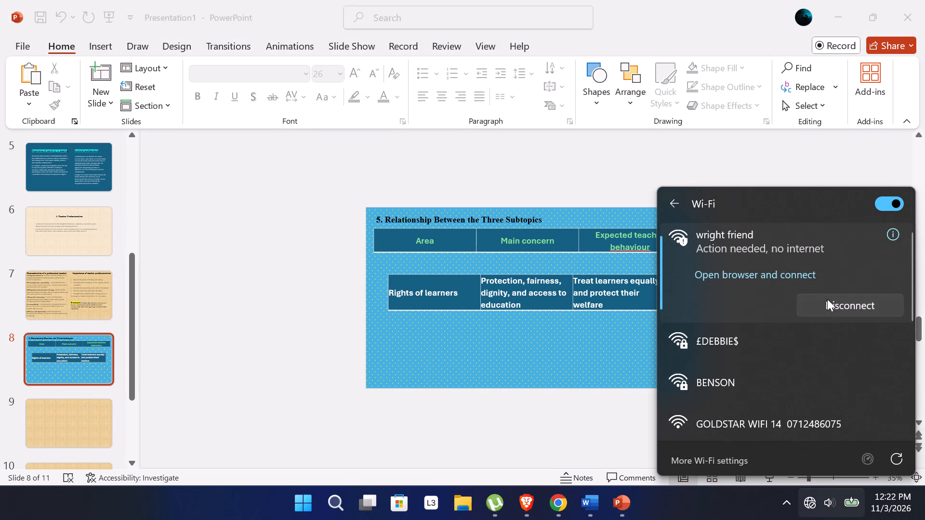
left_click(828, 499)
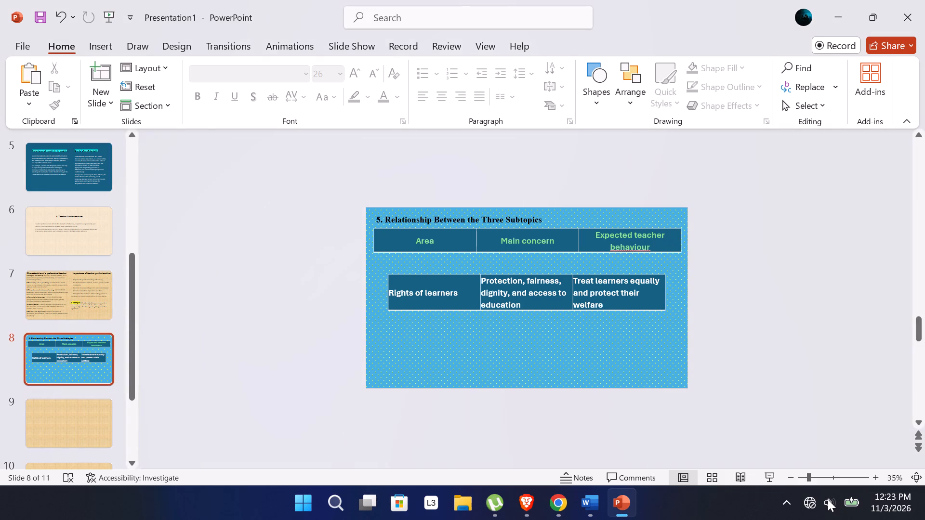
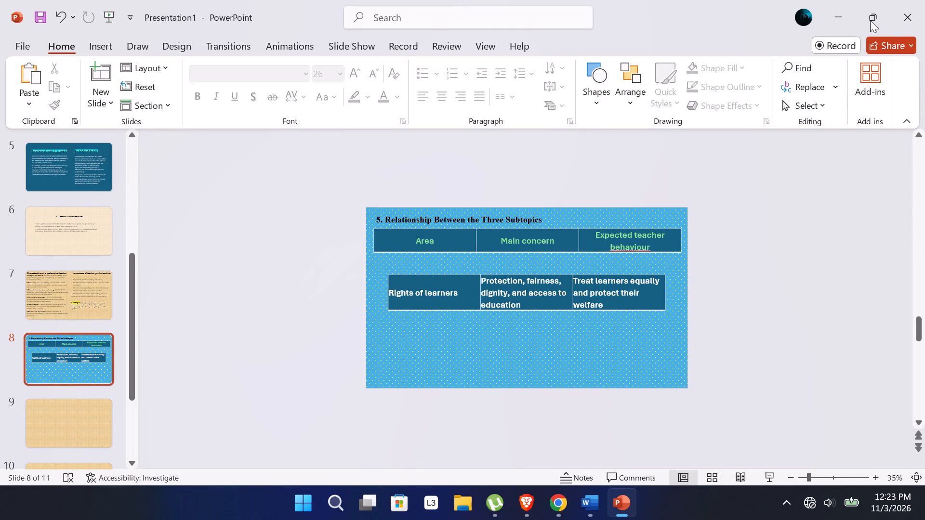
Arrange the presentation window at half-screen width, side by side with the Word notes document.
left_click(772, 56)
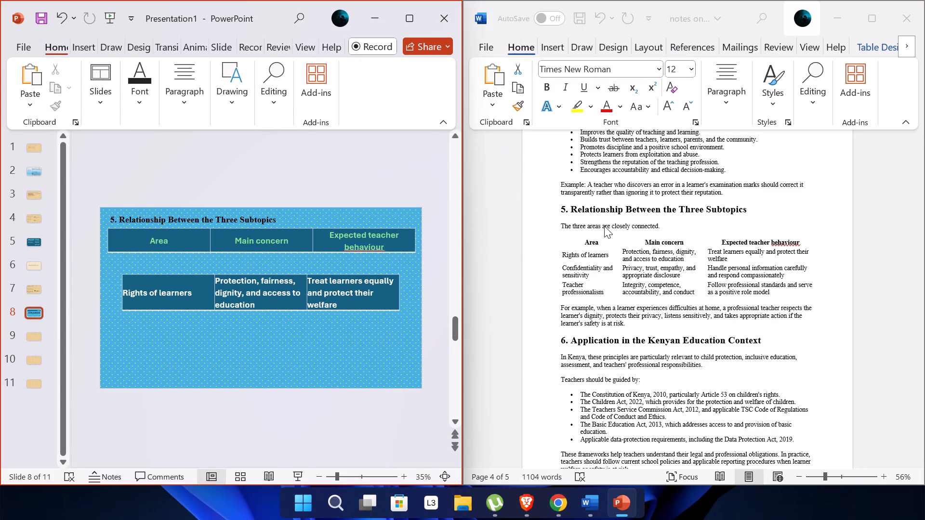
Insert three blank rows beneath the Rights of learners row in the Word notes' table.
scroll(604, 226, "down", 2)
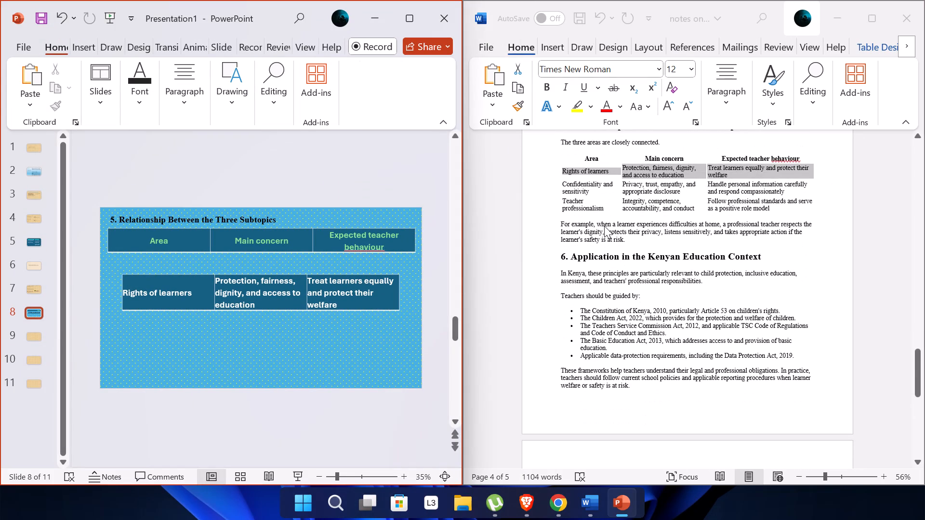
scroll(604, 226, "down", 1)
left_click(563, 187)
left_click(560, 184)
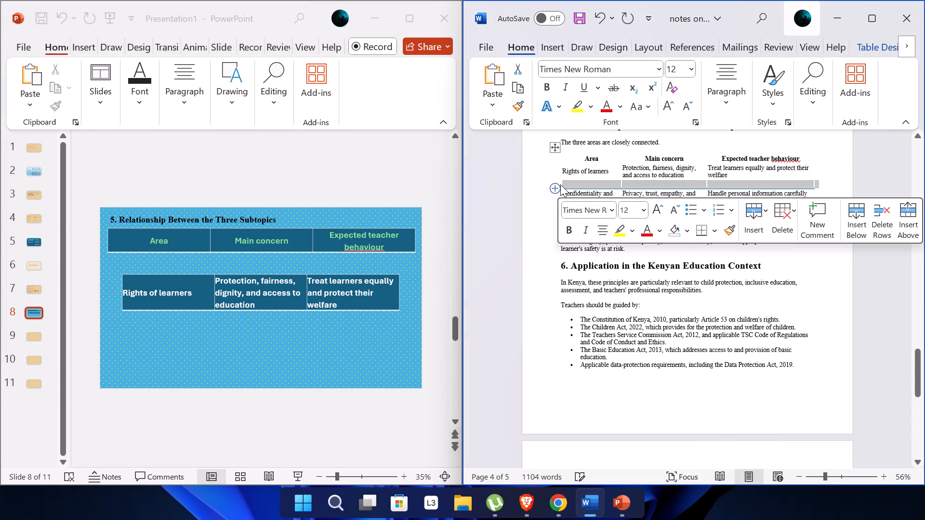
left_click(555, 182)
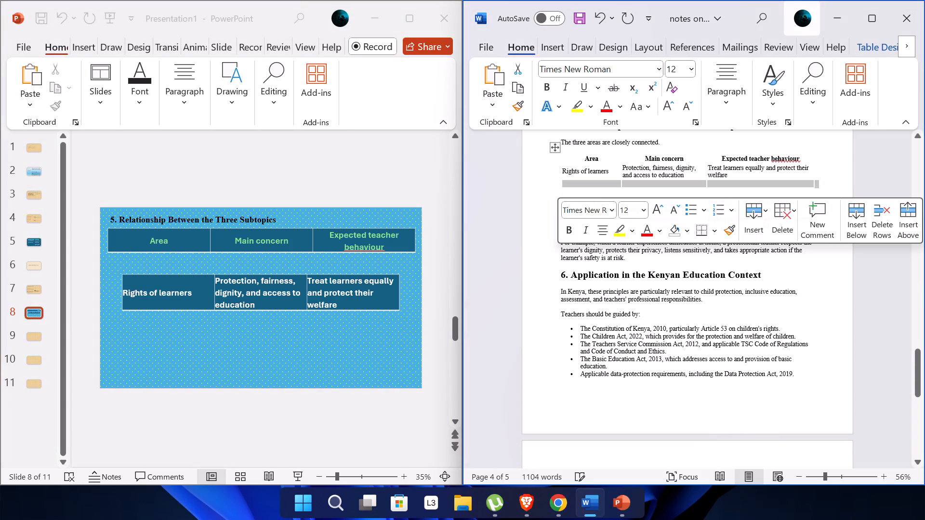
left_click(537, 193)
left_click(555, 196)
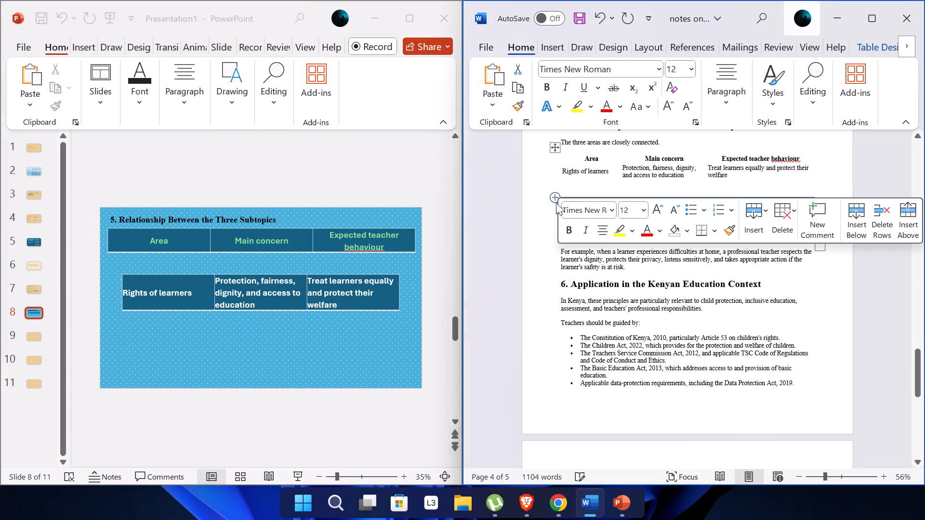
left_click(628, 300)
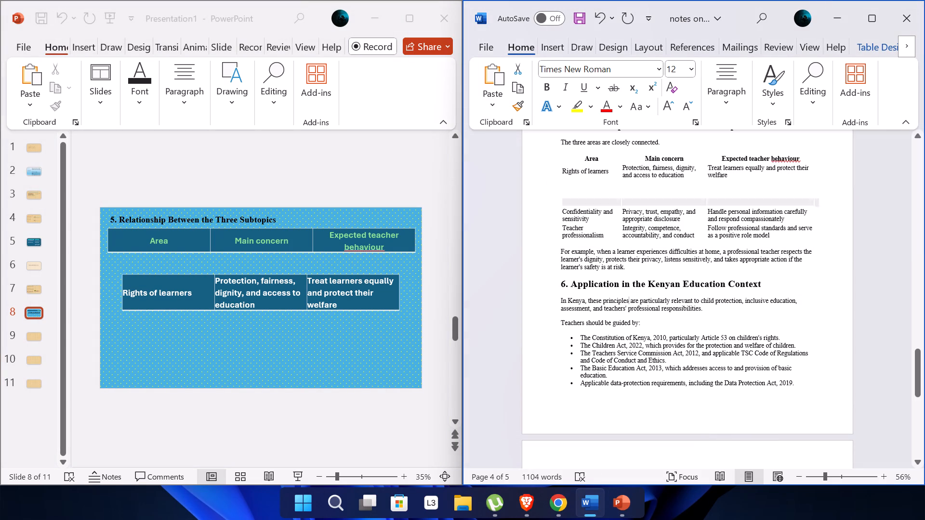
Copy the Confidentiality and sensitivity and Teacher professionalism rows from the Word notes and paste them onto slide 8.
left_click_drag(774, 235, 767, 235)
left_click_drag(752, 233, 574, 204)
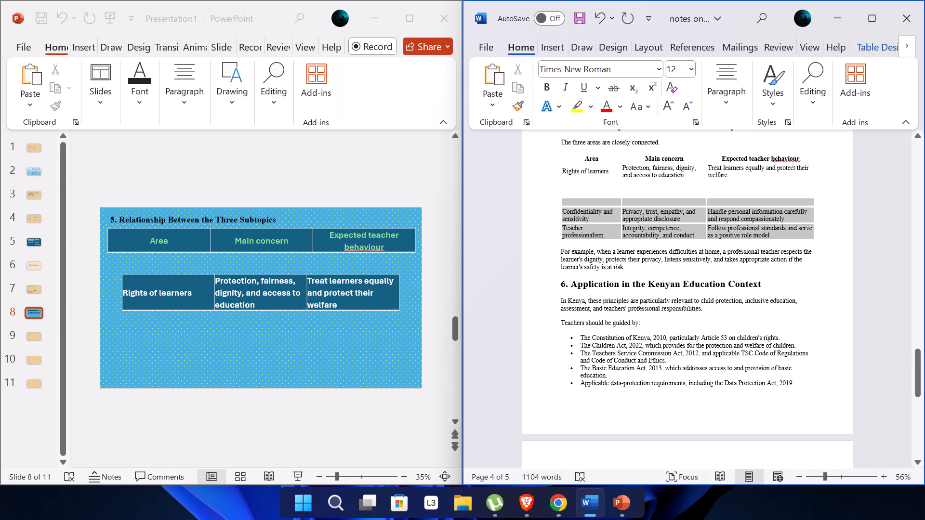
left_click_drag(574, 204, 559, 211)
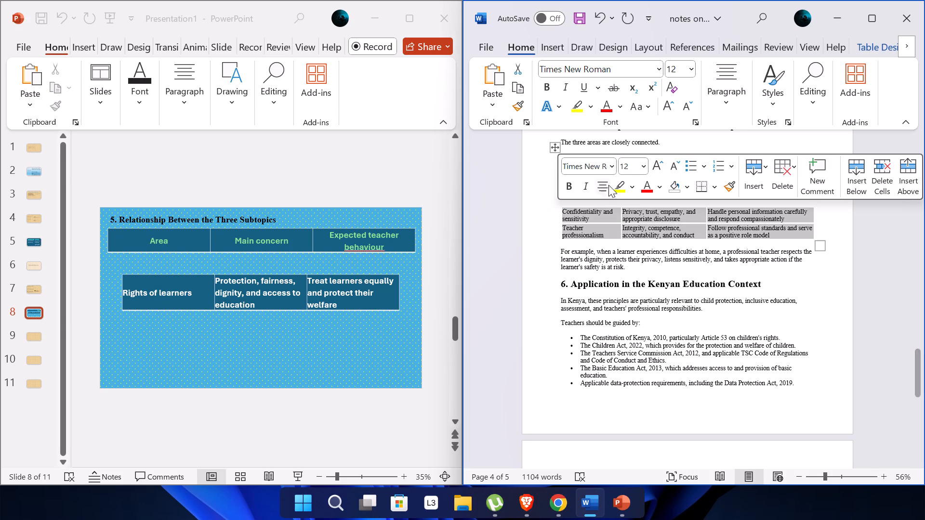
key("ctrl+c")
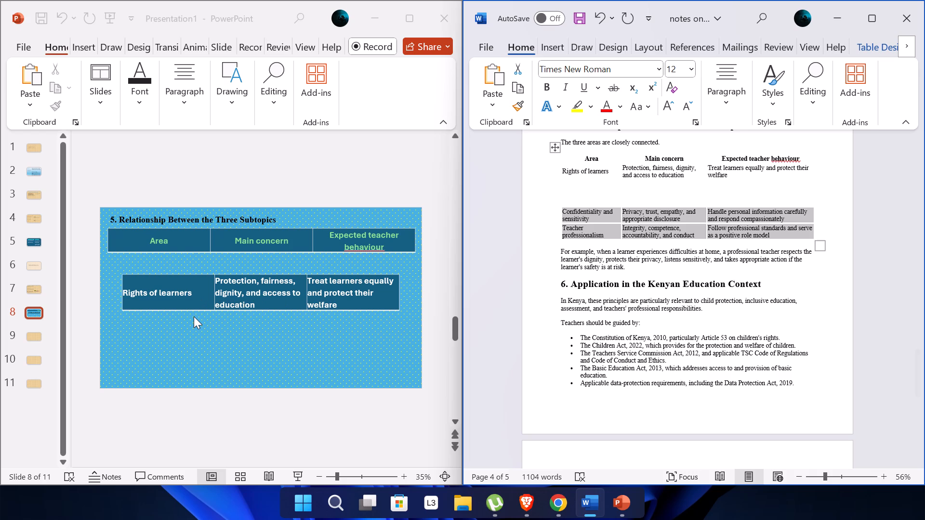
key("ctrl+v")
key("ctrl+v")
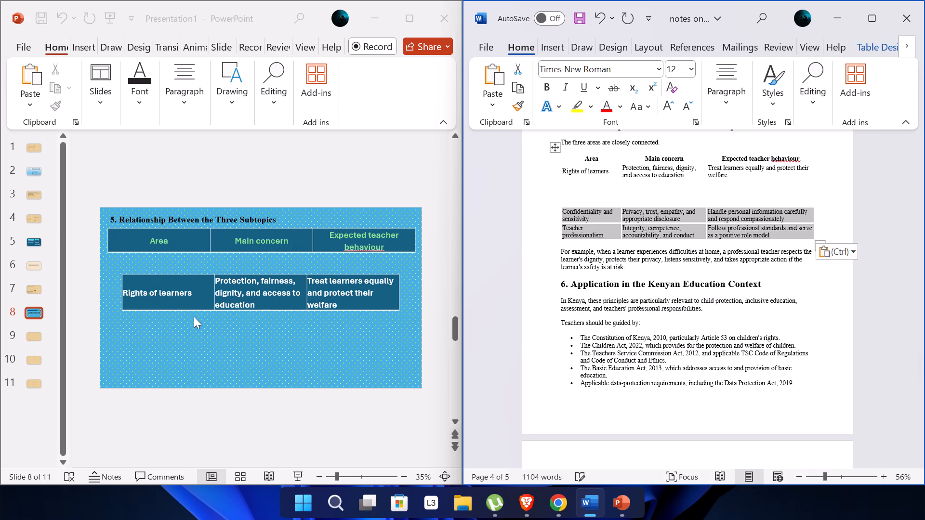
left_click(195, 329)
key("ctrl+v")
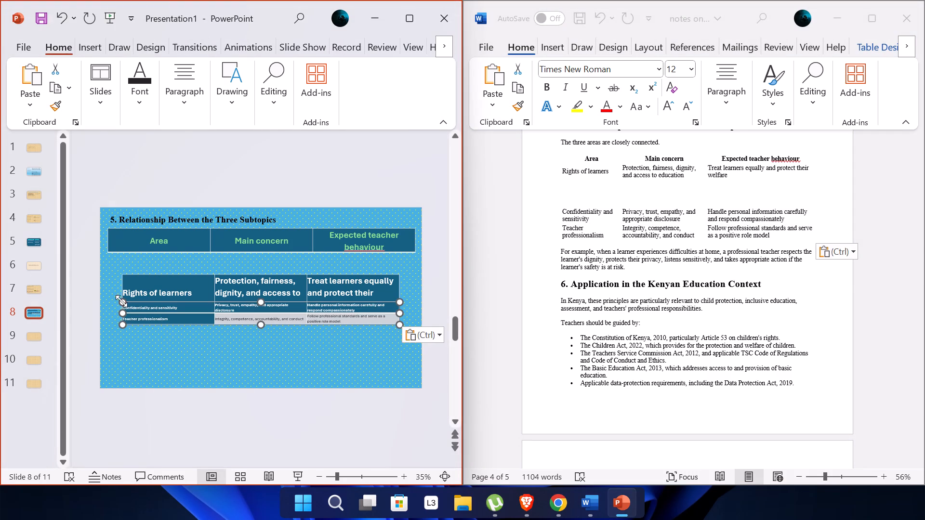
Extend the lower edge of the pasted two-row table on slide 8 to make its rows taller.
left_click(343, 321)
left_click_drag(258, 321, 256, 338)
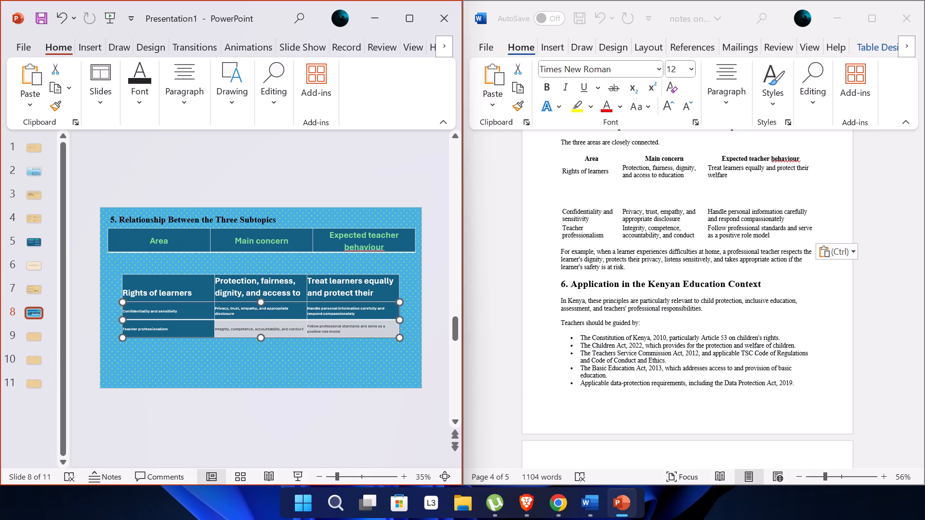
Maximize the presentation window and set the font size of all cells in the pasted two-row table to 26.
left_click(341, 329)
left_click_drag(341, 329, 333, 331)
left_click_drag(333, 331, 145, 311)
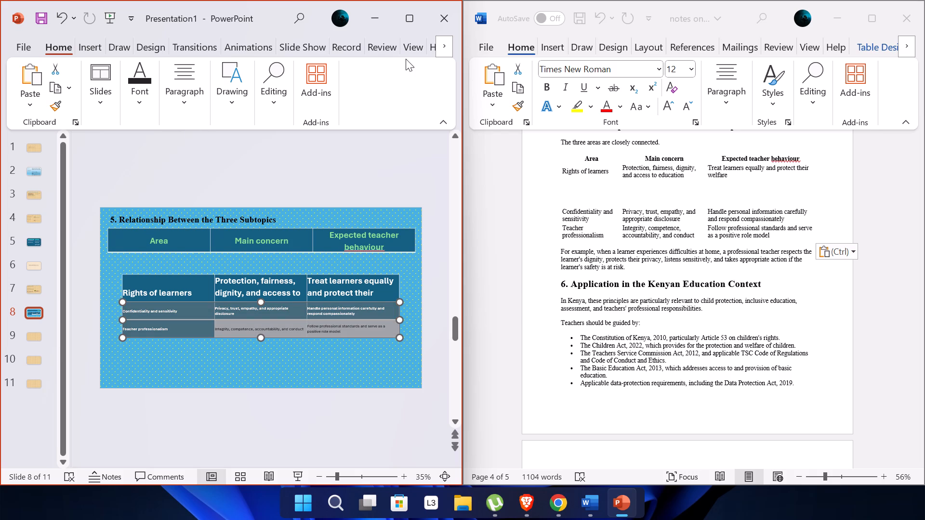
left_click(409, 16)
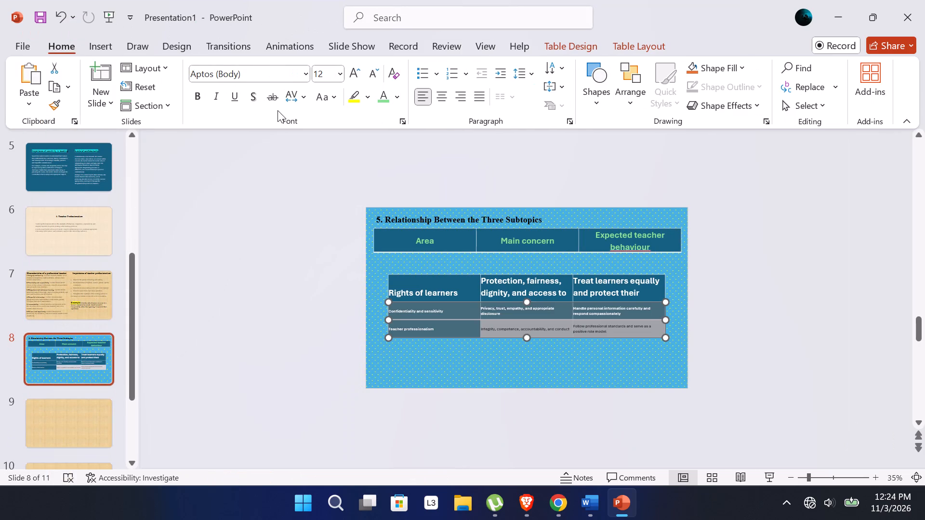
left_click(320, 75)
key("2")
key("6")
key("Return")
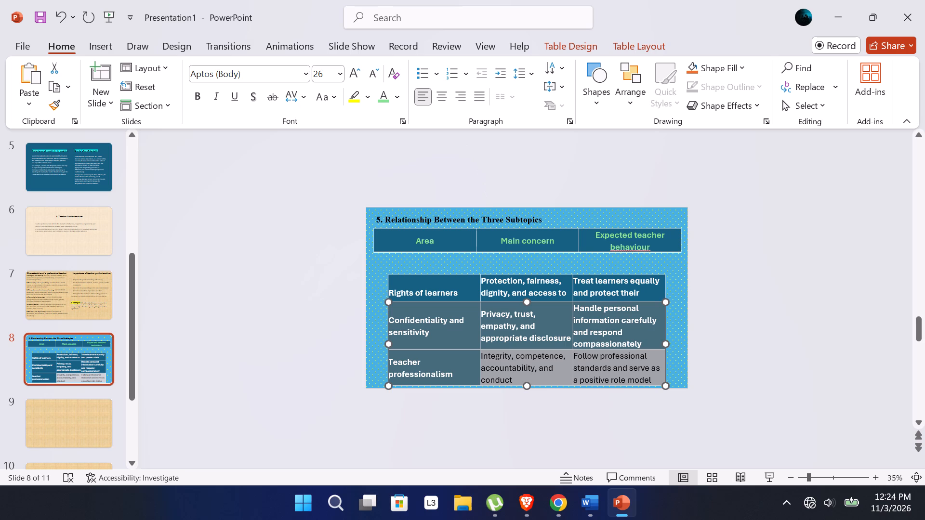
left_click(723, 379)
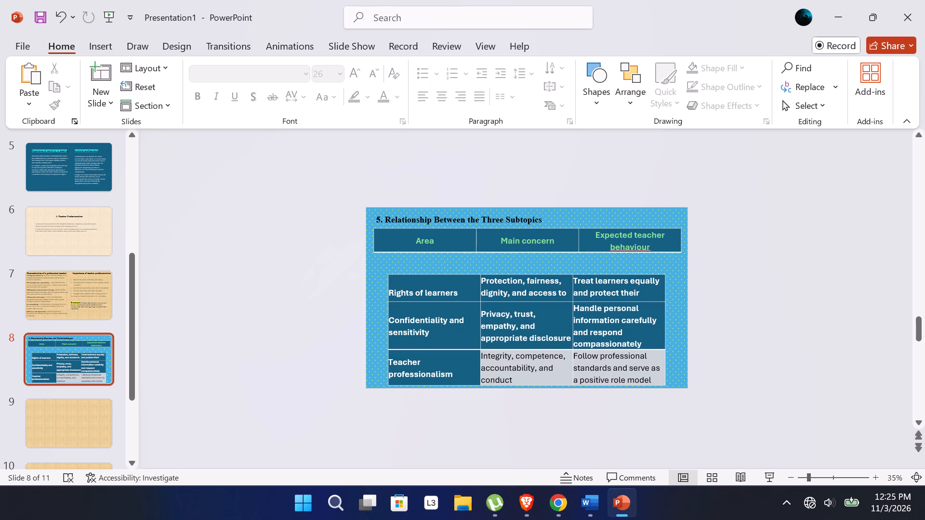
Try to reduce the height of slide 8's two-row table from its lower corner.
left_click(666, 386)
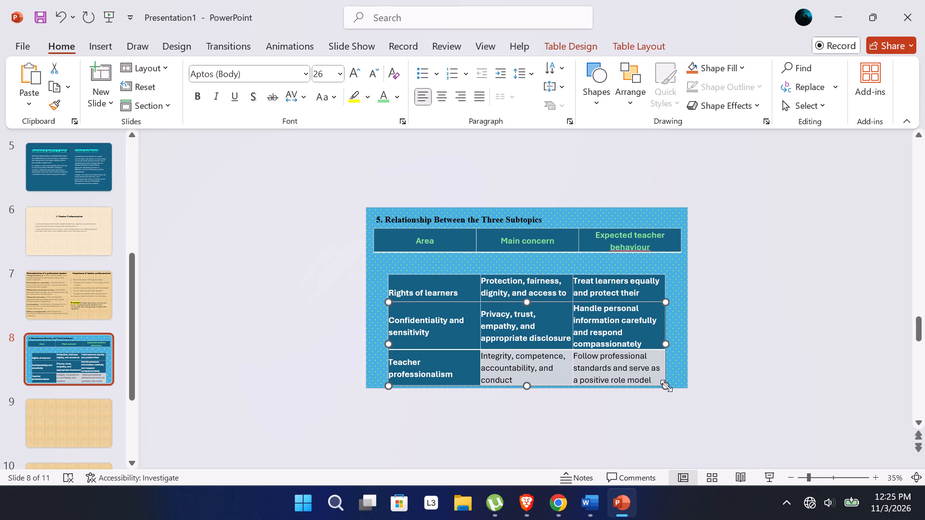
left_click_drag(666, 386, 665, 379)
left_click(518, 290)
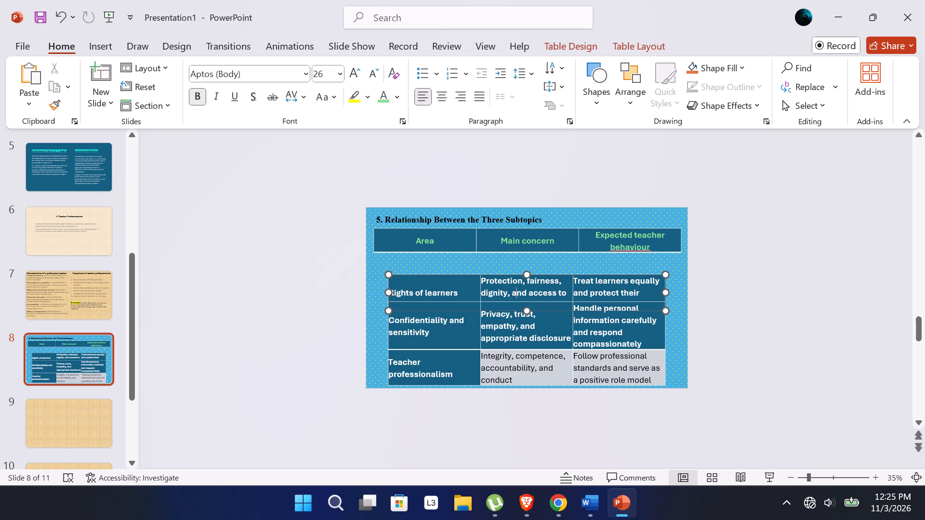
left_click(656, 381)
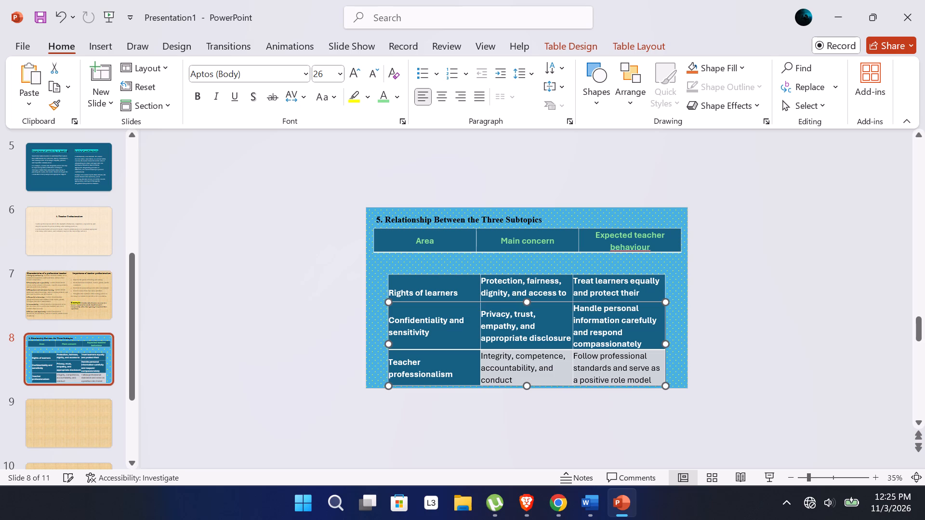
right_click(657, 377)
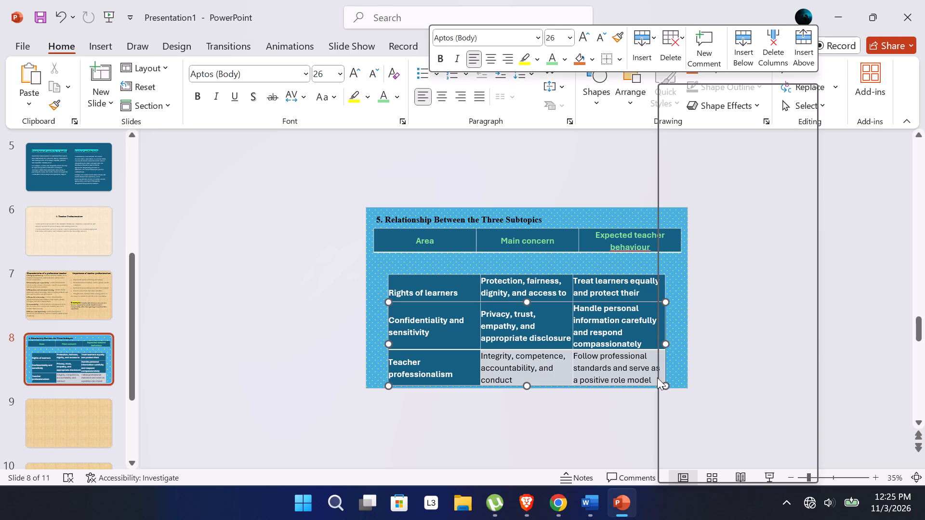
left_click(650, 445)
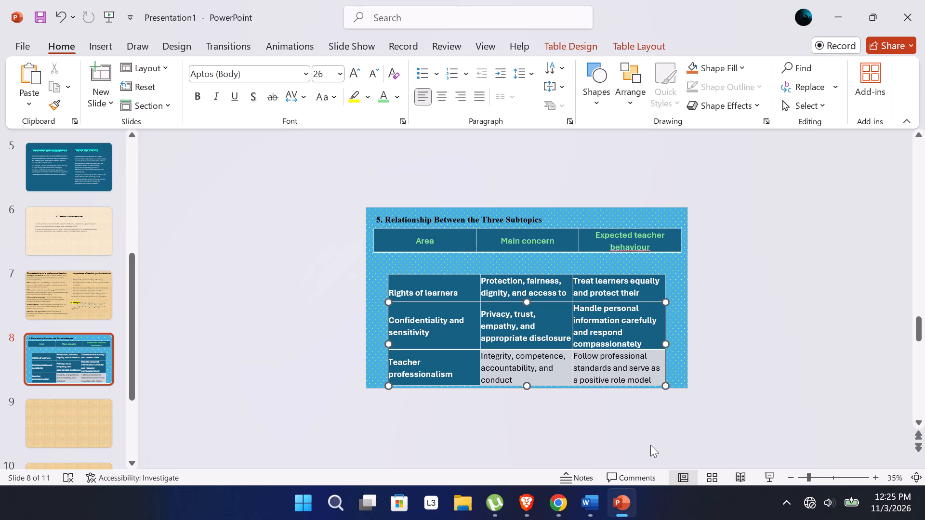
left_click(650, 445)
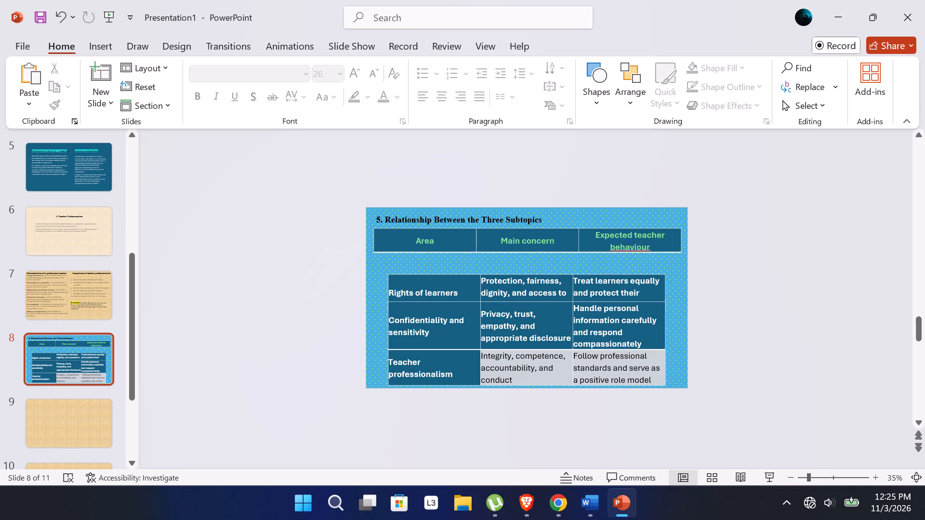
Set the shape fill of all Confidentiality and sensitivity and Teacher professionalism cells on slide 8 to No fill.
right_click(453, 354)
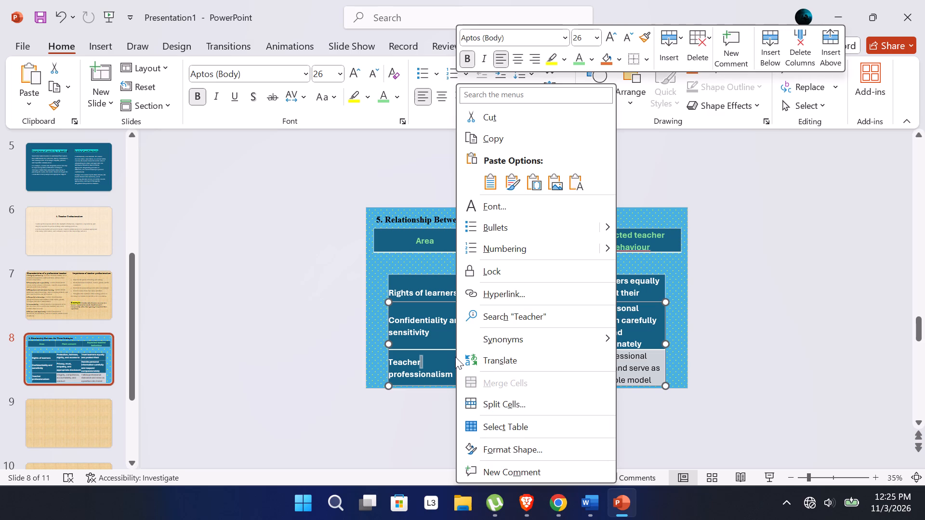
left_click(488, 343)
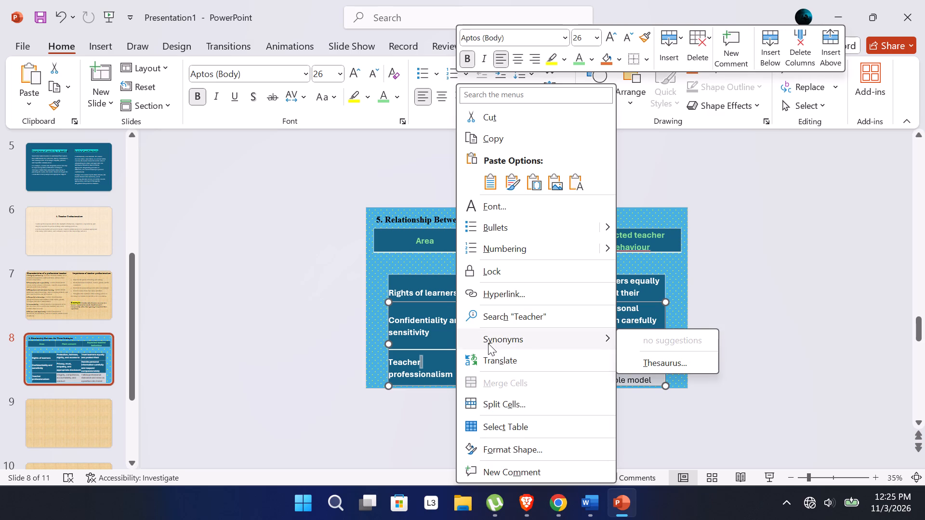
scroll(488, 343, "up", 1)
left_click(523, 449)
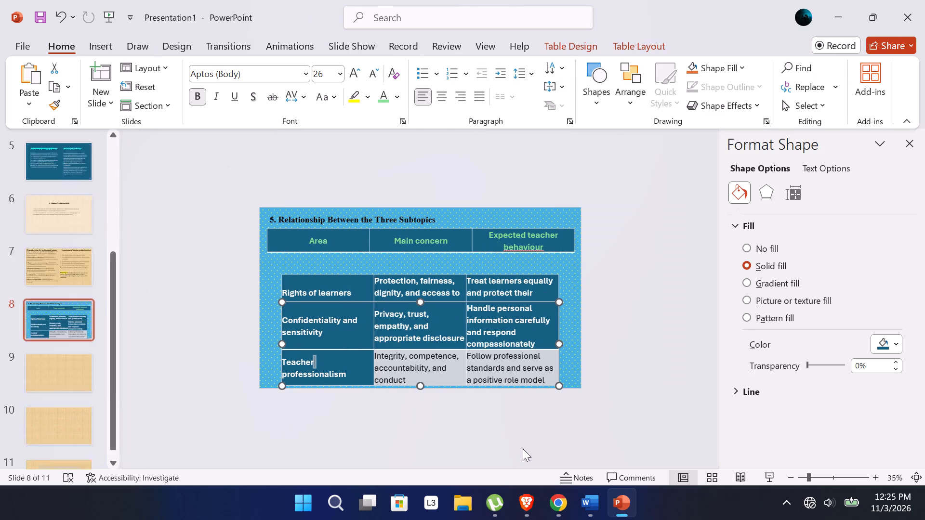
left_click(489, 358)
left_click_drag(538, 379, 277, 273)
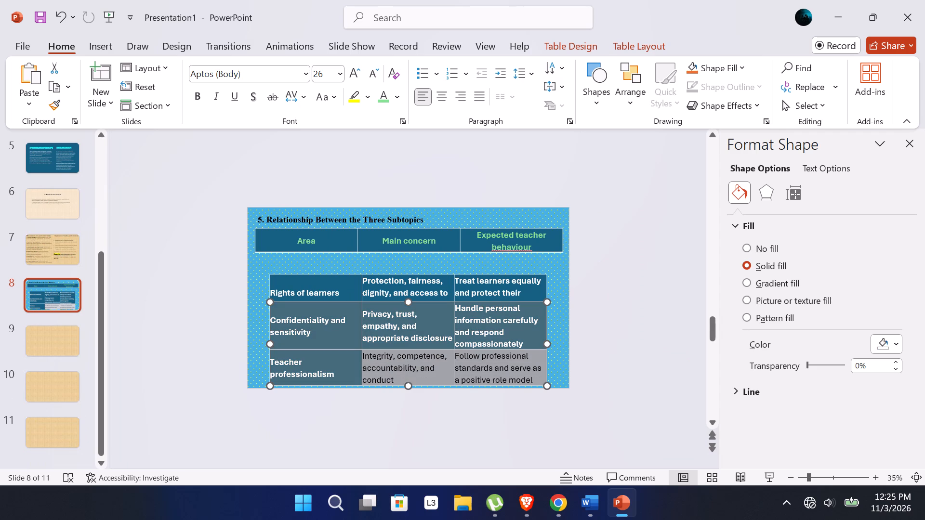
left_click_drag(277, 273, 274, 270)
left_click(749, 244)
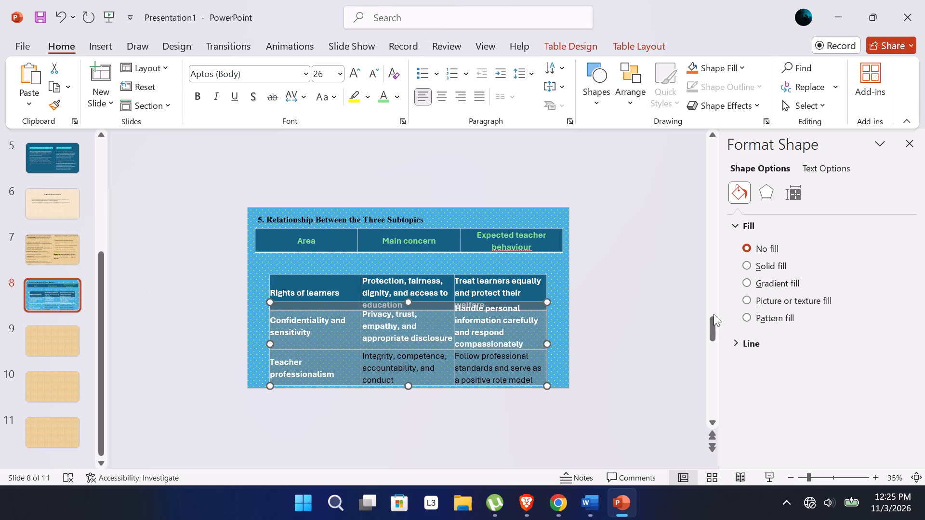
left_click(739, 329)
left_click_drag(739, 329, 612, 364)
left_click(612, 364)
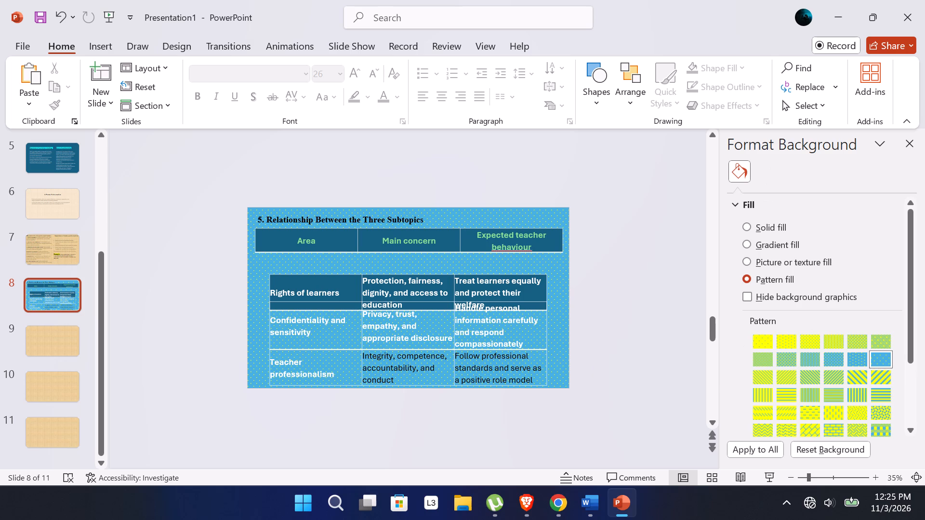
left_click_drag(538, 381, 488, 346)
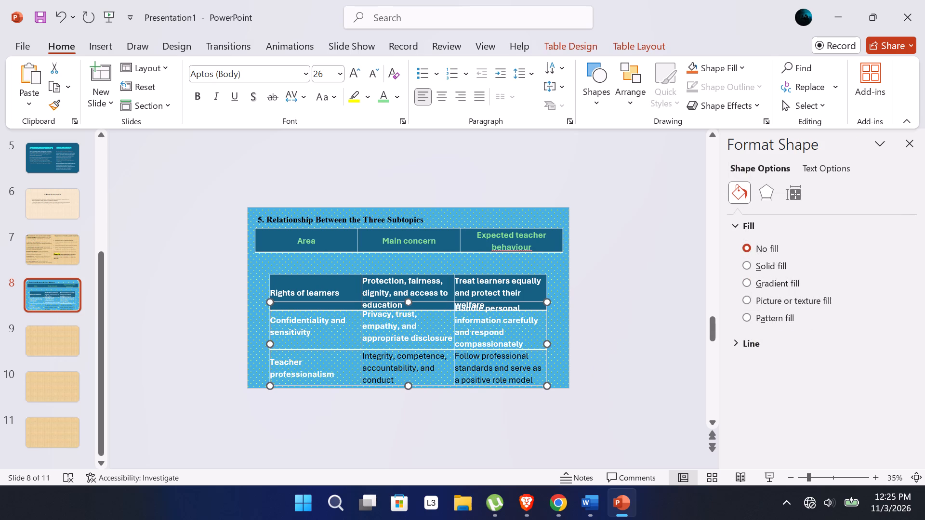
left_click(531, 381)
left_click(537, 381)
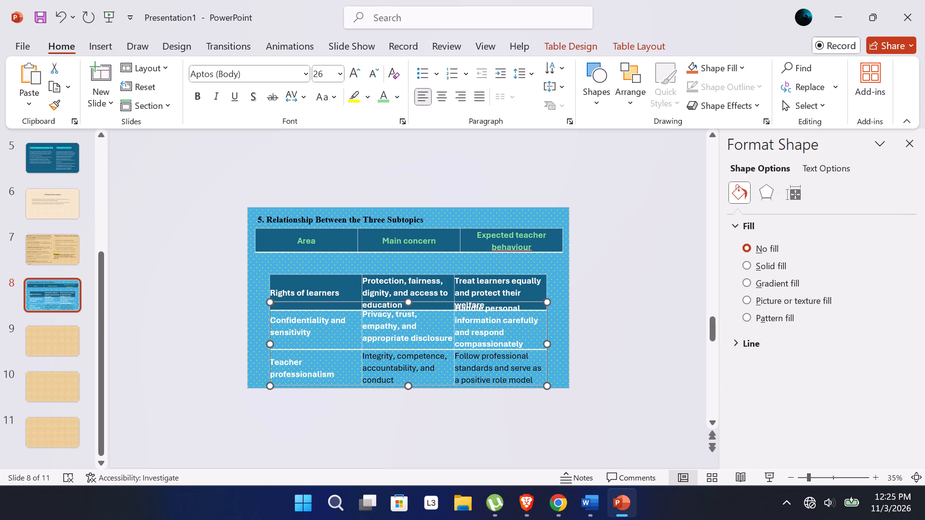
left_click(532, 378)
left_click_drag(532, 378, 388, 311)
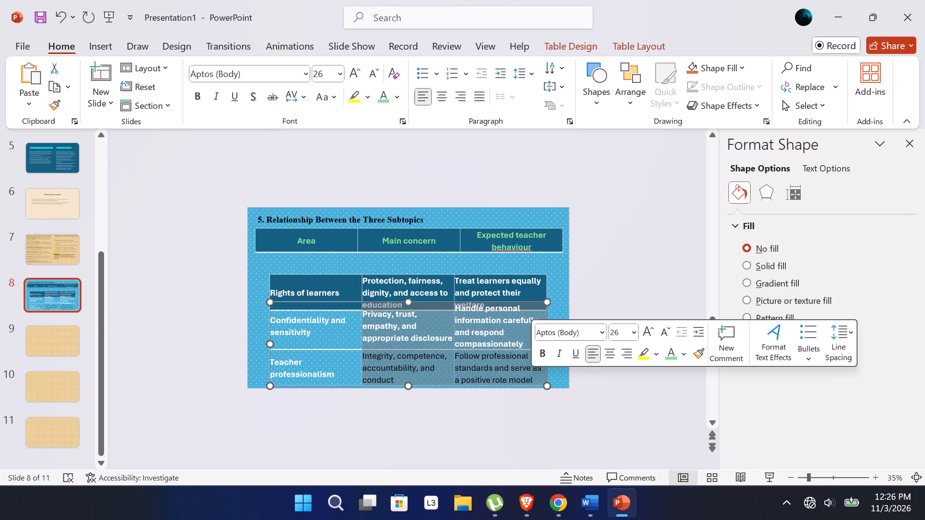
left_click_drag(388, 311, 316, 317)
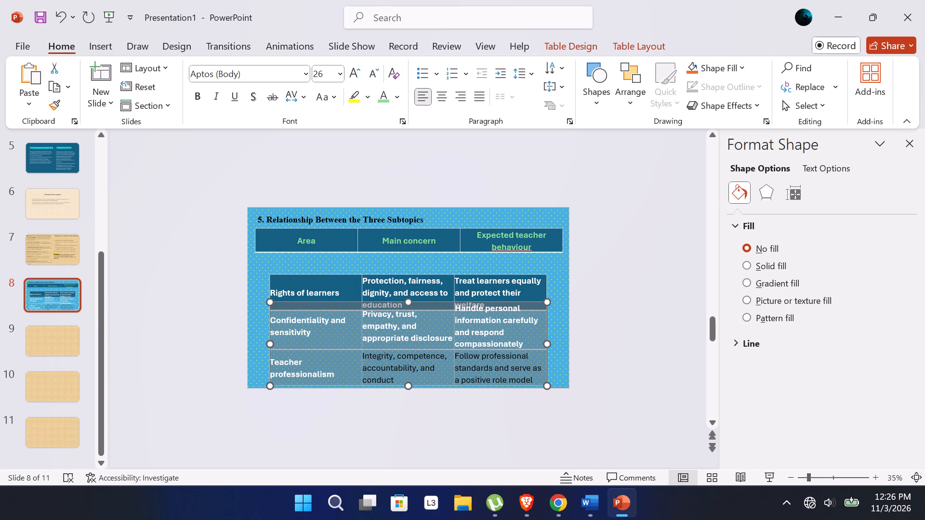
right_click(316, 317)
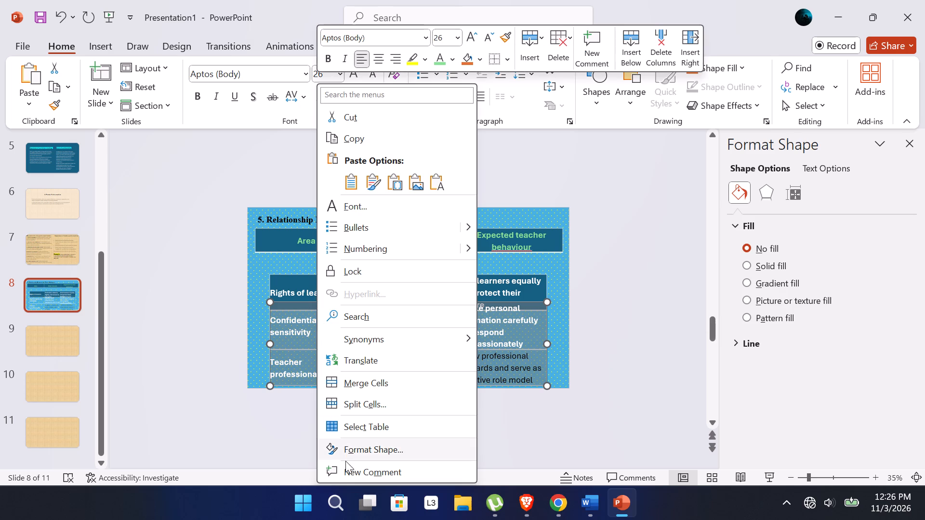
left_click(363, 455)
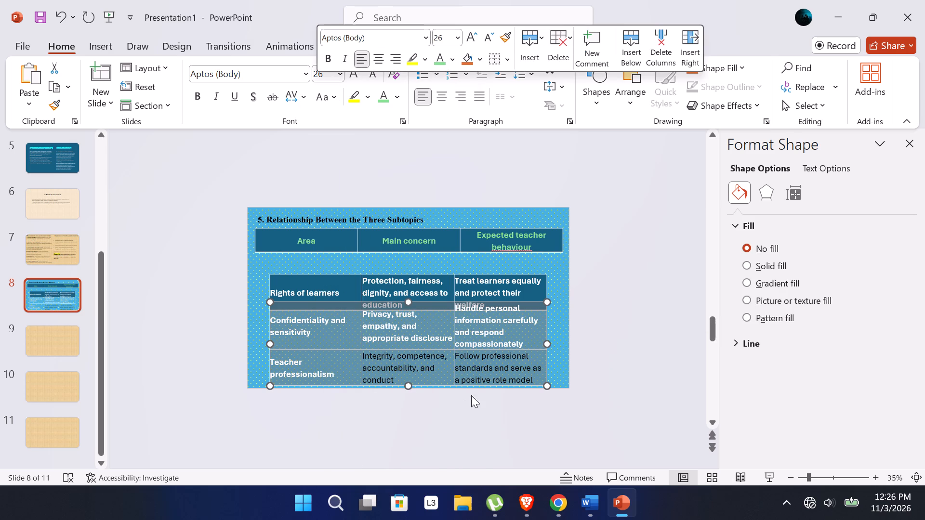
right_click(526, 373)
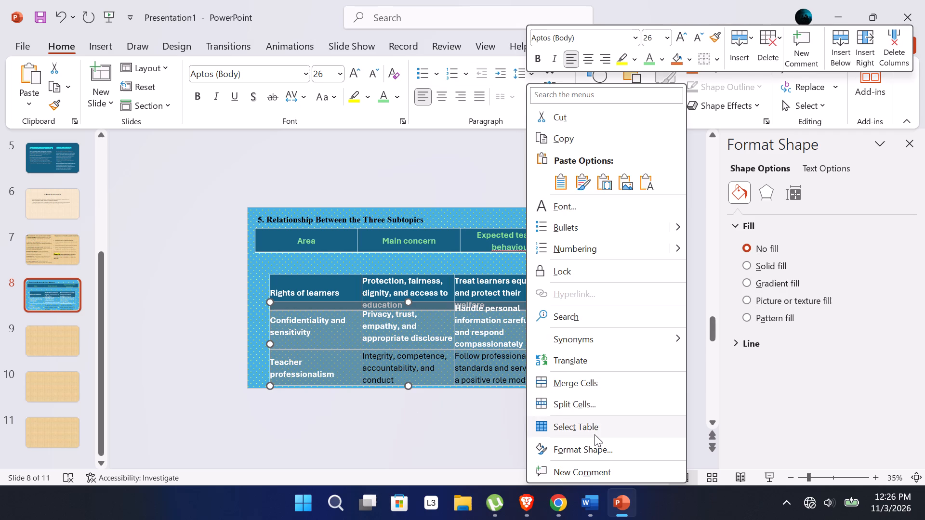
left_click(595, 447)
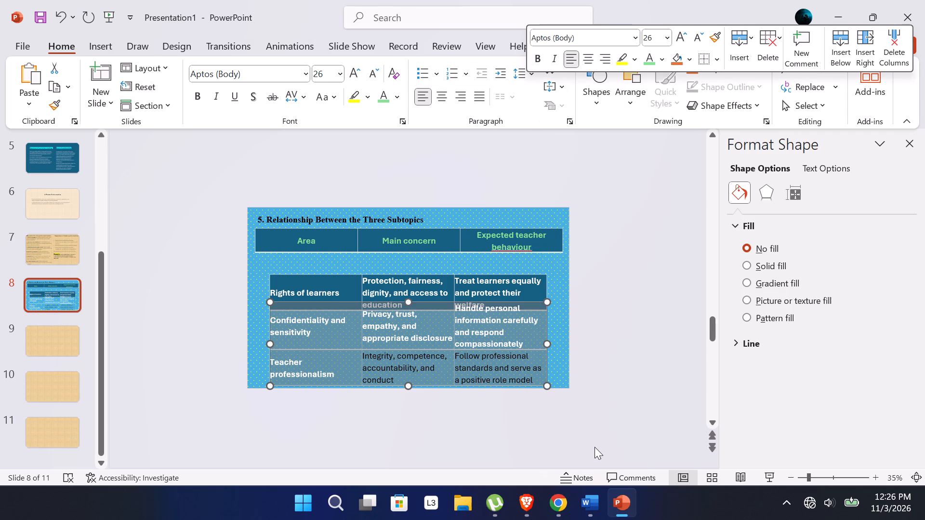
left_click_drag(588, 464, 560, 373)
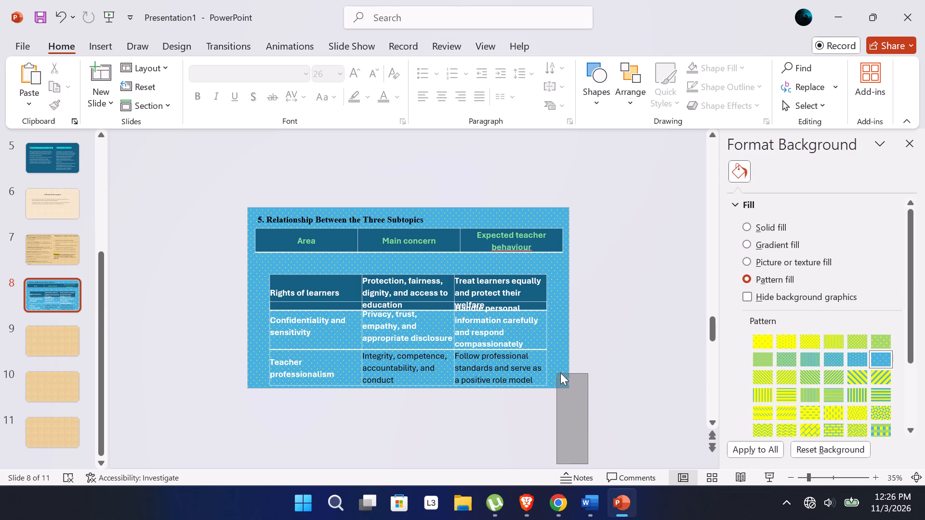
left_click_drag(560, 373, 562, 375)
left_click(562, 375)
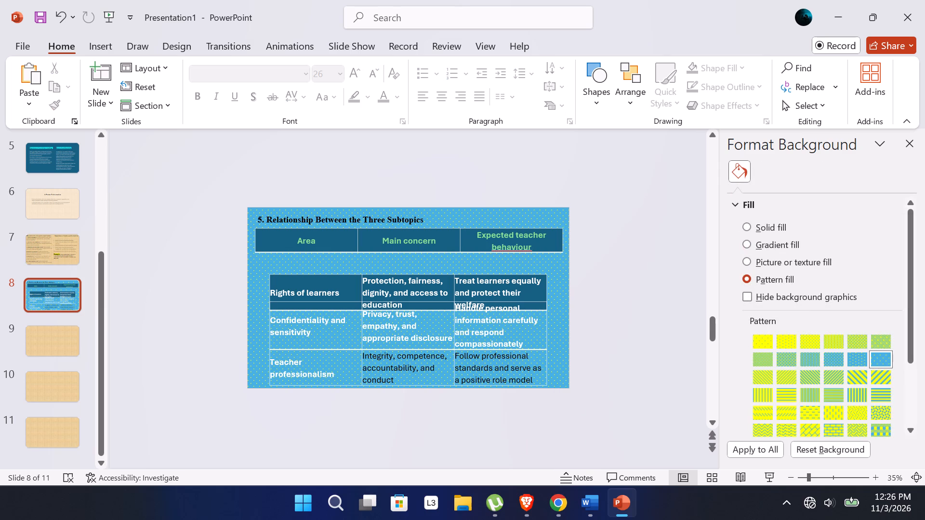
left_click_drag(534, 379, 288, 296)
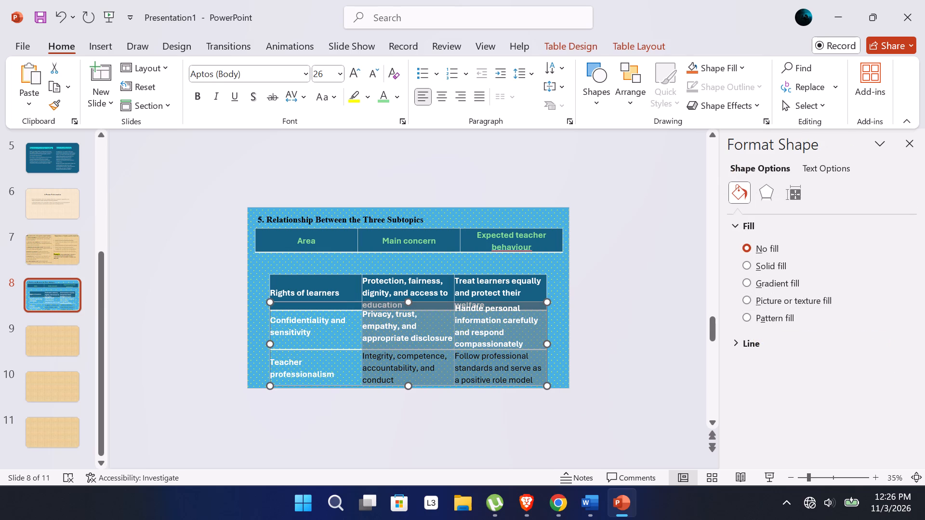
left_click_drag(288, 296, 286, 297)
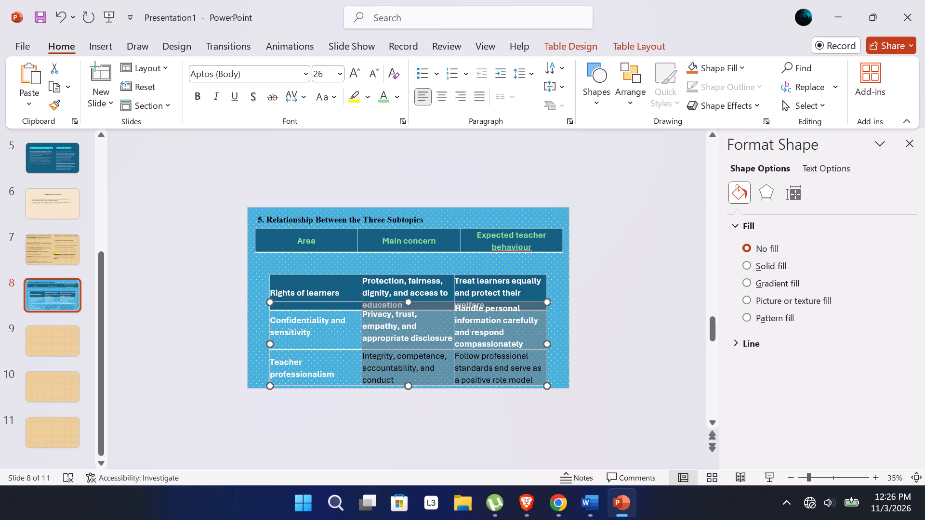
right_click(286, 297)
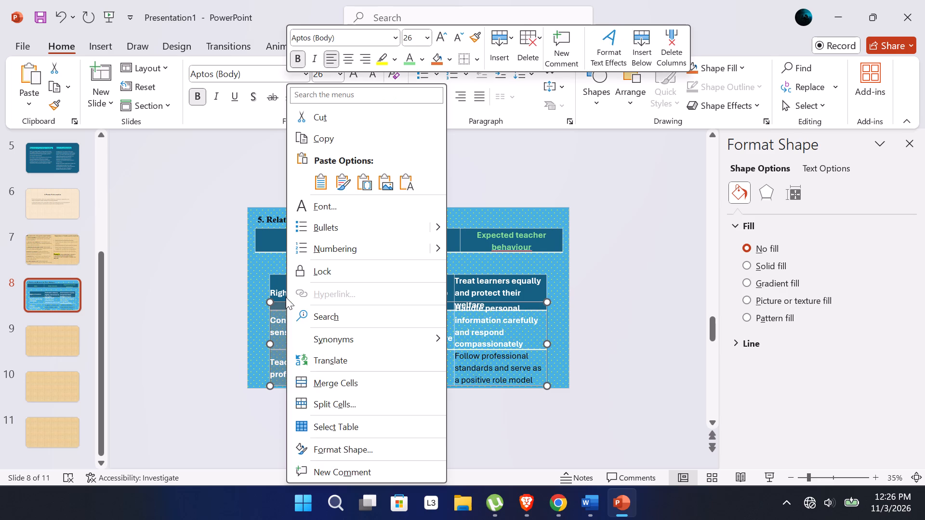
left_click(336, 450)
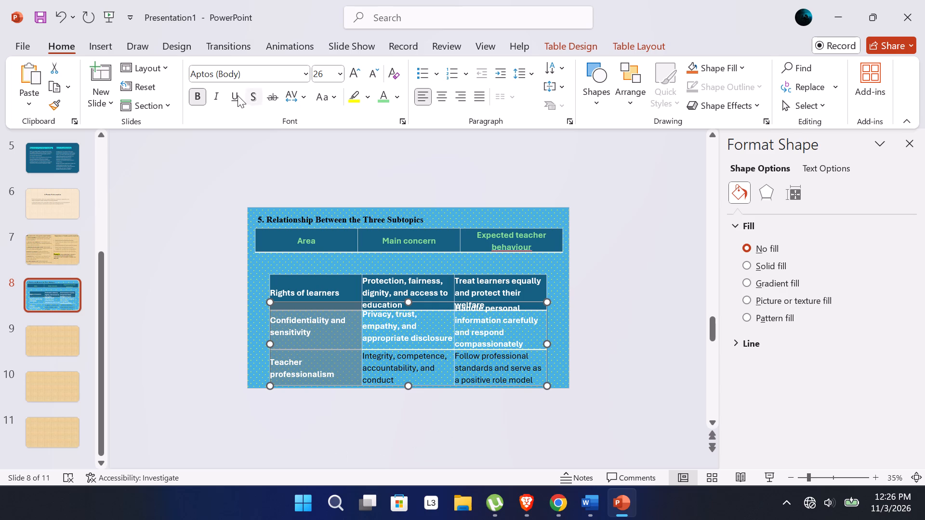
Undo the No fill change on the two-row table's cells, keeping their font size at 26.
left_click(56, 18)
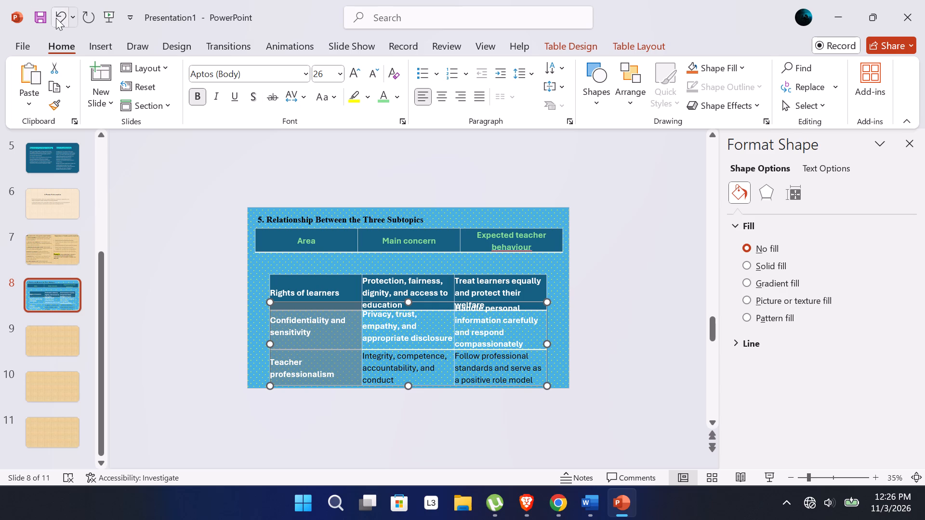
left_click(56, 18)
left_click(56, 18)
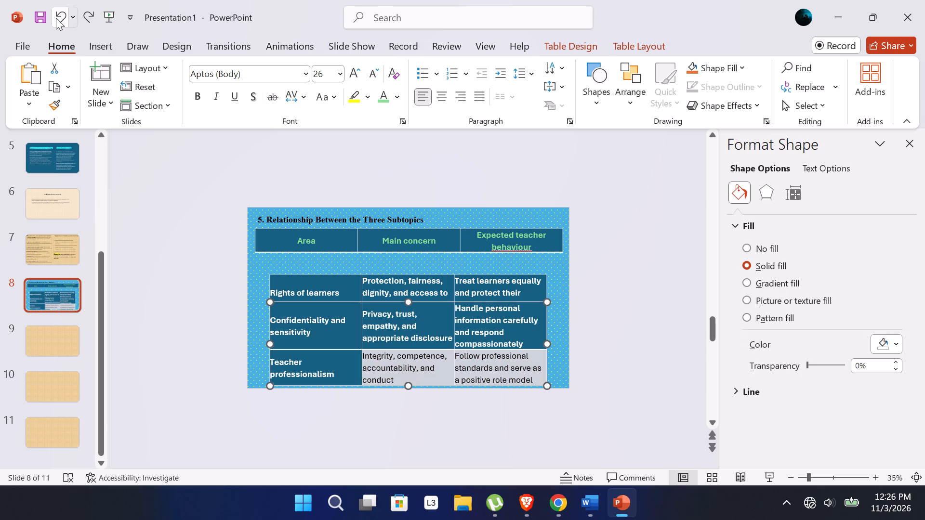
left_click(56, 18)
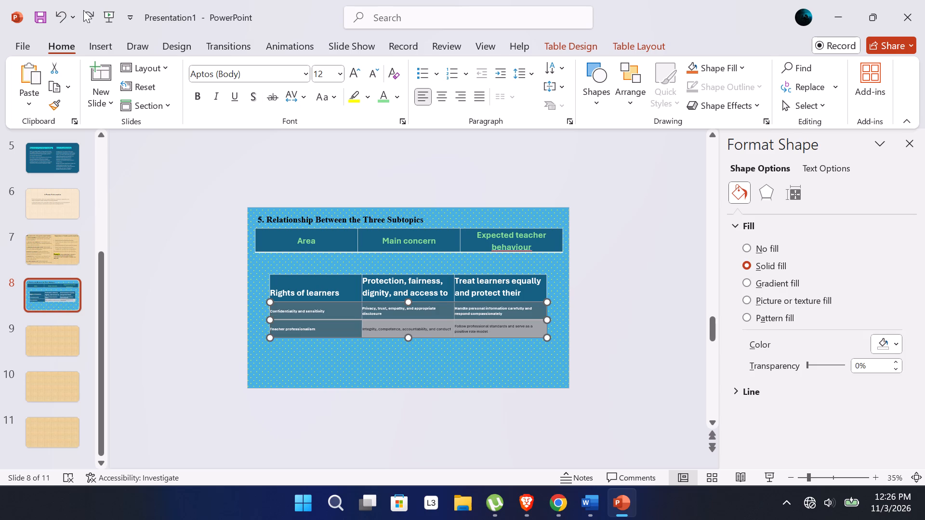
left_click(88, 8)
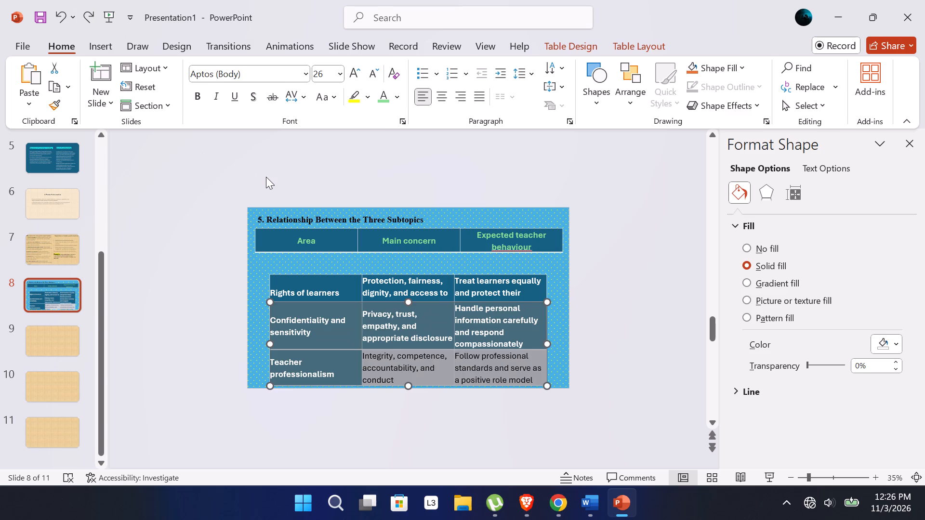
left_click(266, 177)
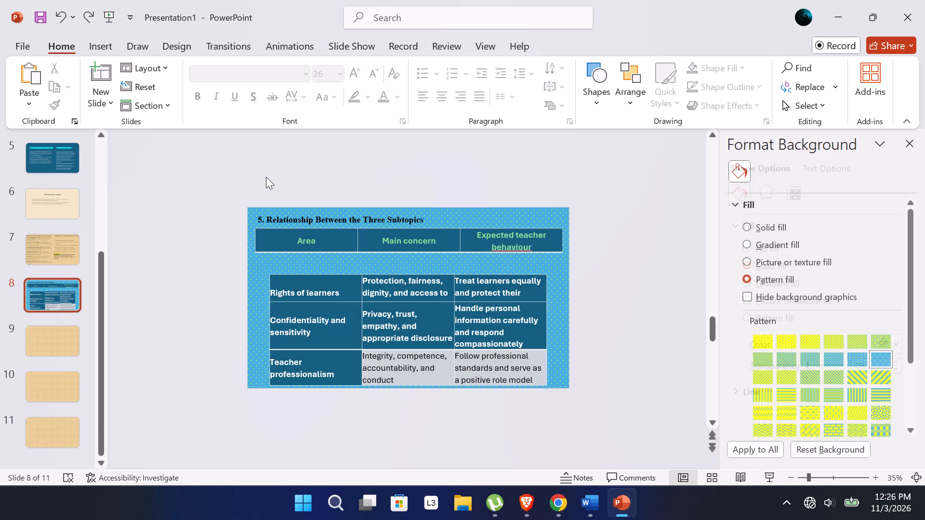
Close the background formatting pane and snap the presentation window side by side with the Word notes.
left_click(909, 146)
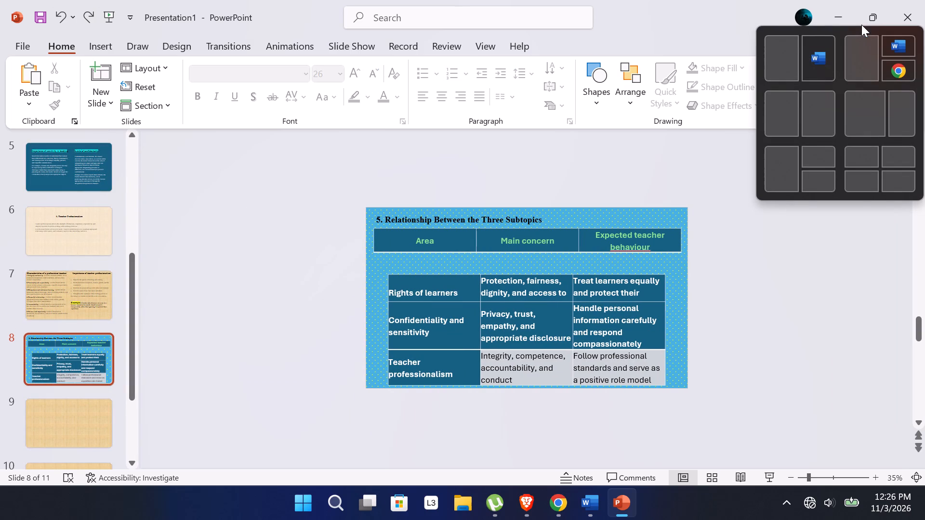
left_click(790, 51)
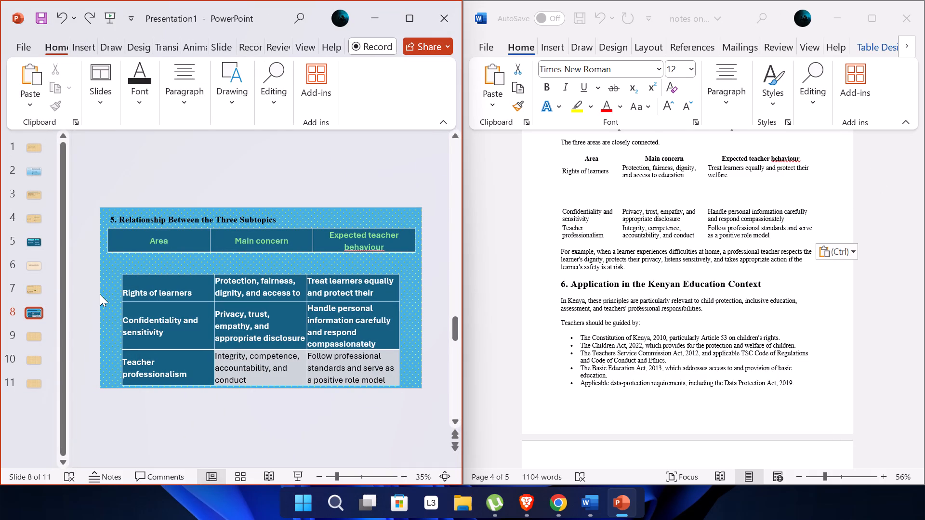
Move the Rights of learners table up on slide 8 so it sits just below the header row table.
left_click_drag(251, 293, 255, 279)
left_click(255, 279)
left_click_drag(255, 279, 255, 264)
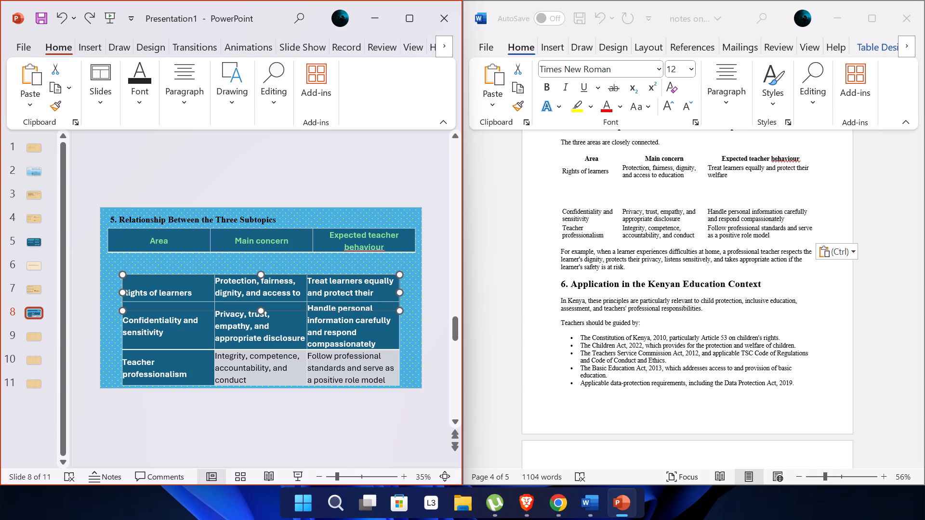
left_click_drag(255, 264, 255, 262)
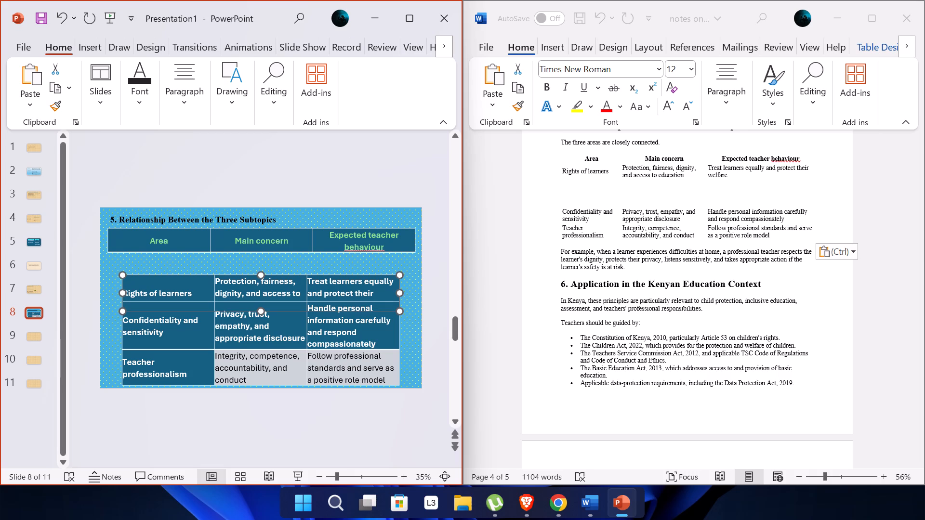
left_click_drag(251, 274, 249, 259)
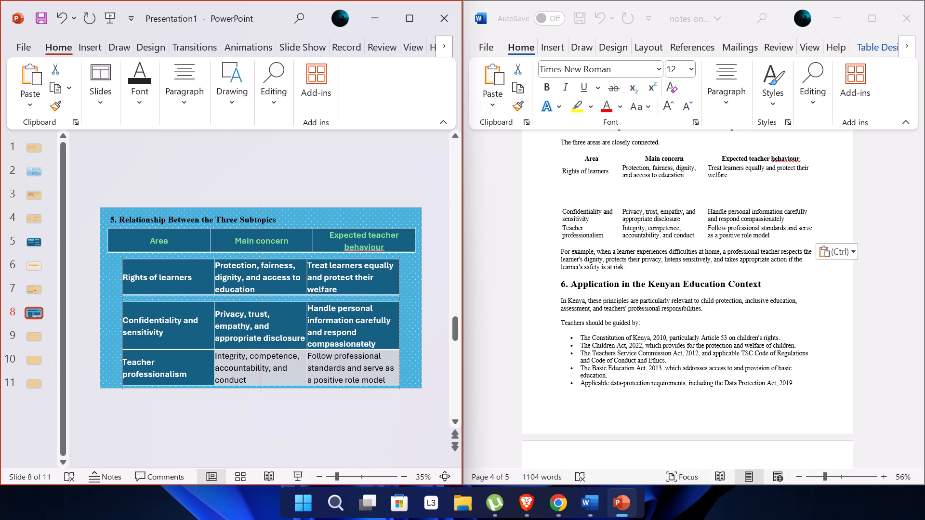
left_click_drag(249, 259, 247, 256)
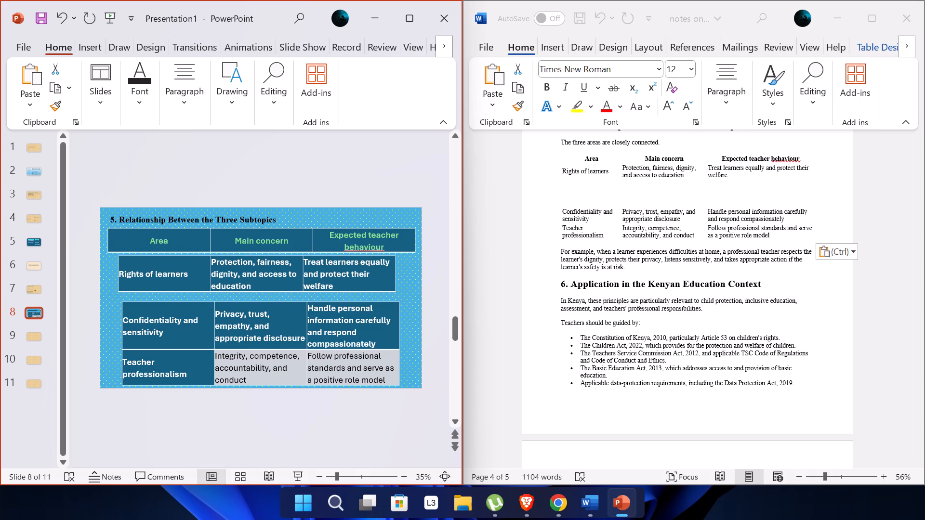
left_click_drag(247, 256, 249, 255)
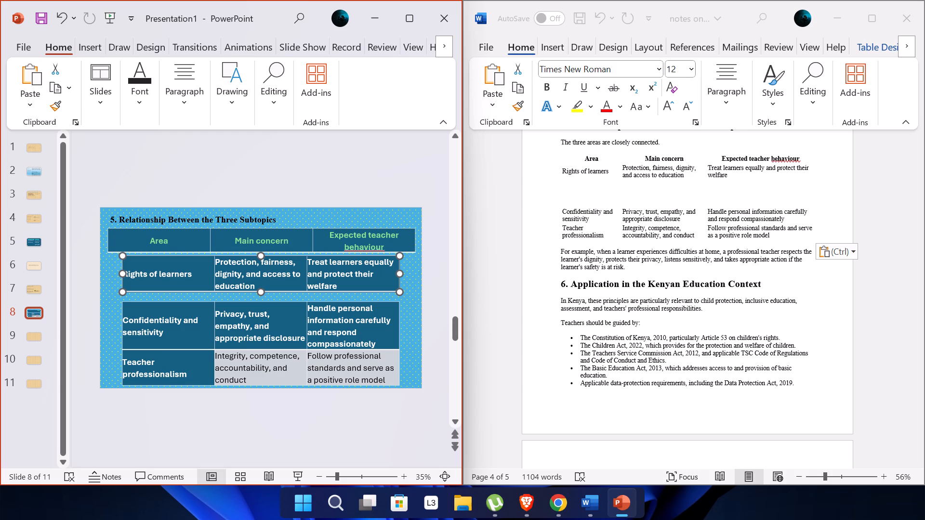
Move the Confidentiality and Teacher professionalism table just below the Rights of learners row, starting at the slide's left edge.
left_click_drag(244, 303, 244, 296)
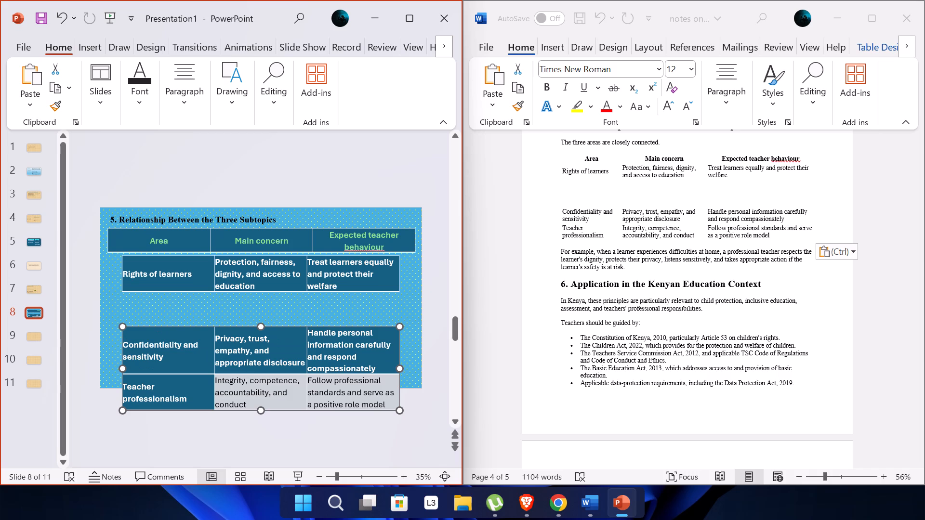
left_click(235, 331)
left_click_drag(249, 325, 238, 298)
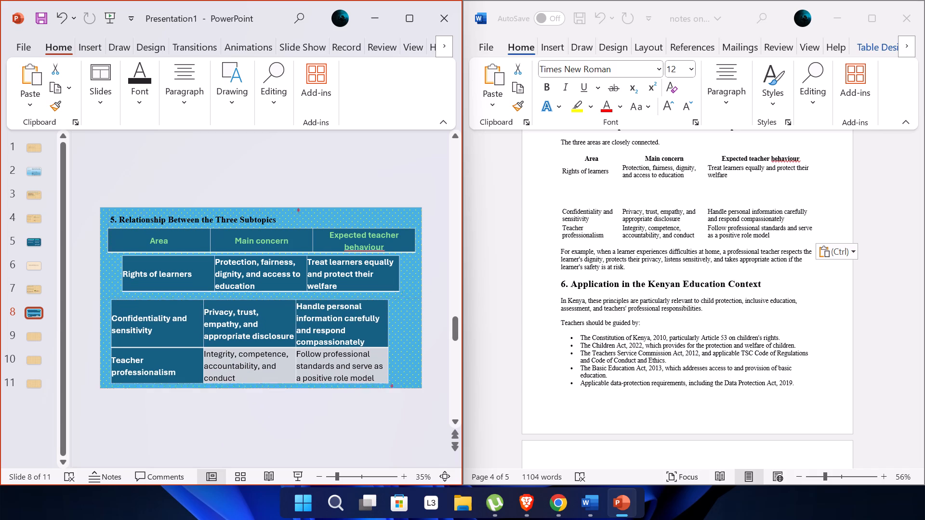
left_click_drag(238, 298, 234, 295)
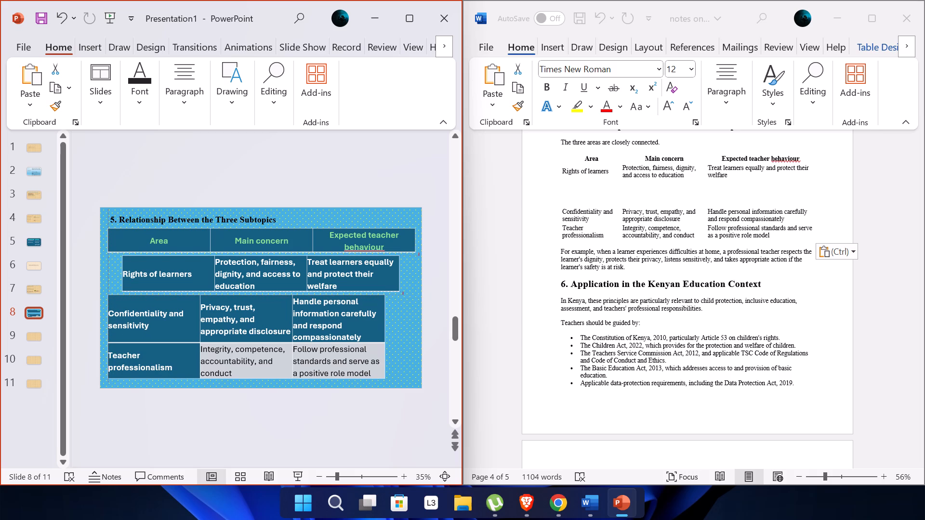
left_click_drag(234, 295, 230, 297)
left_click(230, 297)
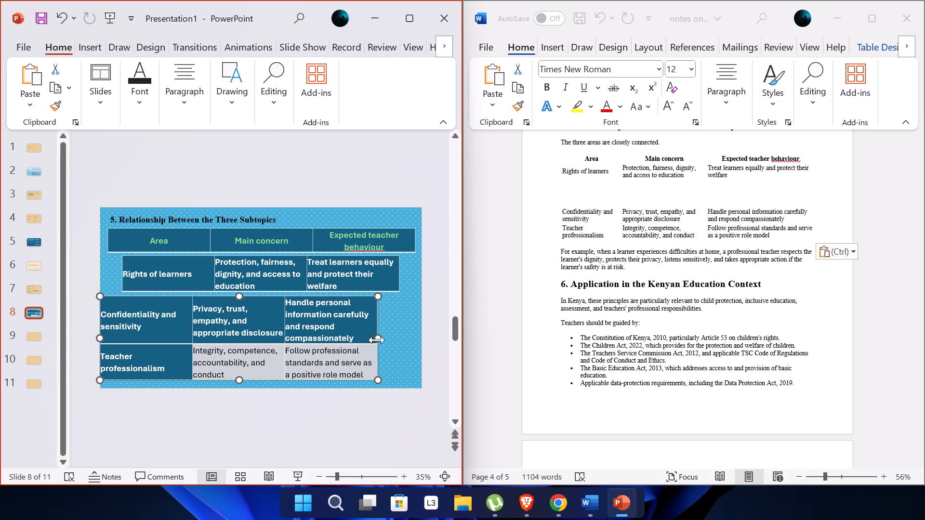
Narrow the Confidentiality and Teacher professionalism table slightly and realign its left side with the slide's left edge.
left_click_drag(377, 340, 339, 335)
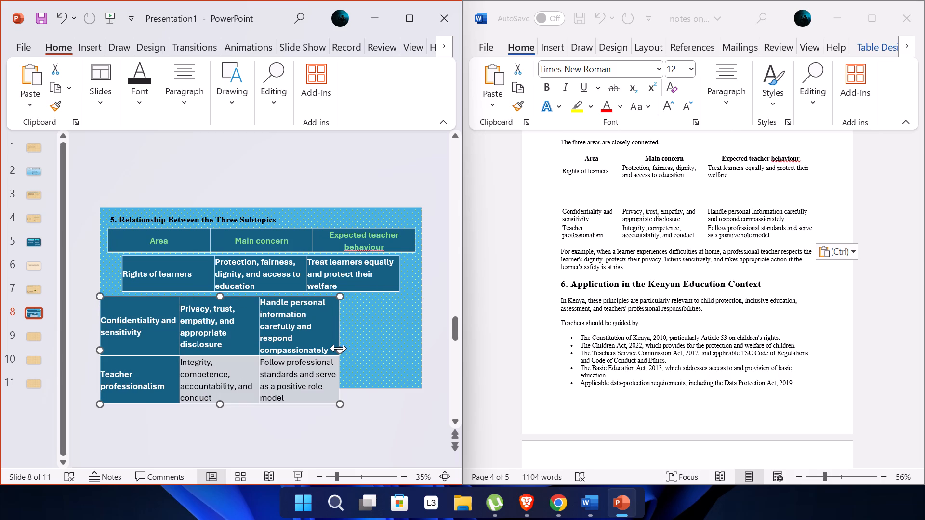
left_click_drag(339, 348, 362, 346)
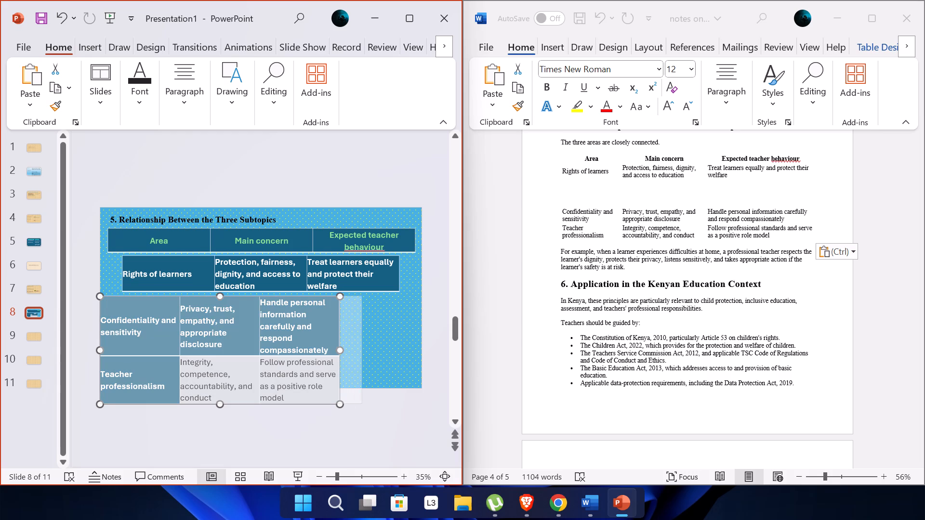
left_click_drag(362, 346, 363, 346)
left_click_drag(363, 346, 354, 346)
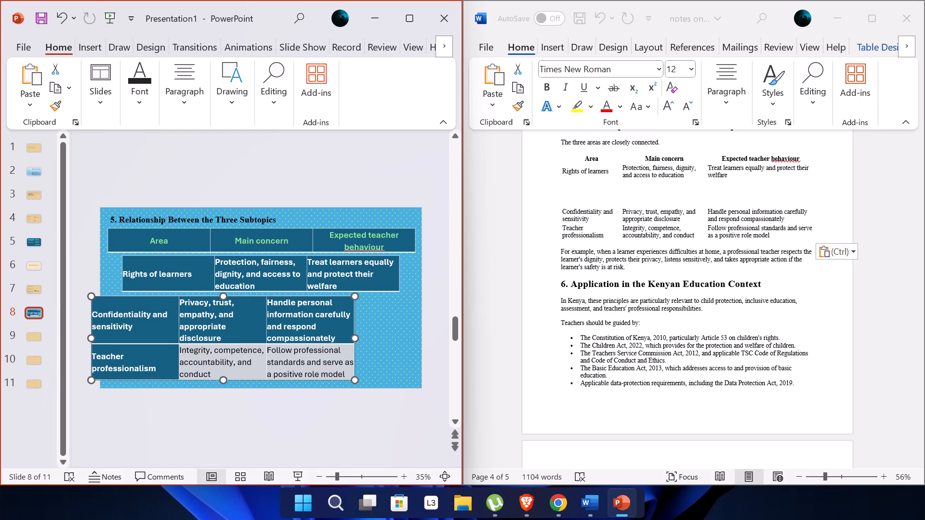
left_click_drag(188, 295, 199, 295)
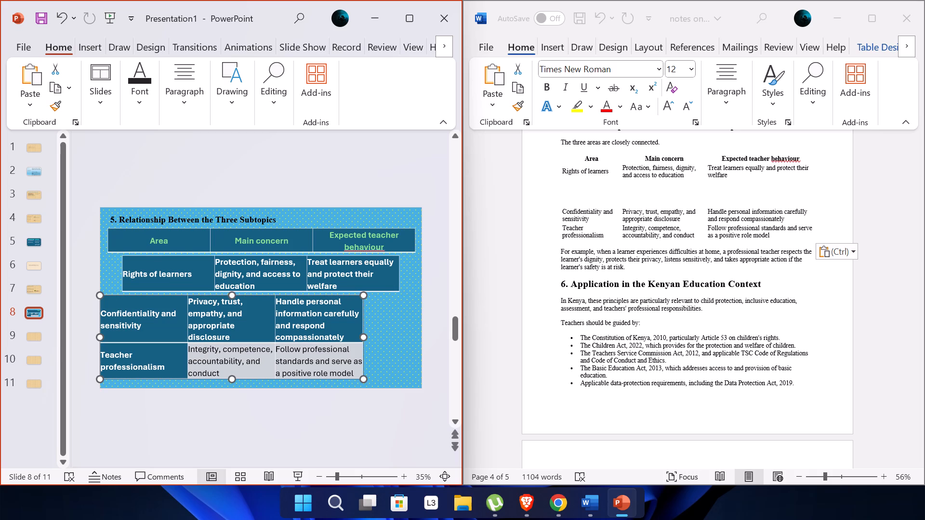
Move the Rights of learners table on slide 8 to start at the slide's left edge, keeping it just below the header row table.
left_click_drag(230, 258, 211, 261)
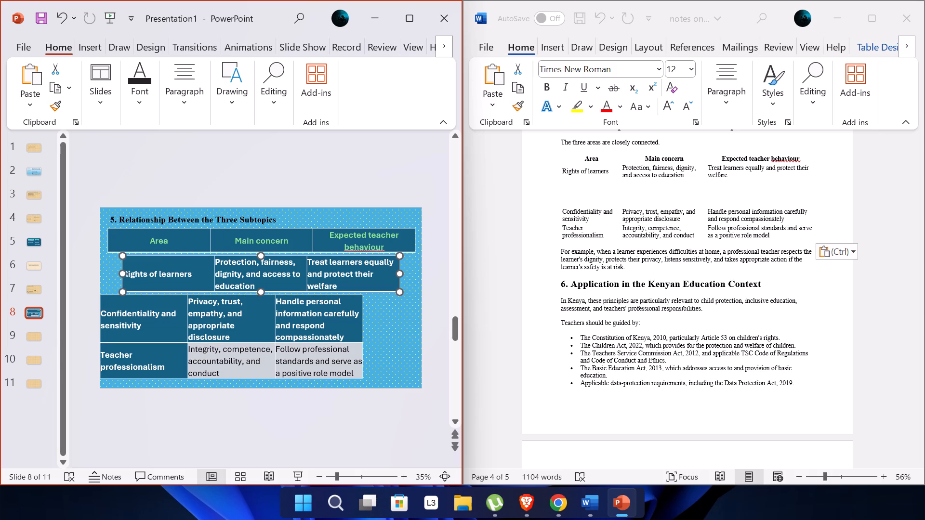
left_click_drag(211, 261, 204, 261)
left_click_drag(219, 262, 214, 264)
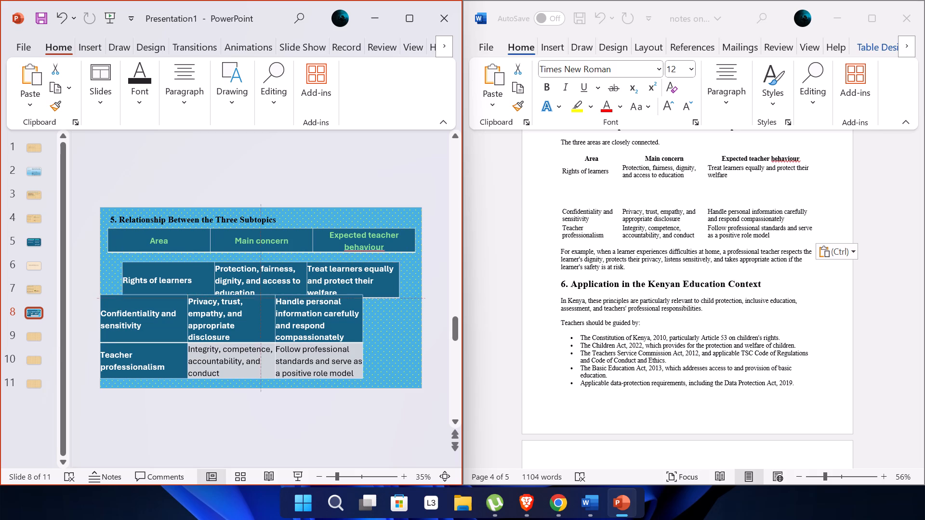
left_click_drag(214, 264, 203, 256)
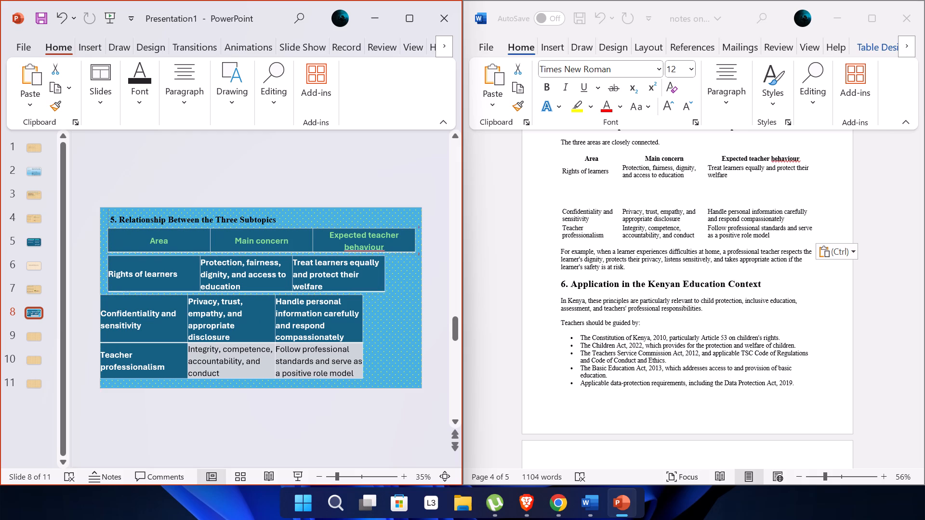
left_click_drag(203, 256, 197, 255)
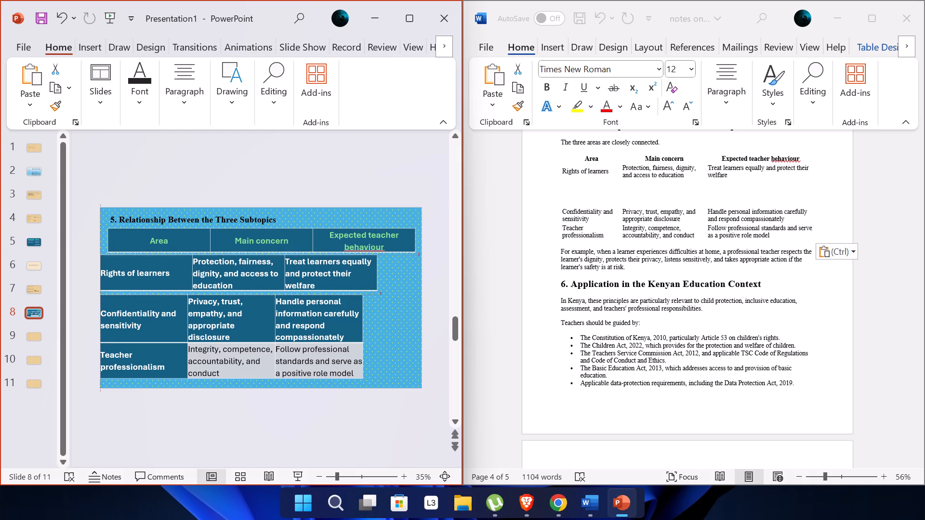
left_click_drag(197, 255, 197, 257)
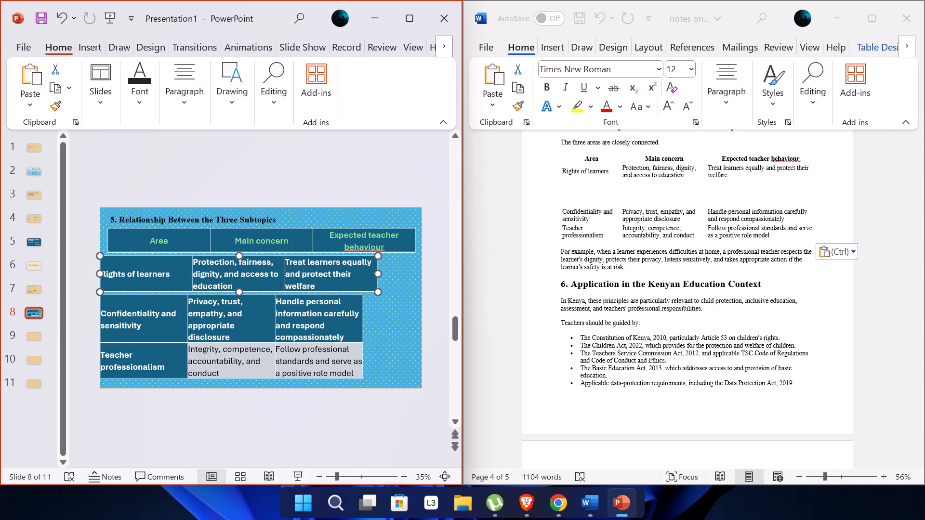
Align the header row table (Area, Main concern, Expected teacher behaviour) with the slide's left edge and nudge it slightly down.
left_click(215, 231)
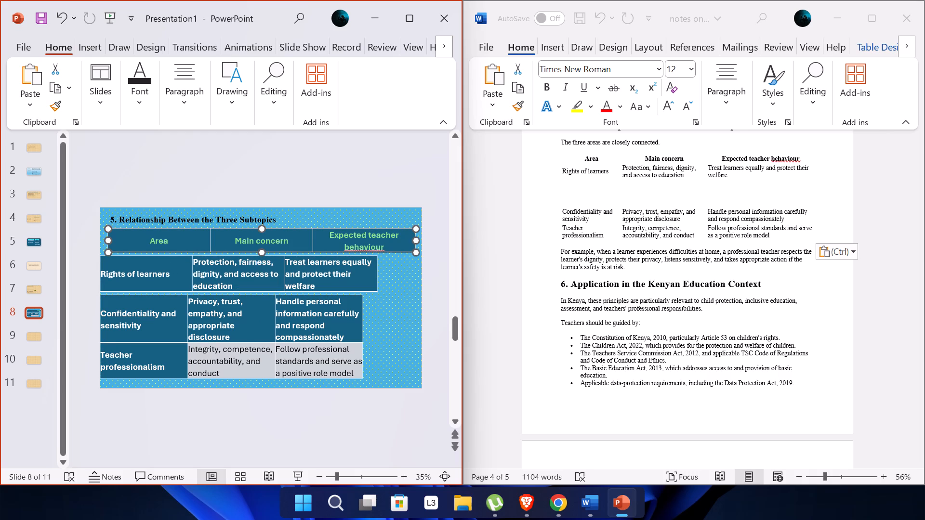
left_click(209, 227)
left_click_drag(211, 228, 205, 228)
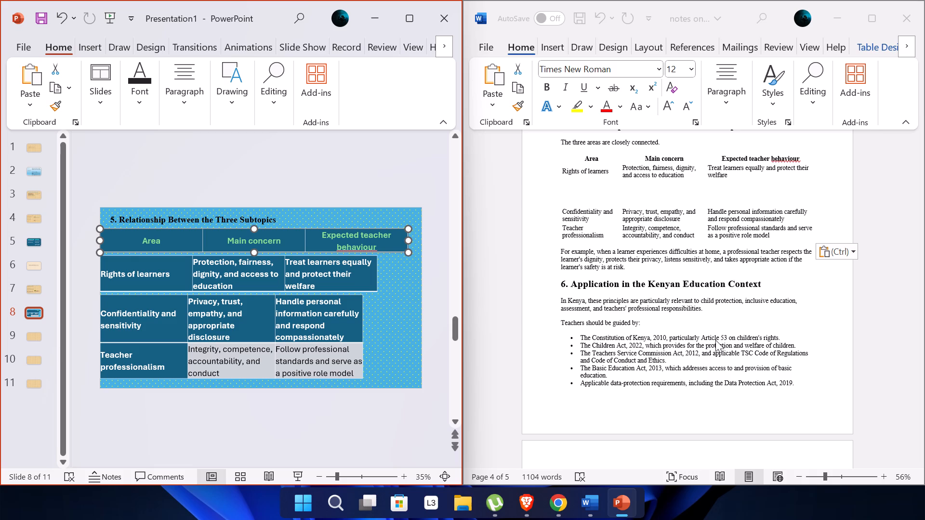
key("Down")
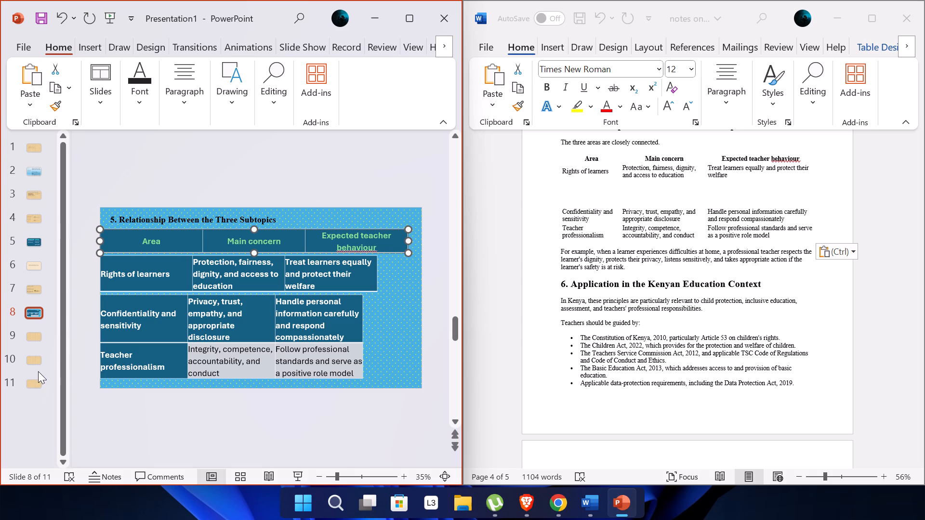
Go to blank slide 9, switch to the Word notes and copy the heading "6. Application in the Kenyan Education Context".
left_click(35, 335)
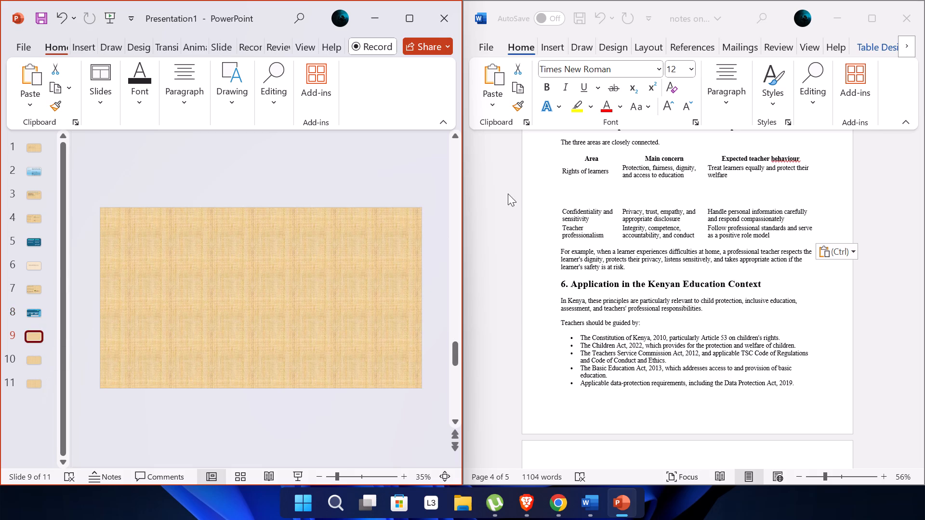
left_click(715, 271)
left_click(757, 284)
left_click(763, 284)
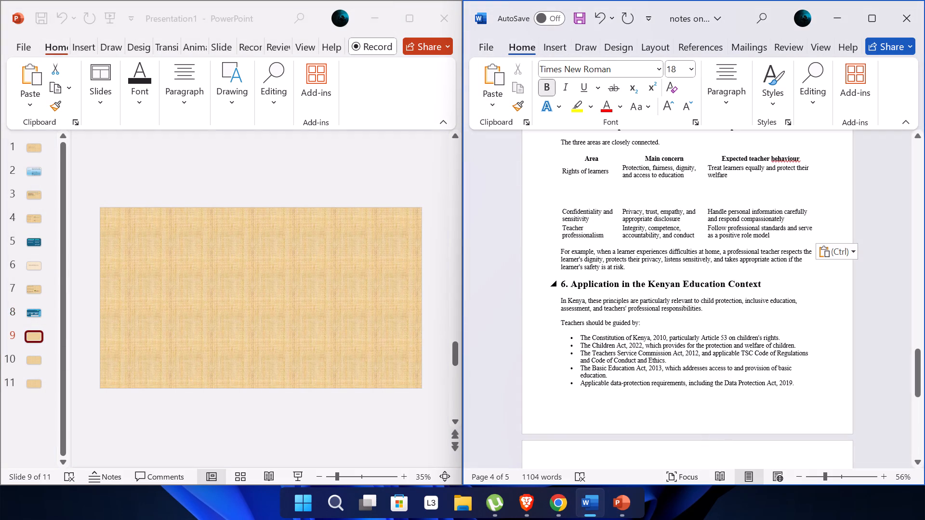
left_click_drag(763, 284, 601, 289)
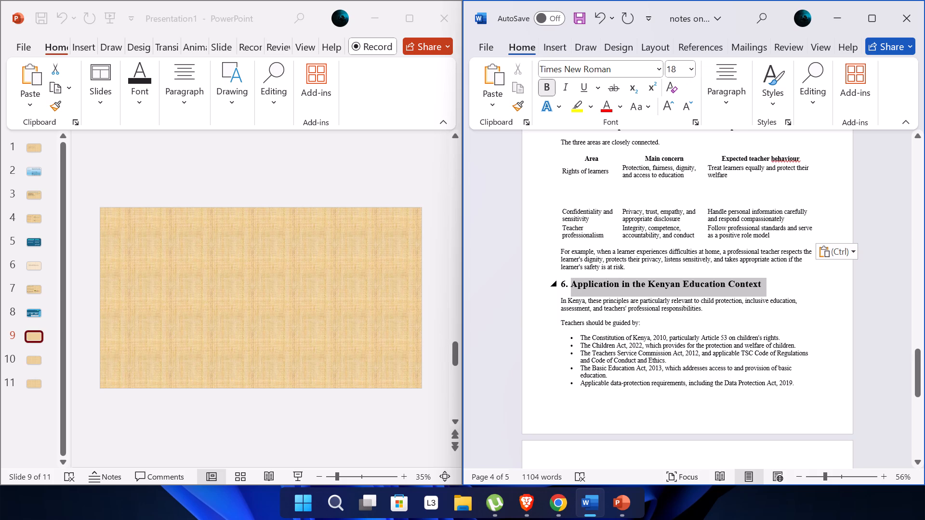
left_click_drag(601, 289, 553, 284)
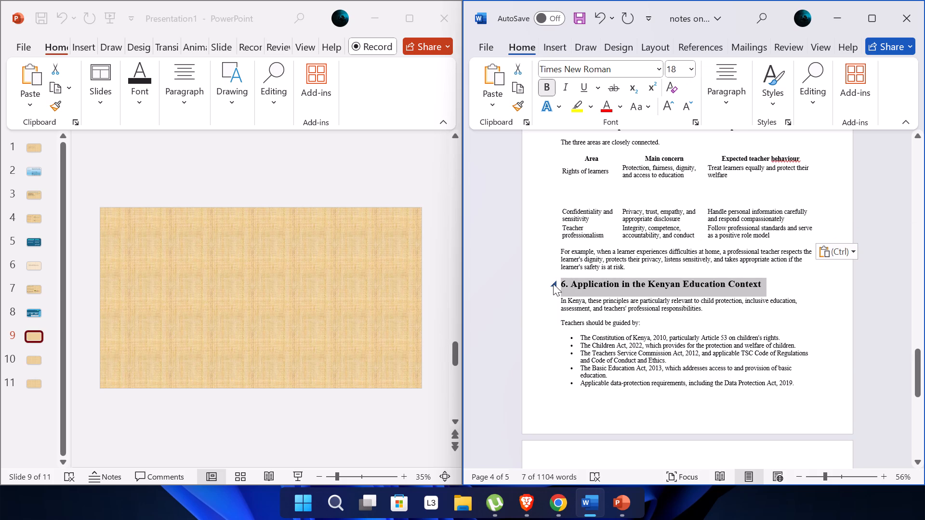
key("ctrl+c")
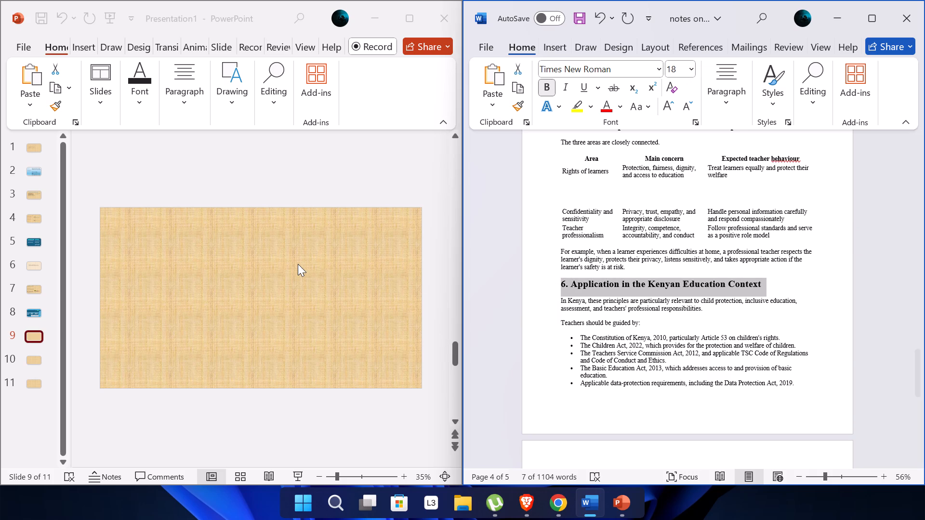
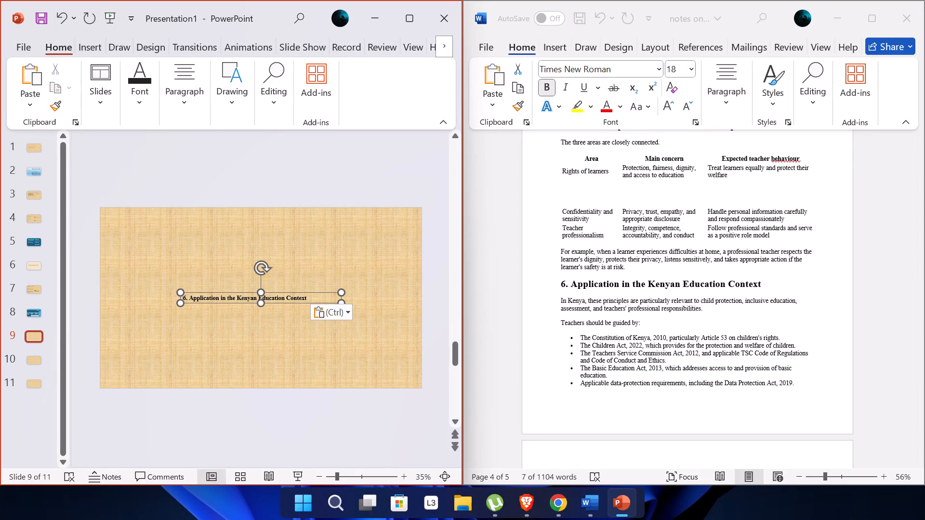
Move the pasted heading "6. Application in the Kenyan Education Context" up near slide 9's upper left corner.
left_click_drag(242, 290, 225, 259)
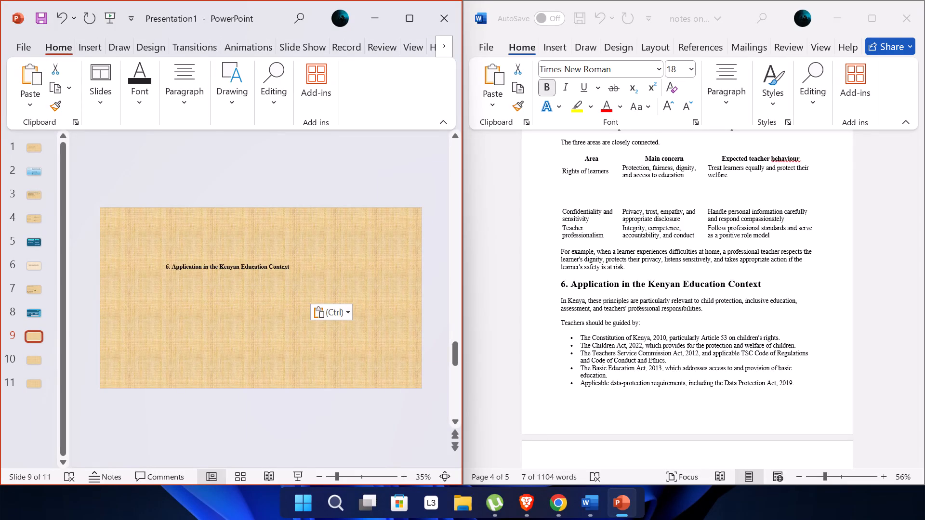
left_click_drag(225, 259, 181, 224)
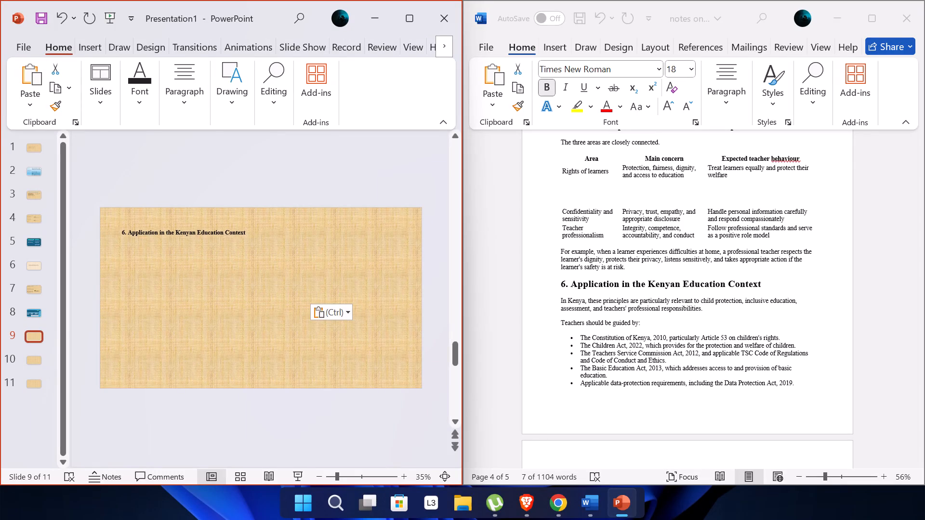
left_click_drag(181, 224, 188, 223)
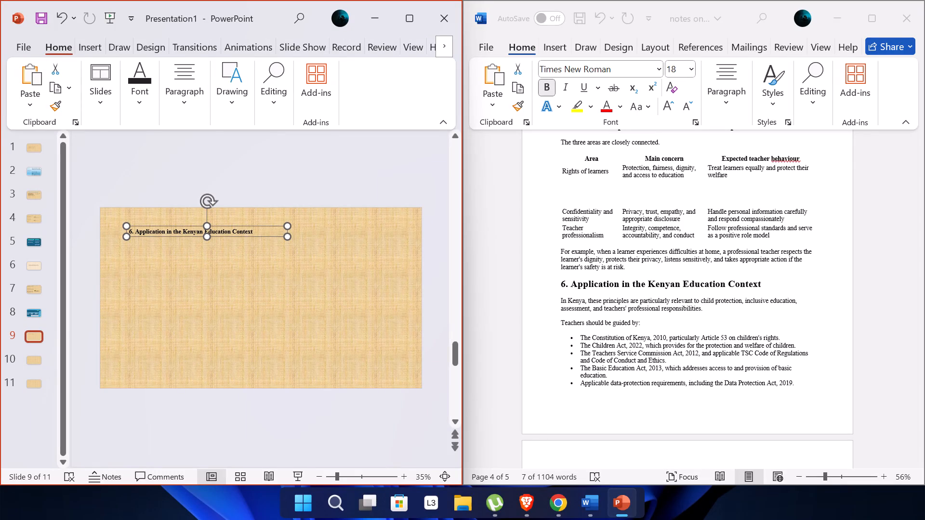
Set the slide 9 heading's font size to 26 and widen its text box so the heading fits on one line.
left_click(252, 232)
left_click_drag(252, 232, 115, 233)
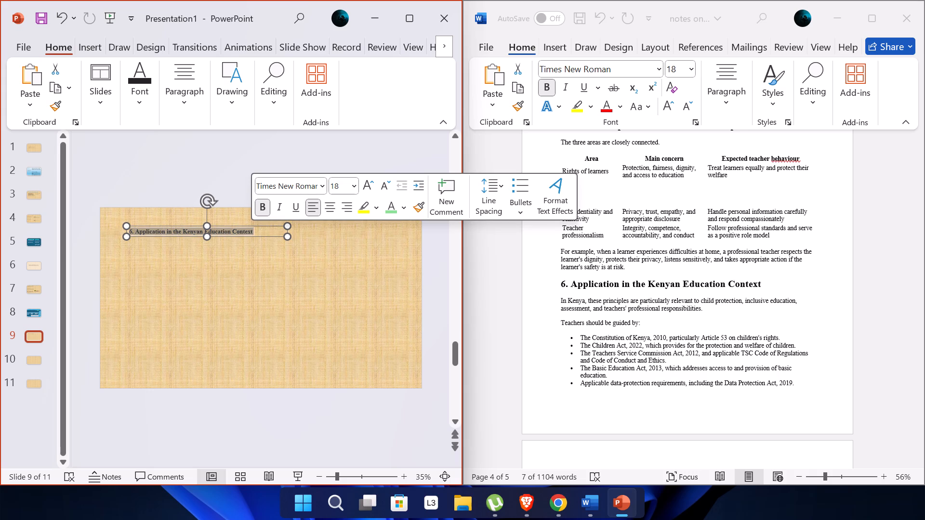
left_click_drag(115, 233, 114, 233)
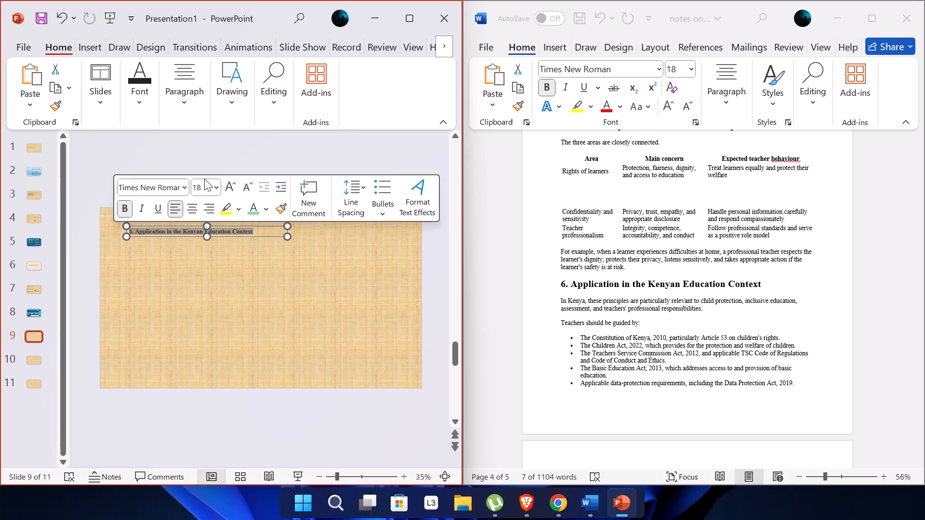
left_click(201, 183)
type("26")
key("Return")
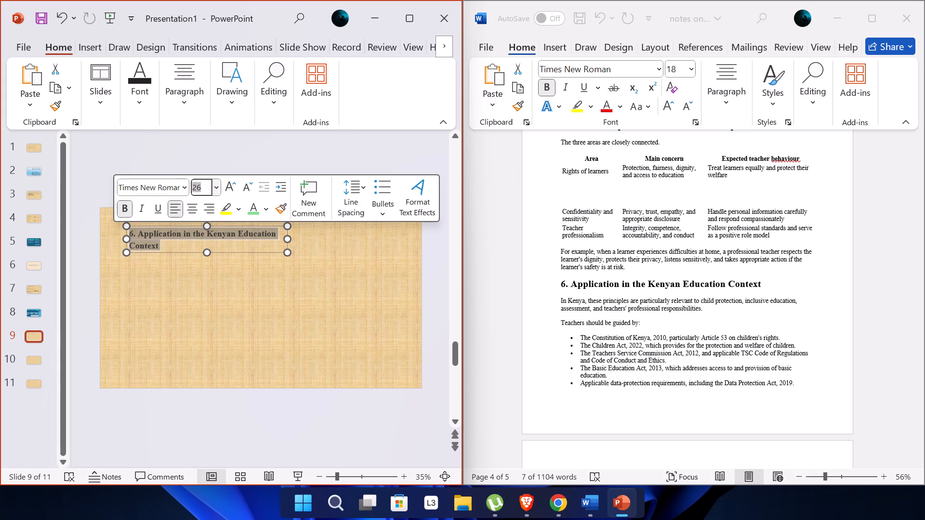
left_click_drag(289, 237, 317, 236)
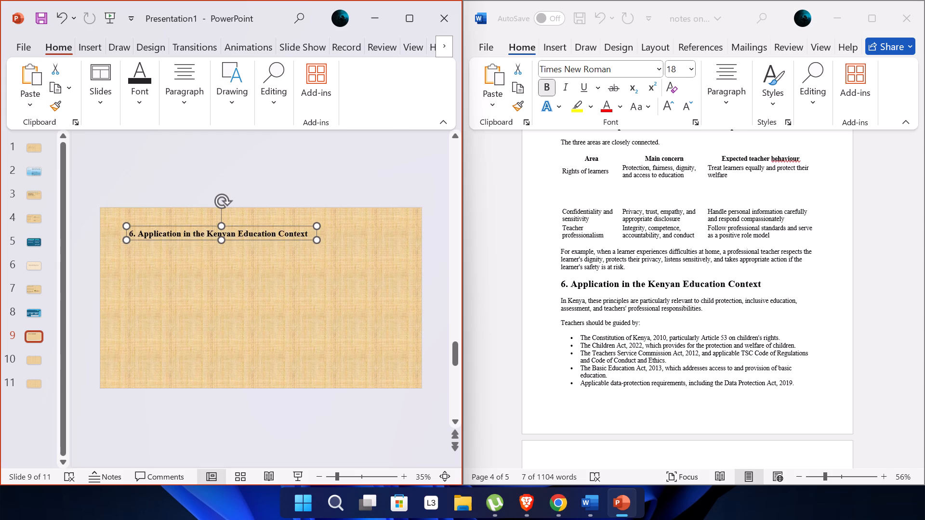
Colour the whole slide 9 heading in a light blue theme colour and deselect it.
left_click_drag(306, 231, 130, 233)
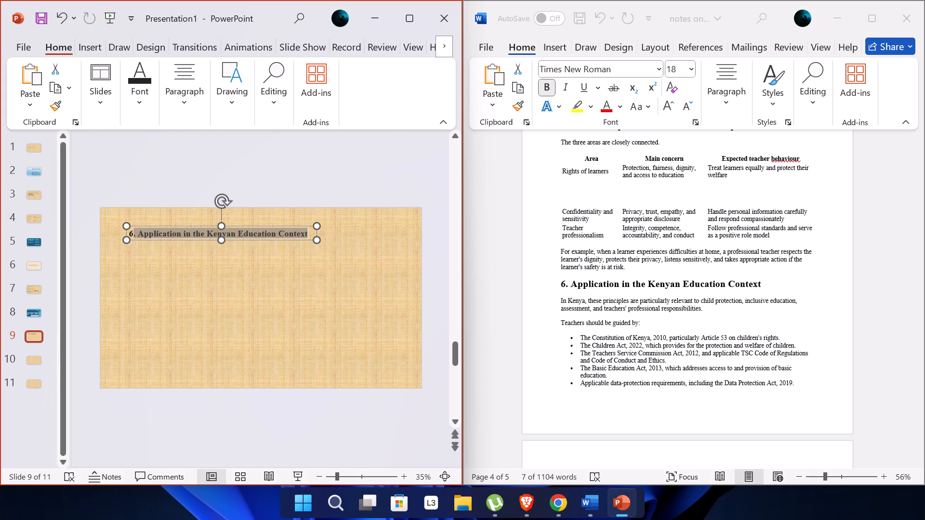
left_click_drag(130, 233, 124, 233)
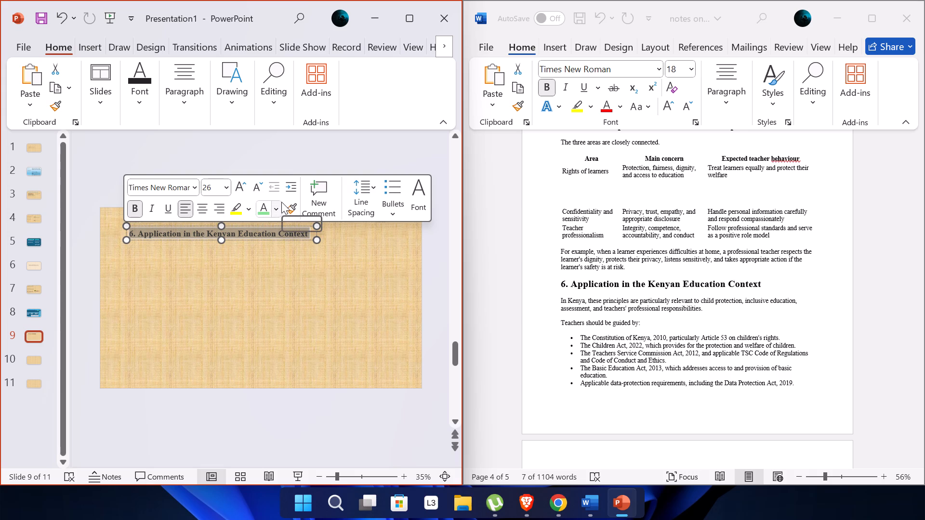
left_click(279, 205)
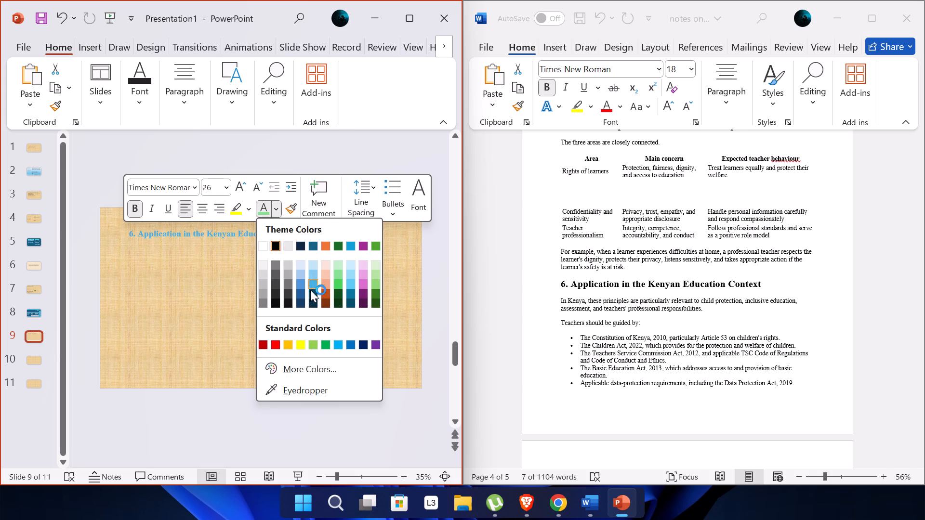
left_click(314, 284)
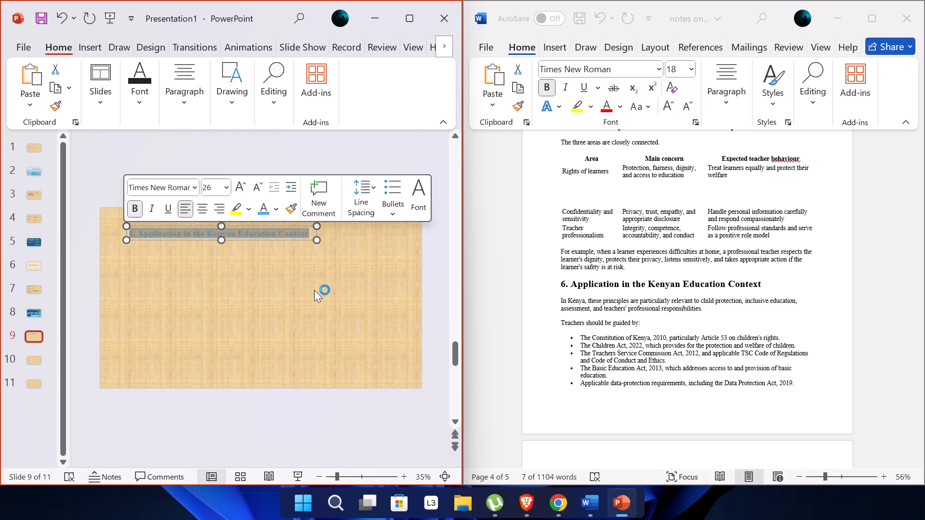
left_click(300, 284)
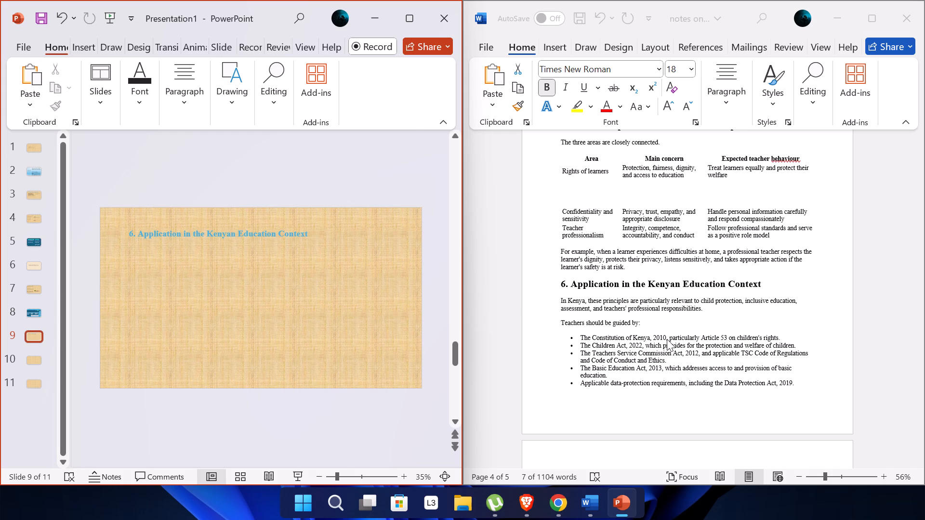
Copy section 6's body from the Word notes, "In Kenya, these principles" through "safety is at risk.", and paste it onto slide 9 in PowerPoint.
scroll(679, 360, "down", 1)
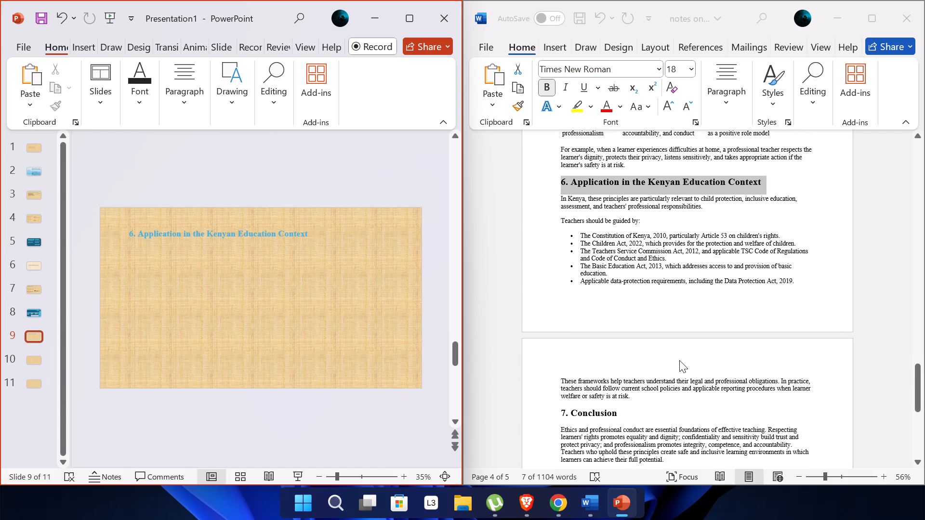
left_click(629, 397)
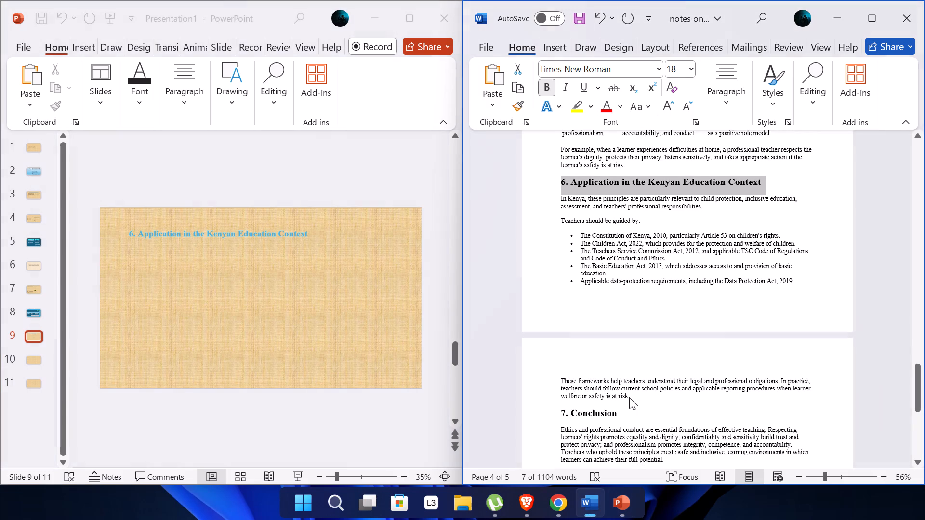
left_click(630, 395)
left_click_drag(630, 395, 583, 336)
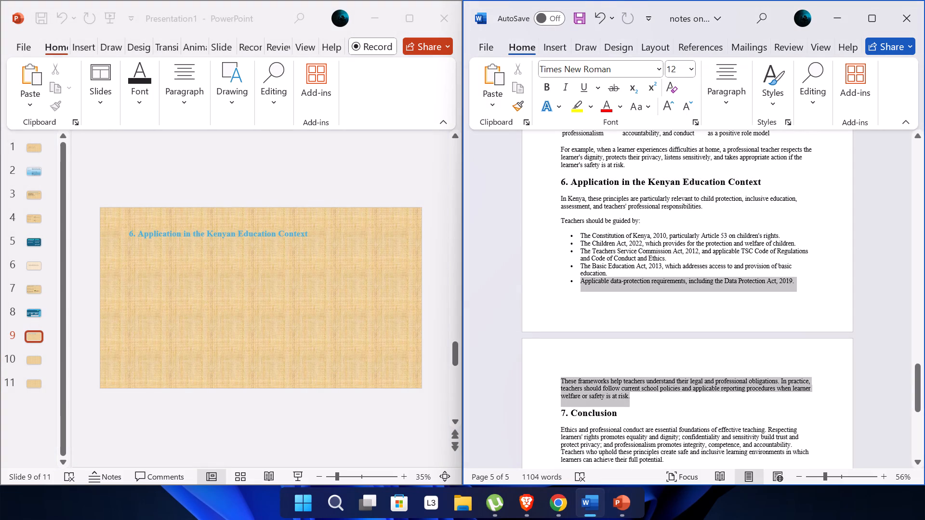
left_click_drag(583, 336, 522, 199)
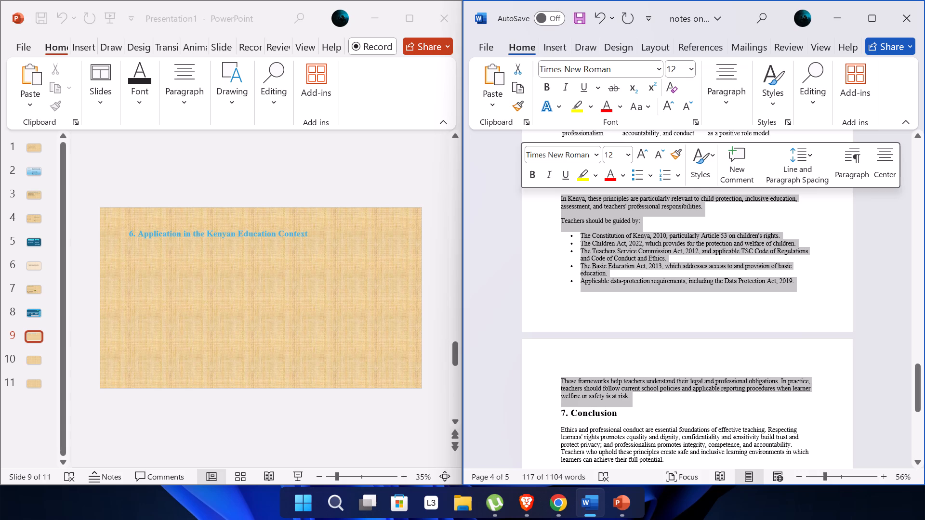
key("ctrl+c")
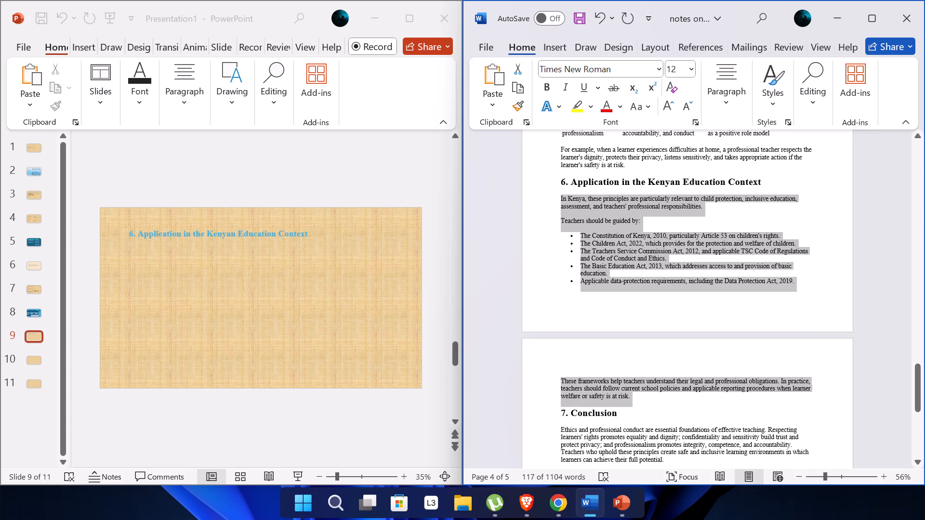
left_click(229, 241)
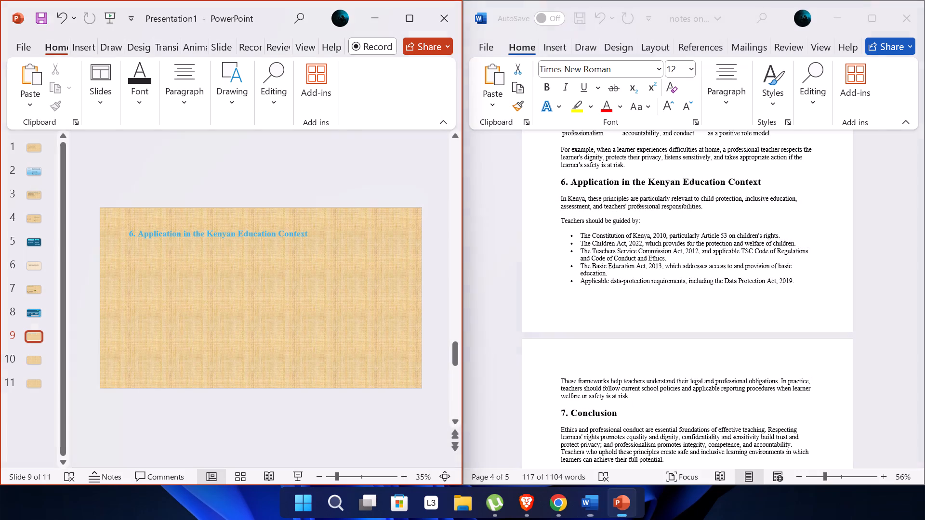
left_click(198, 258)
key("ctrl+v")
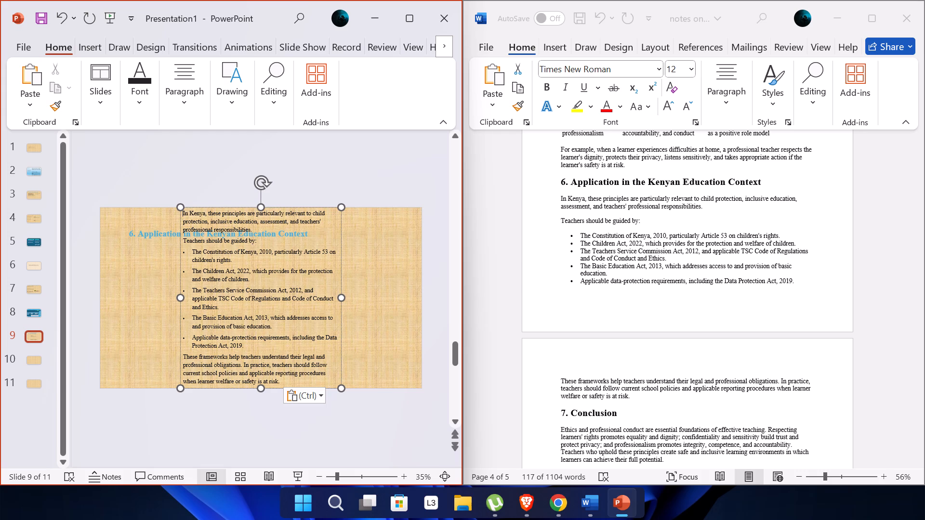
Widen the pasted body text box to the slide's right edge, then move it below the heading, starting slightly left of it.
left_click_drag(342, 300, 399, 299)
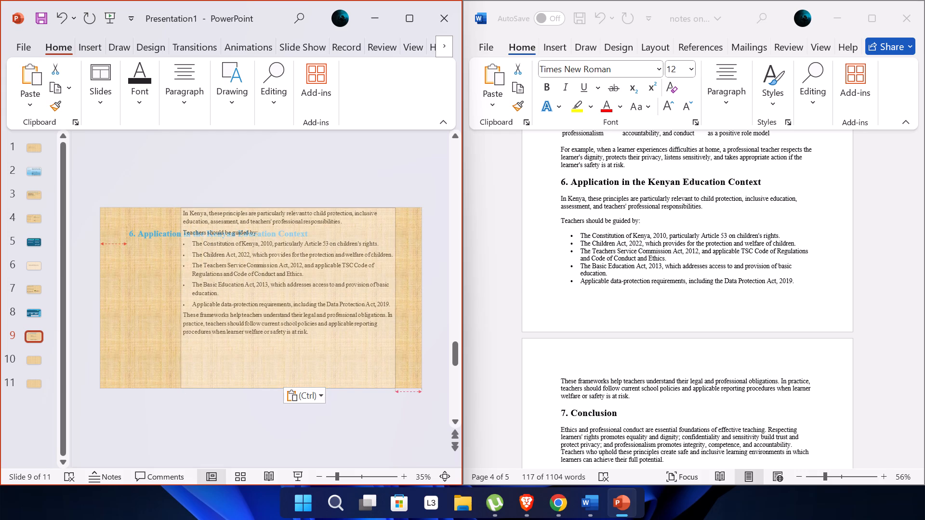
left_click_drag(399, 299, 421, 299)
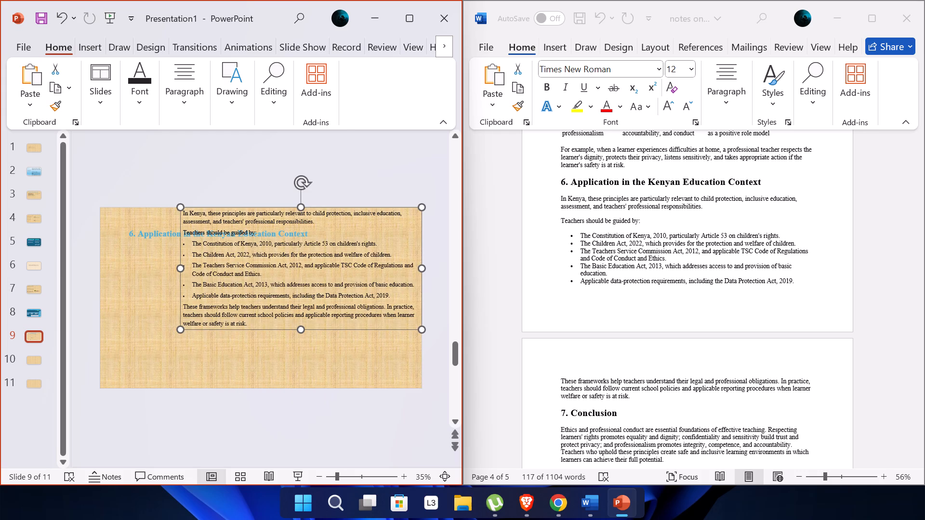
left_click_drag(260, 205, 257, 233)
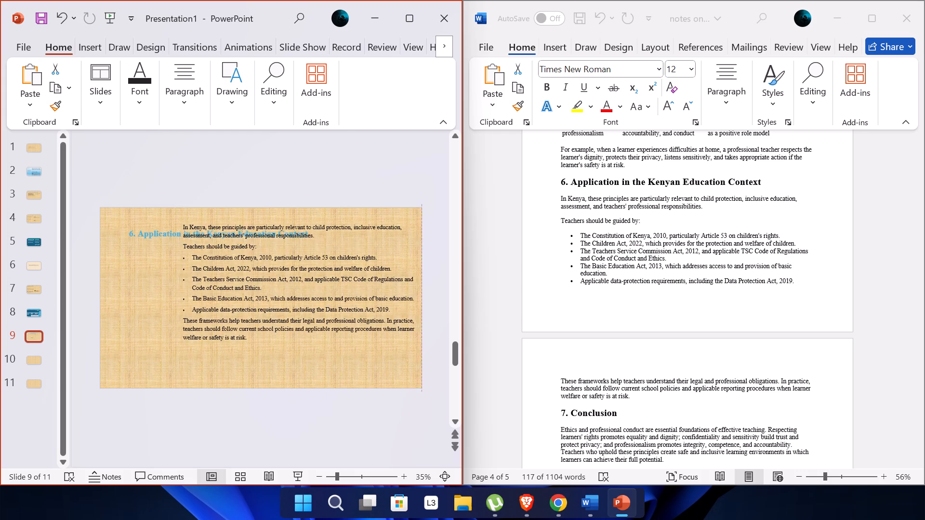
left_click_drag(257, 233, 203, 240)
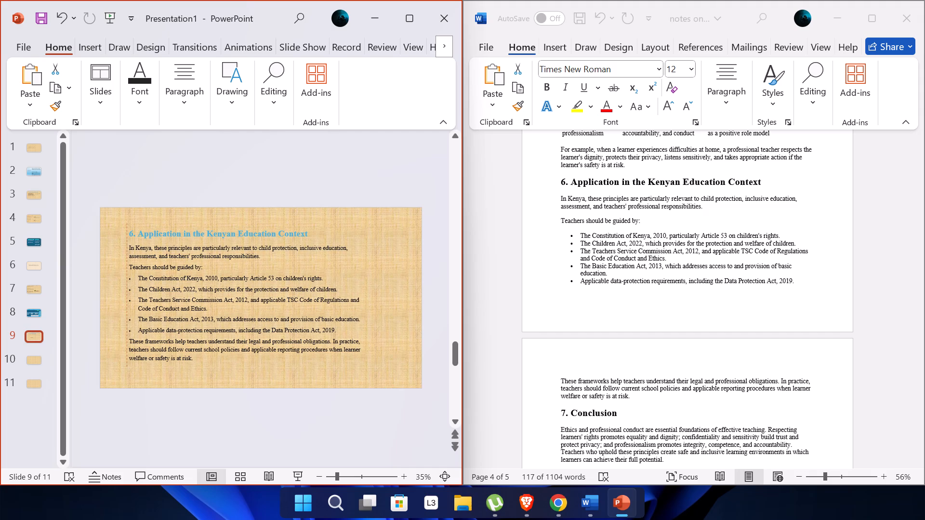
left_click_drag(203, 240, 197, 247)
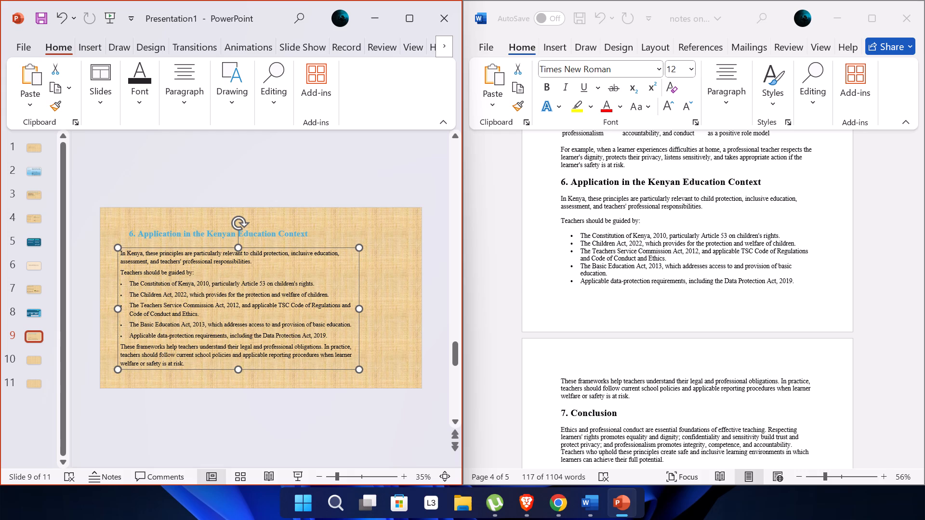
Nudge the body text box on slide 9 up in small increments until it sits directly beneath the heading.
key("Down")
key("Down")
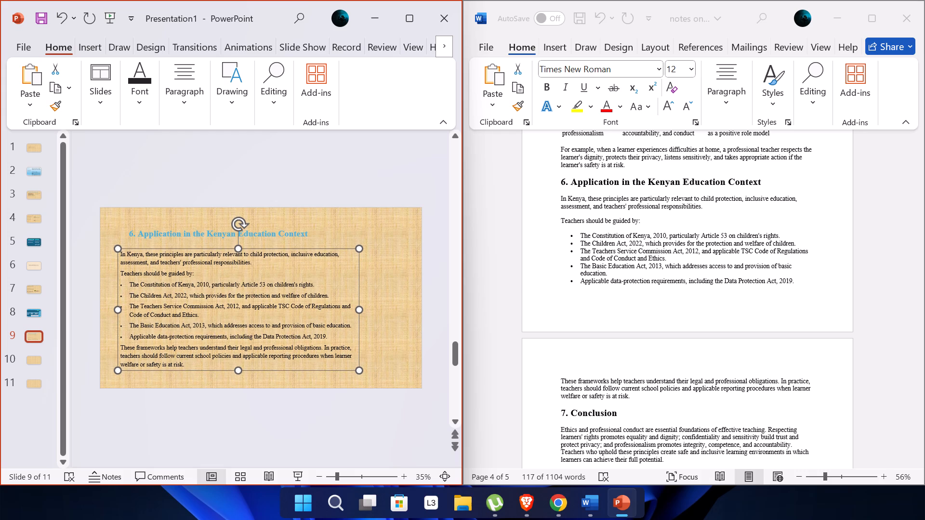
key("Down")
key("Up")
key("Up")
key("Up")
key("Up")
key("Up")
key("Up")
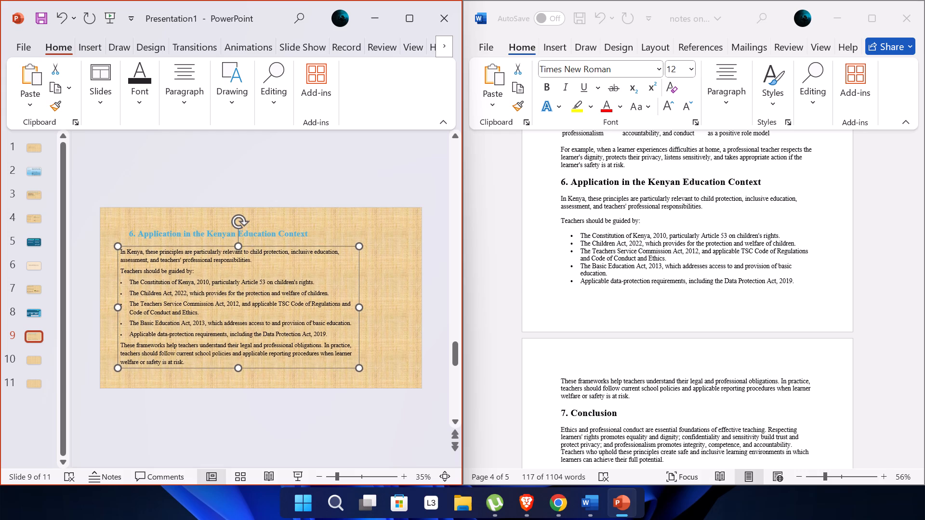
key("Up")
key("Up")
key("Up")
key("Up")
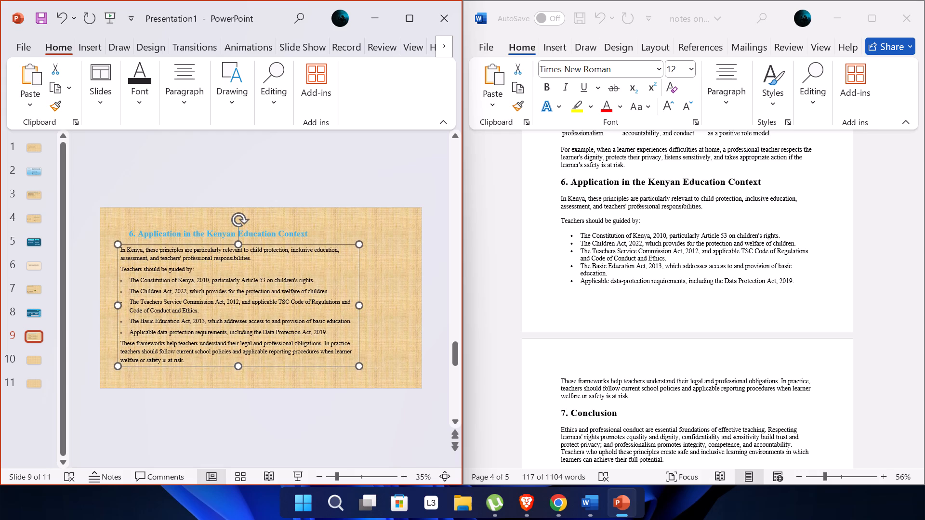
key("Up")
key("Up")
key("Up")
key("Up")
key("Up")
key("Up")
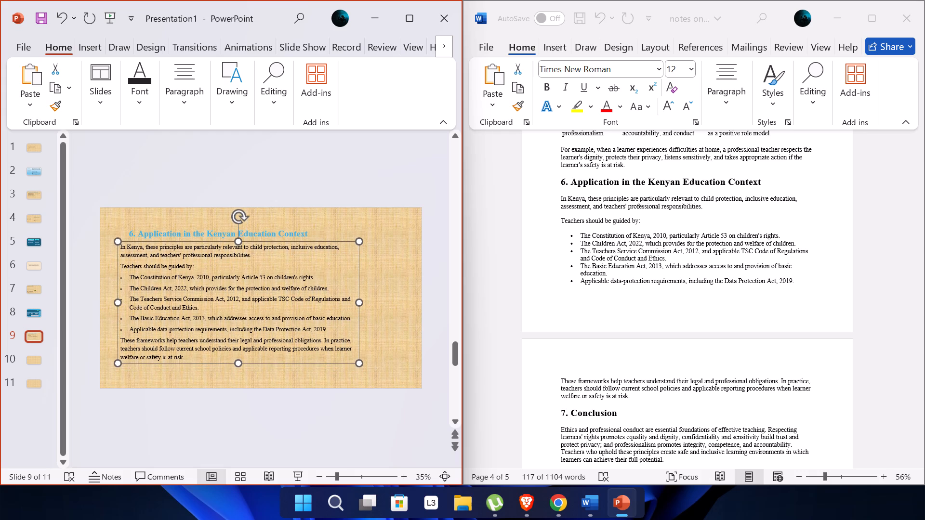
key("Down")
key("Up")
key("Up")
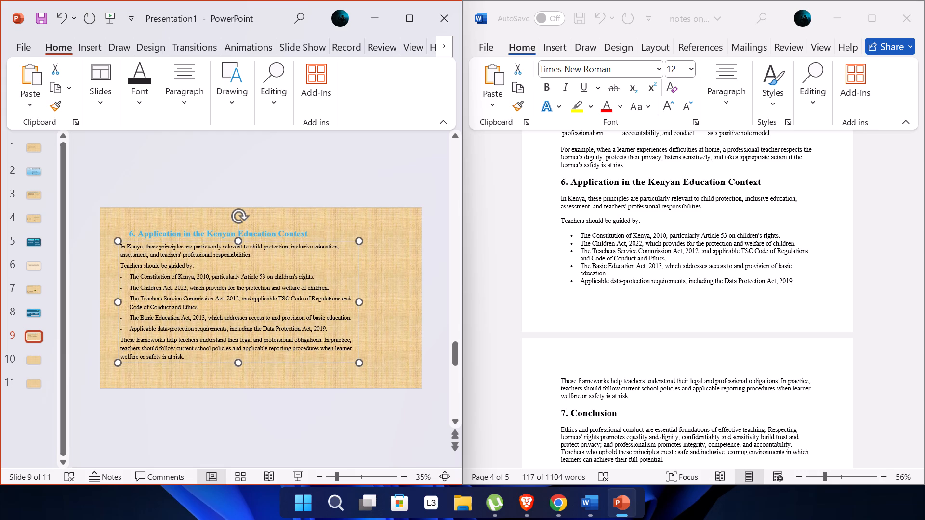
Copy the "7. Conclusion" heading from the Word notes and paste it onto the blank slide 10 in PowerPoint.
scroll(589, 323, "down", 1)
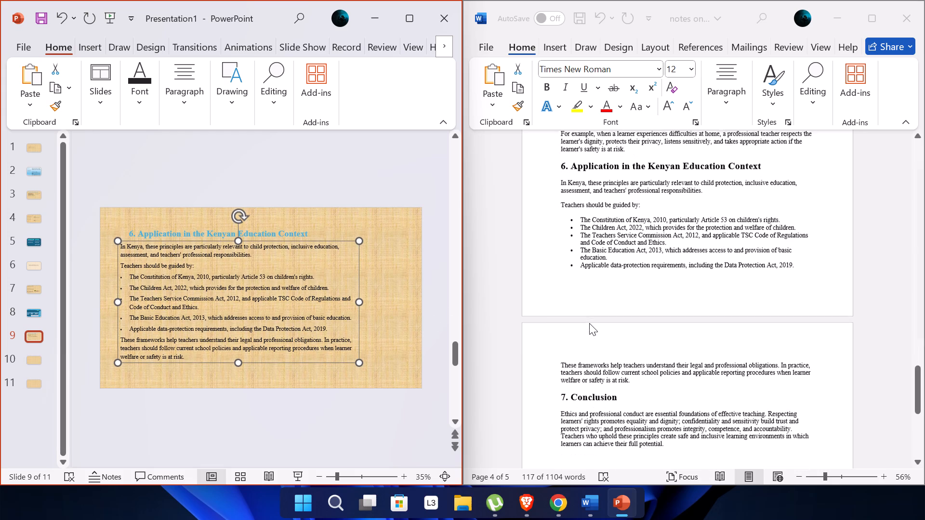
scroll(589, 323, "down", 1)
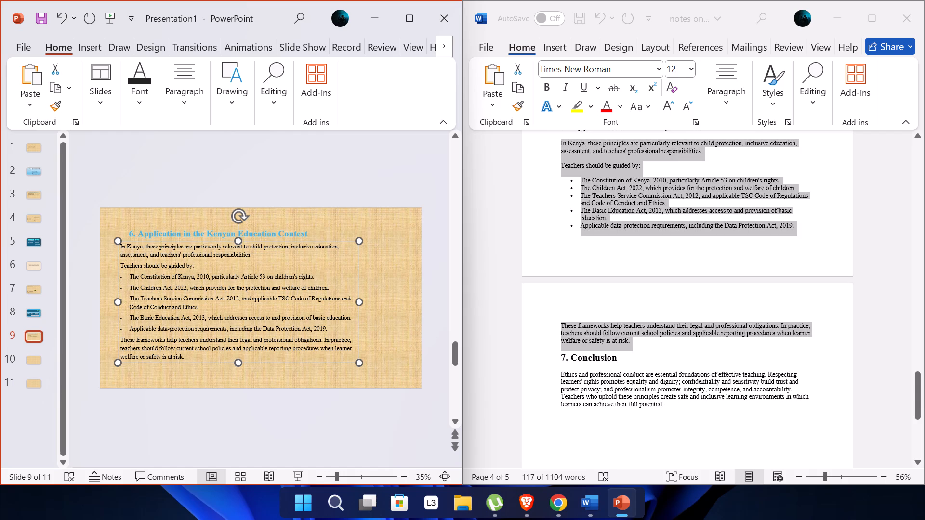
left_click_drag(32, 355, 32, 364)
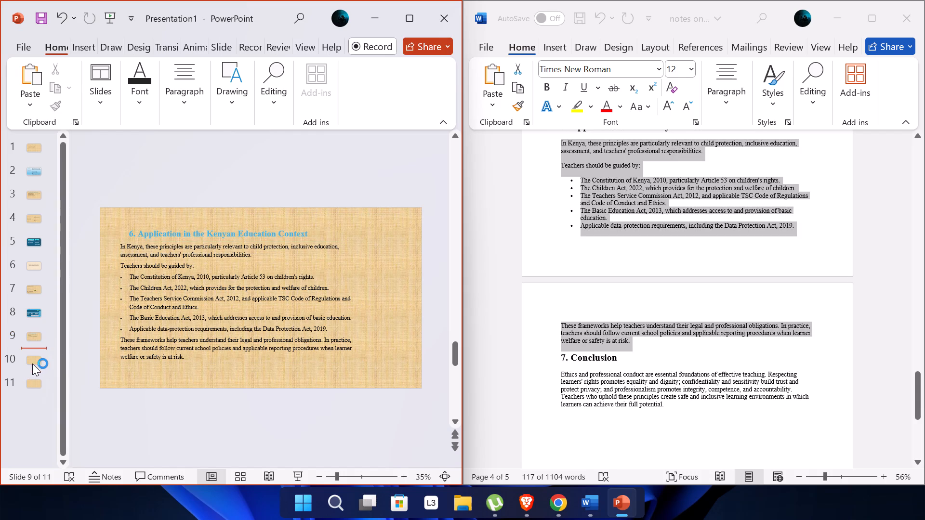
left_click_drag(32, 364, 33, 360)
left_click(33, 360)
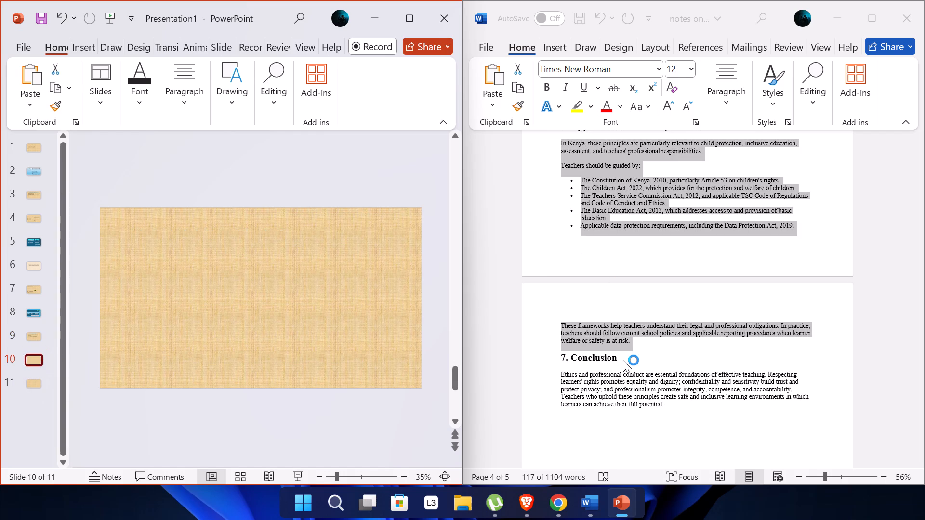
left_click(616, 354)
left_click_drag(616, 354, 591, 357)
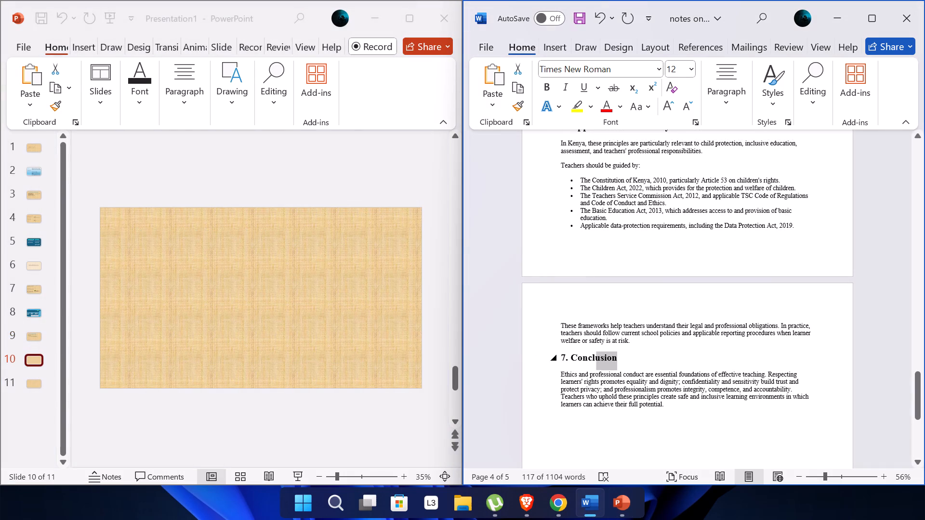
left_click_drag(591, 357, 551, 360)
key("ctrl+c")
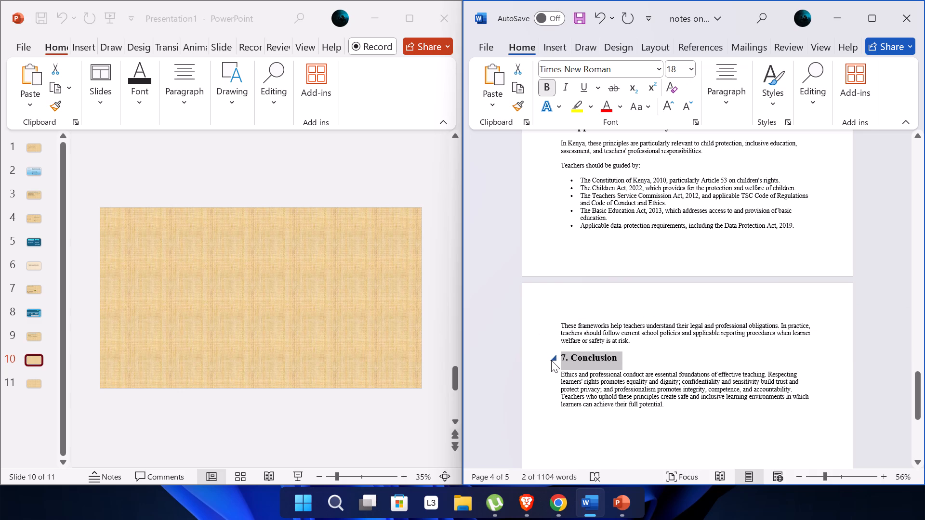
left_click(223, 237)
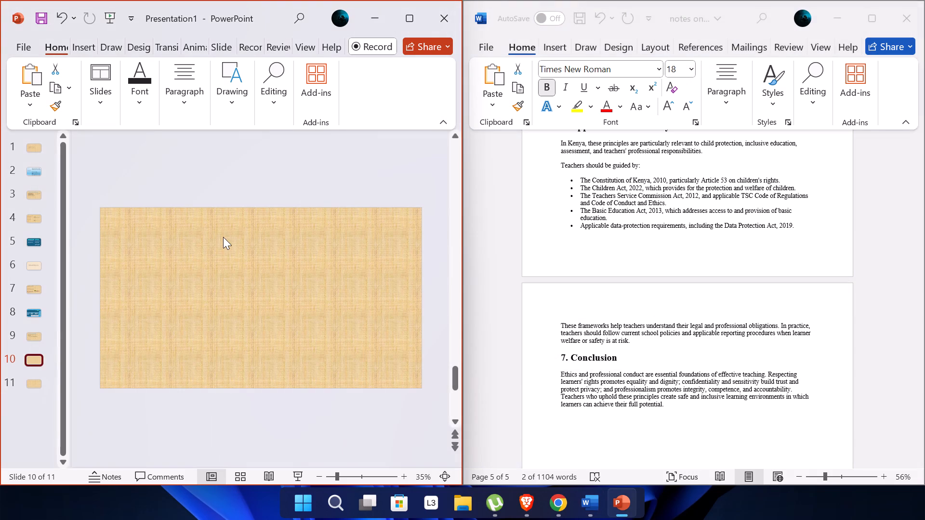
key("ctrl+v")
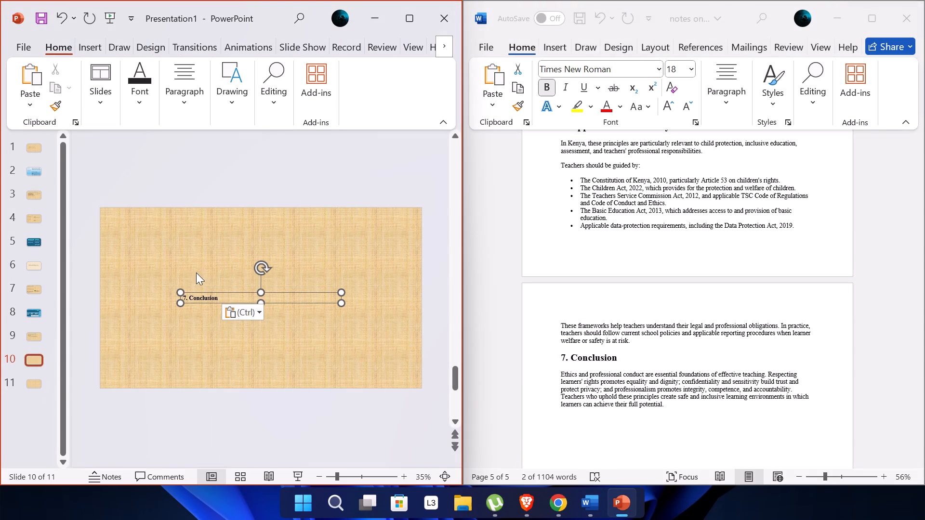
Move the pasted "7. Conclusion" heading up near the top edge of slide 10, slightly further left.
left_click_drag(223, 297, 218, 255)
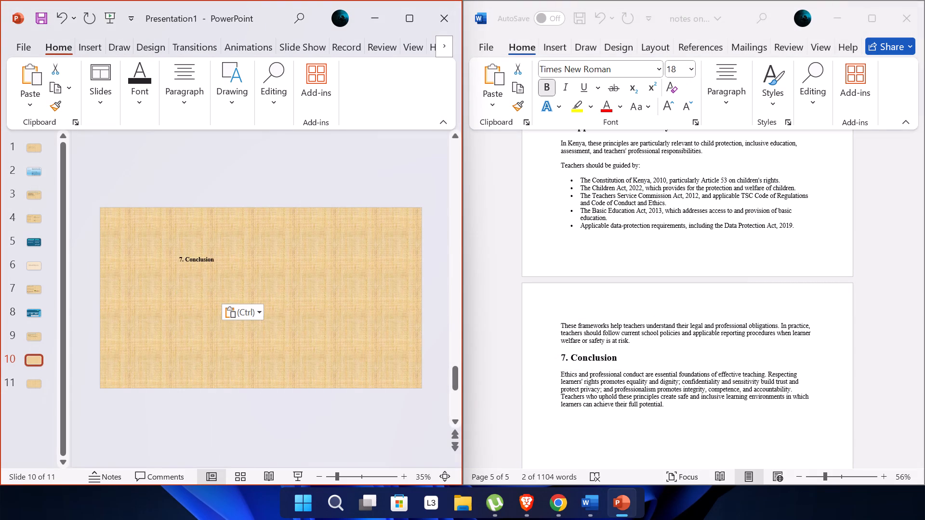
left_click_drag(218, 255, 213, 234)
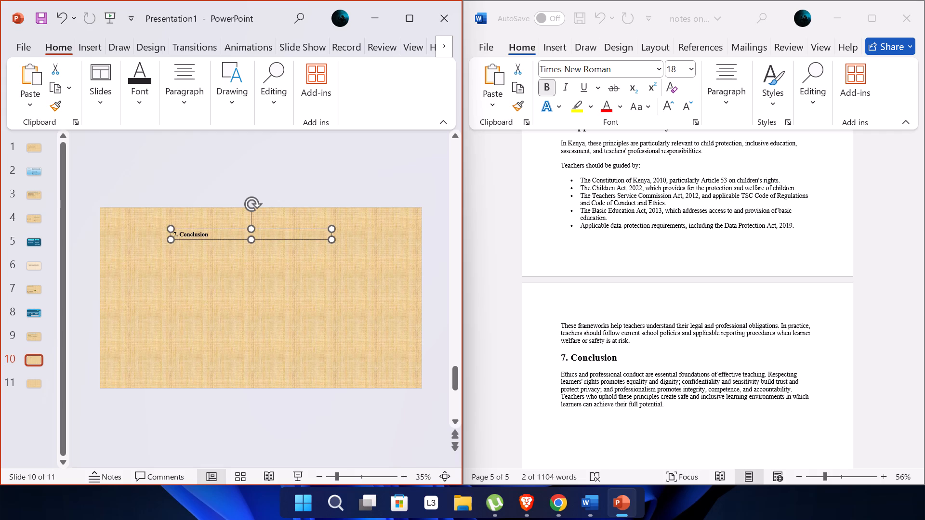
Set the font size of the whole "7. Conclusion" heading to 26.
left_click_drag(208, 234, 162, 234)
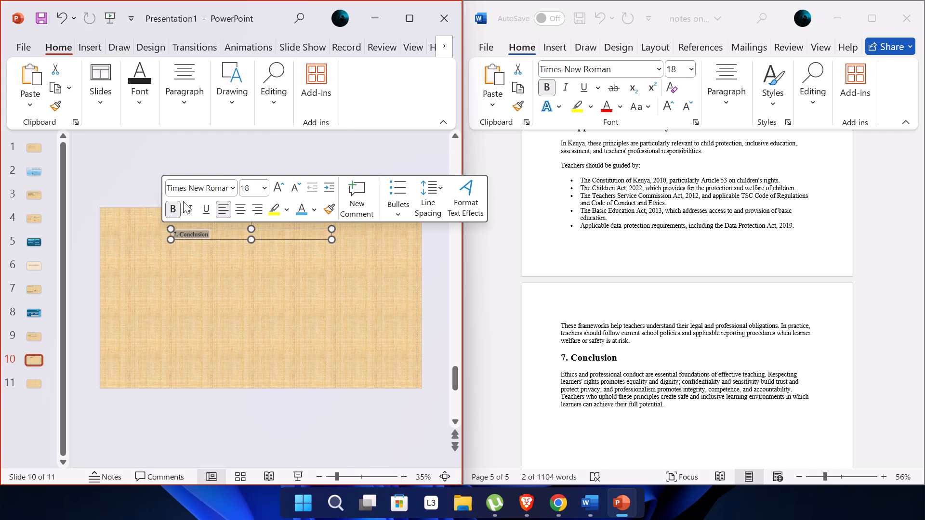
left_click(248, 189)
type("26")
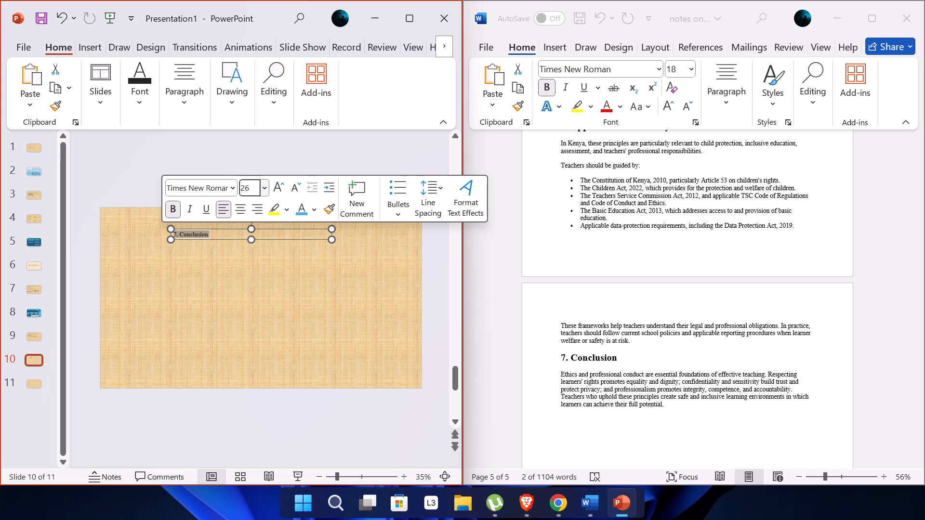
key("Return")
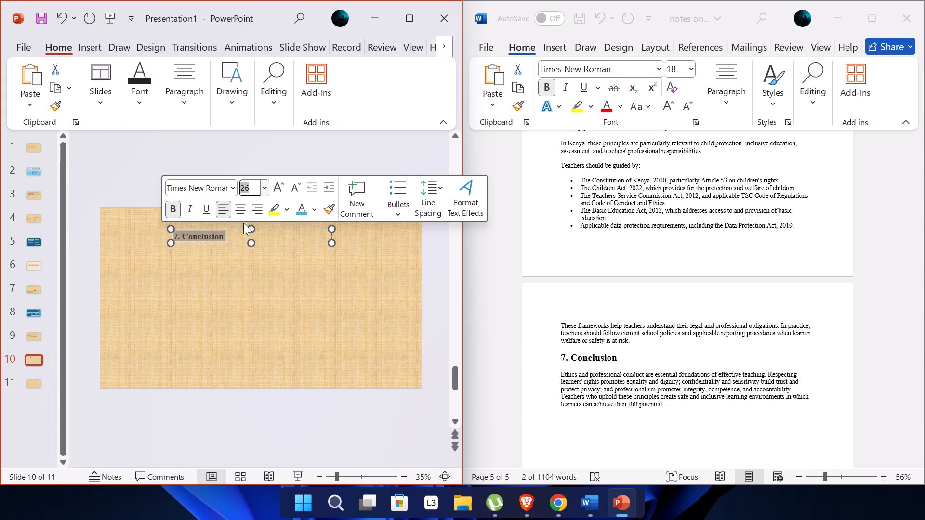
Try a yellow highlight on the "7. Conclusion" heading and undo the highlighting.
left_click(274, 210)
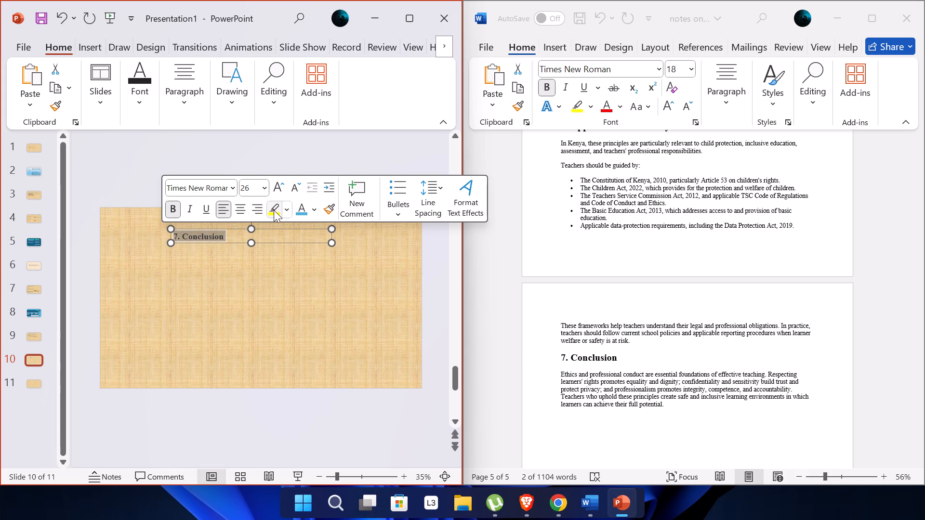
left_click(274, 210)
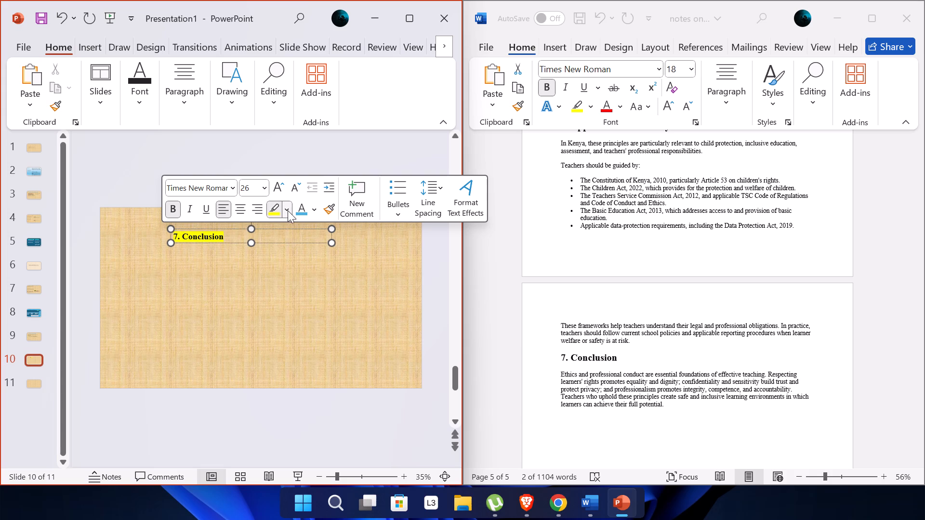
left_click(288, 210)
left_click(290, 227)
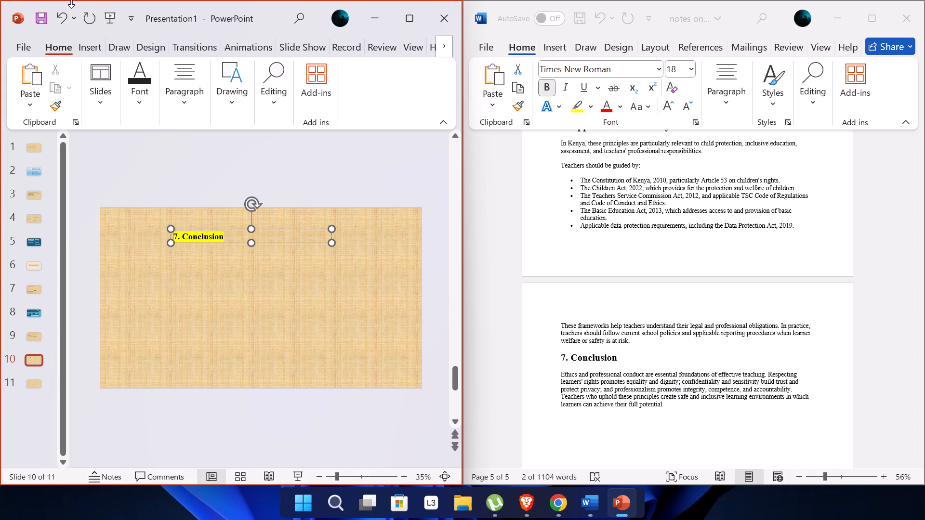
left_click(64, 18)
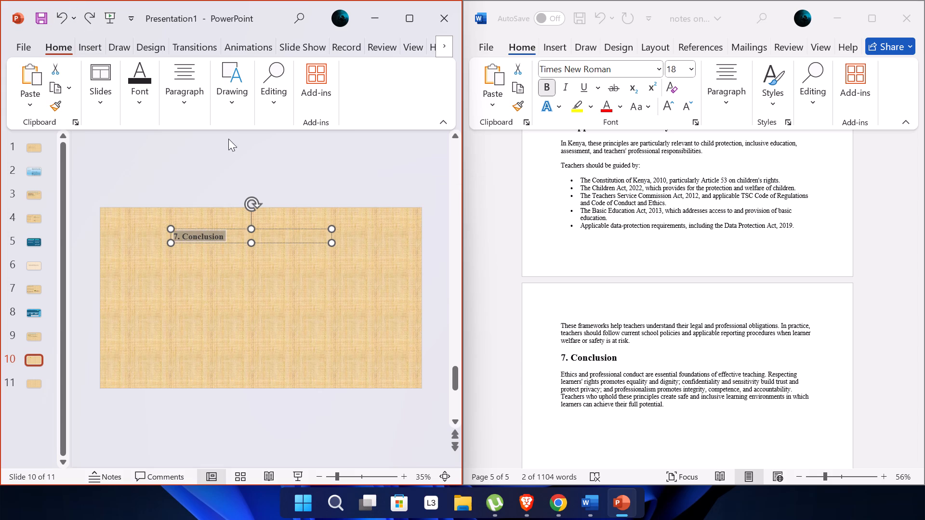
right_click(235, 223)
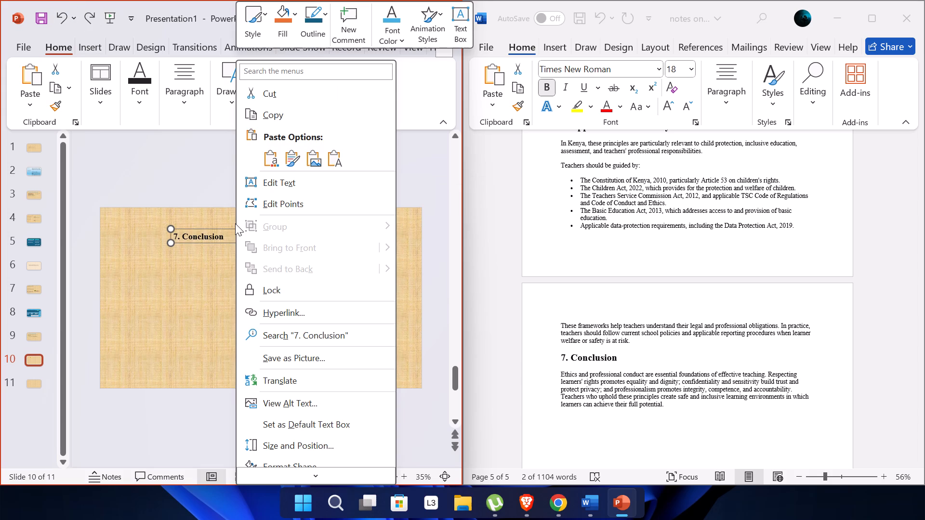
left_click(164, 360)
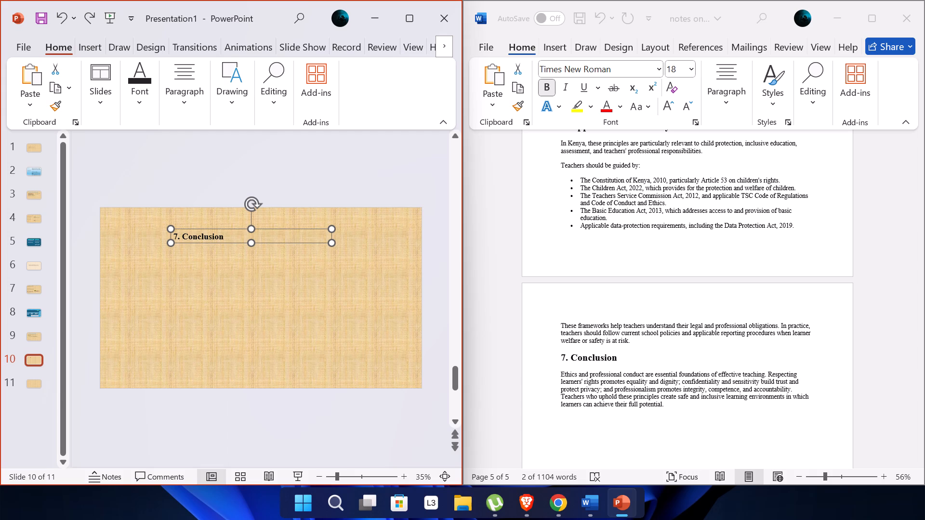
Highlight the whole "7. Conclusion" heading on slide 10 in dark green and deselect it.
left_click_drag(223, 236, 179, 232)
left_click_drag(179, 232, 164, 234)
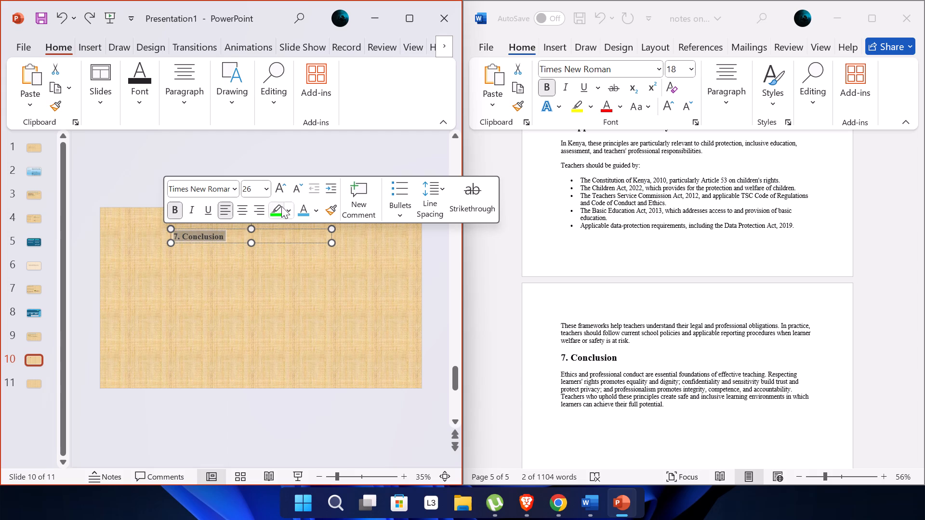
left_click(287, 208)
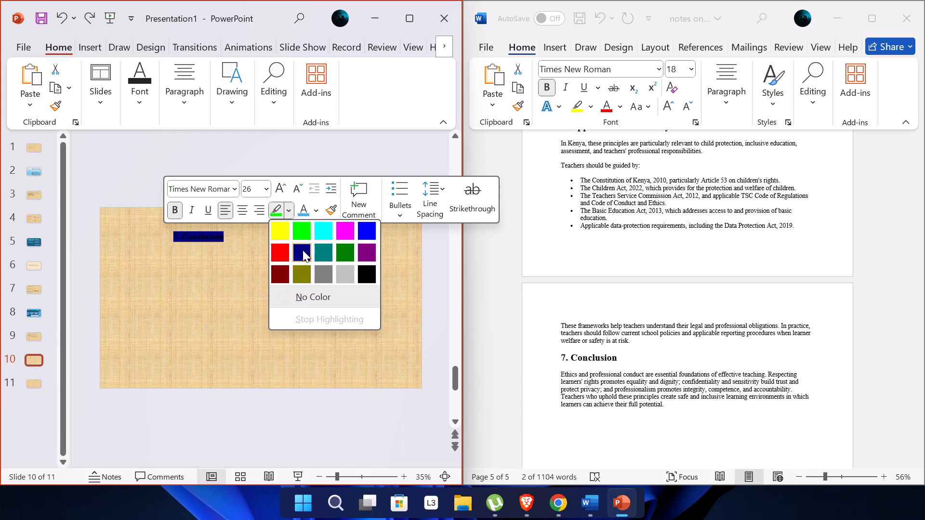
left_click(344, 257)
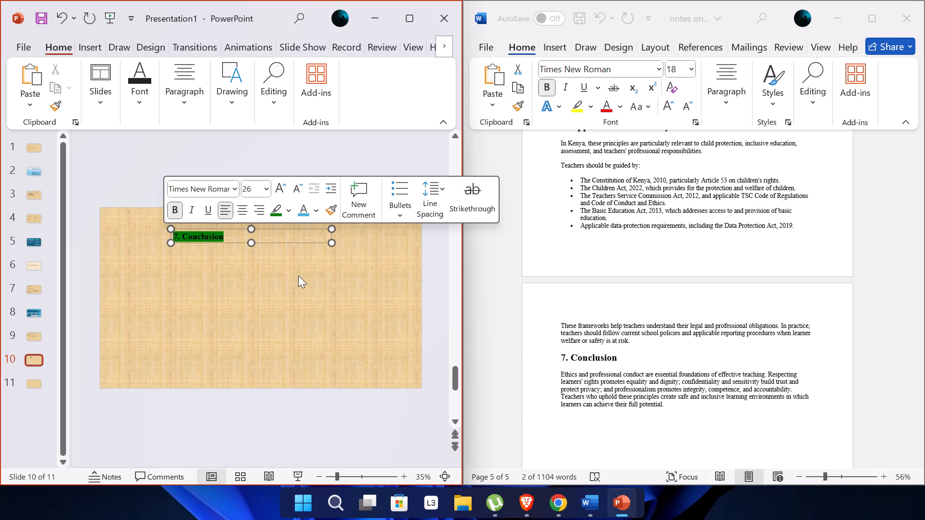
left_click(298, 275)
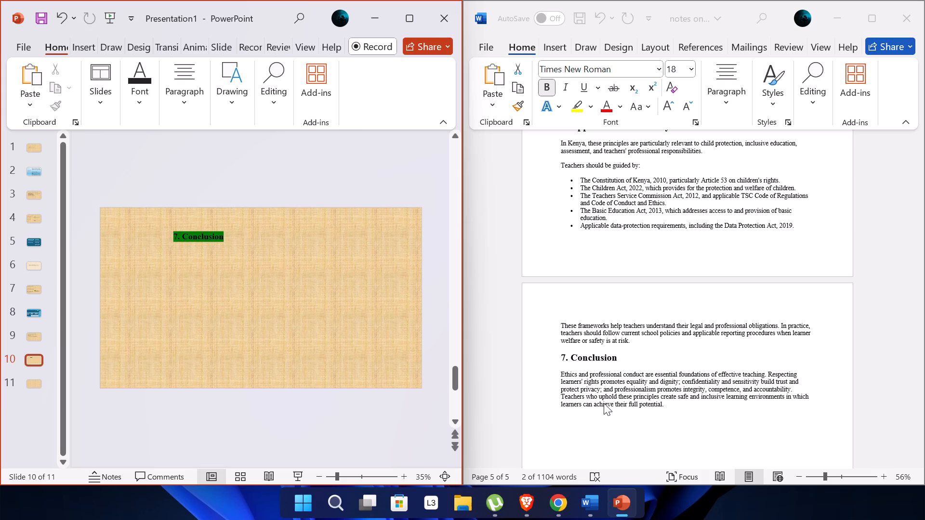
Copy the conclusion paragraph, "Ethics and professional conduct" through "achieve their full potential.", from the Word notes and paste it onto slide 10 in PowerPoint.
left_click(666, 410)
left_click(665, 403)
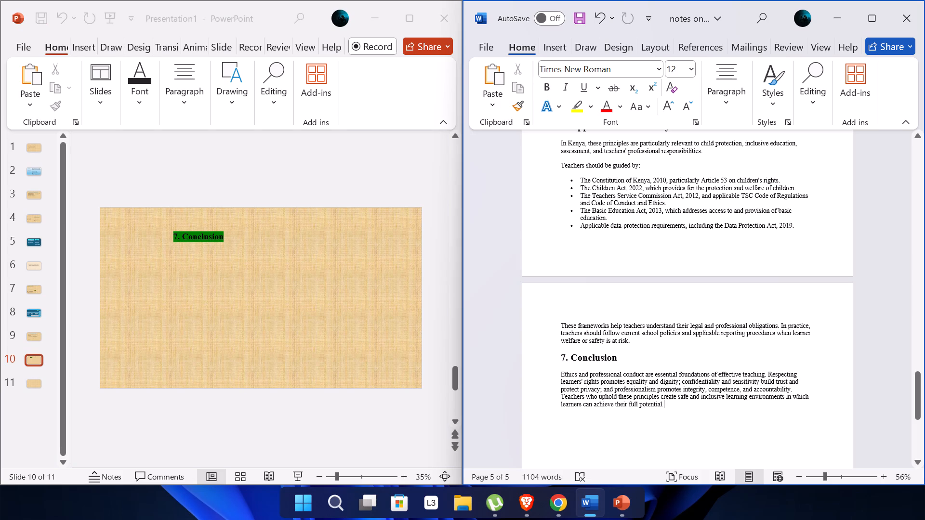
left_click_drag(665, 403, 562, 372)
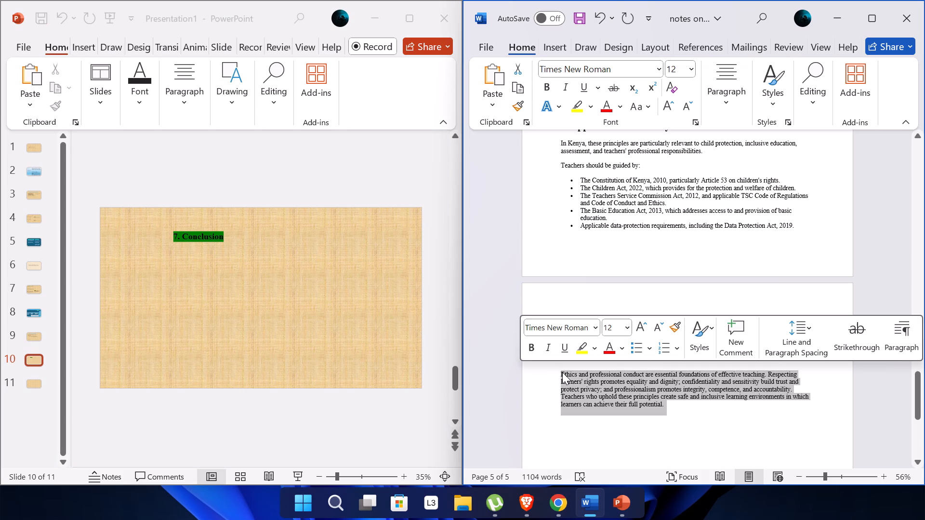
key("ctrl+c")
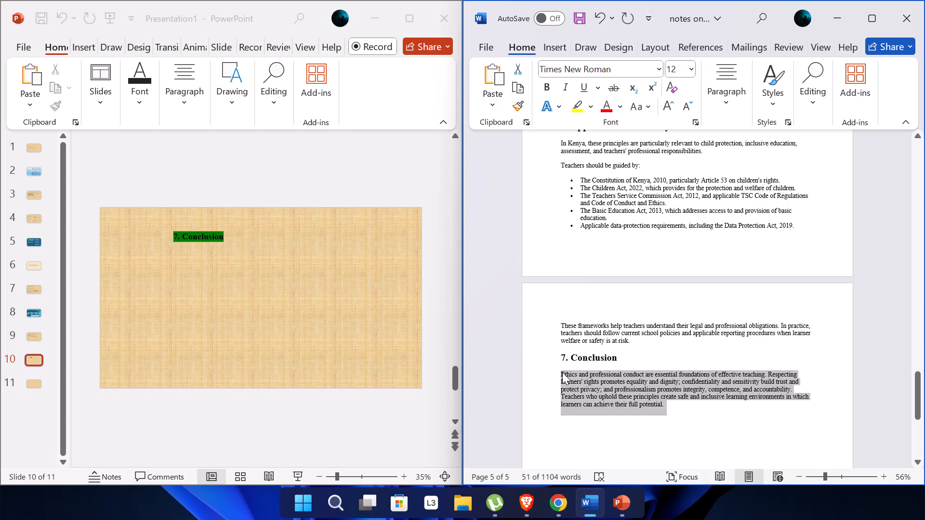
left_click(183, 261)
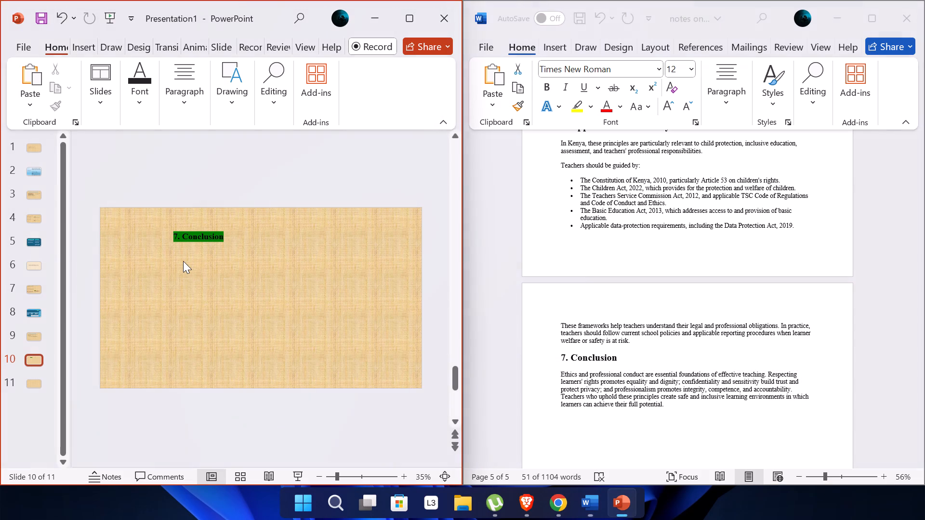
key("ctrl+v")
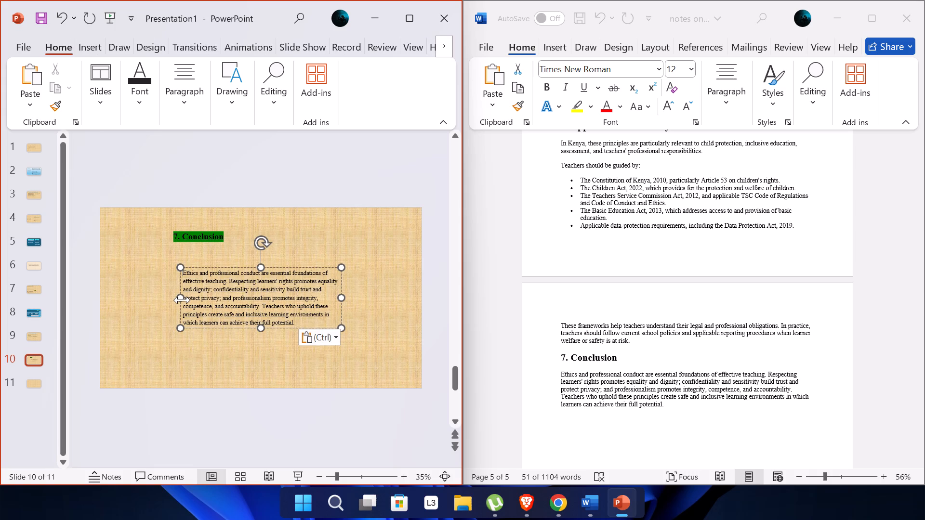
Widen the conclusion text box on both sides to nearly the slide's full width and move it up beneath the heading.
left_click_drag(182, 300, 105, 273)
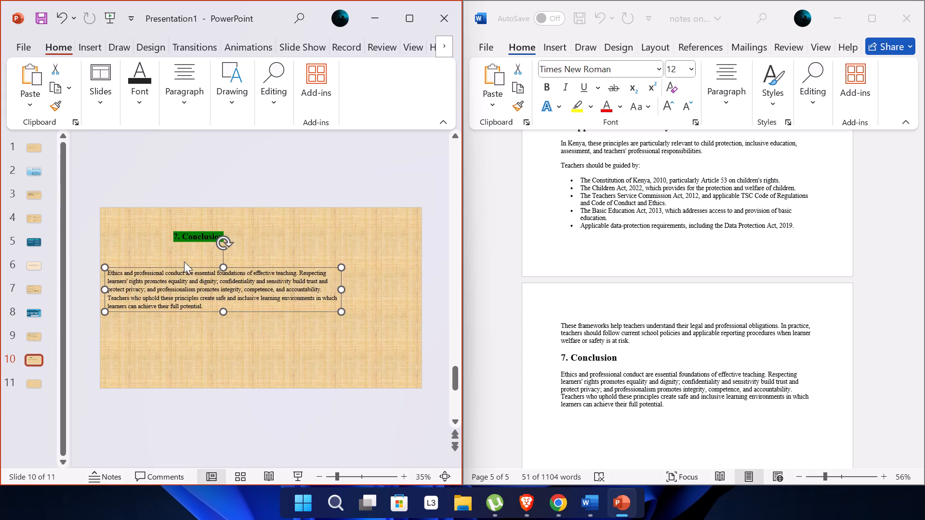
left_click_drag(187, 267, 187, 253)
left_click_drag(226, 298, 226, 309)
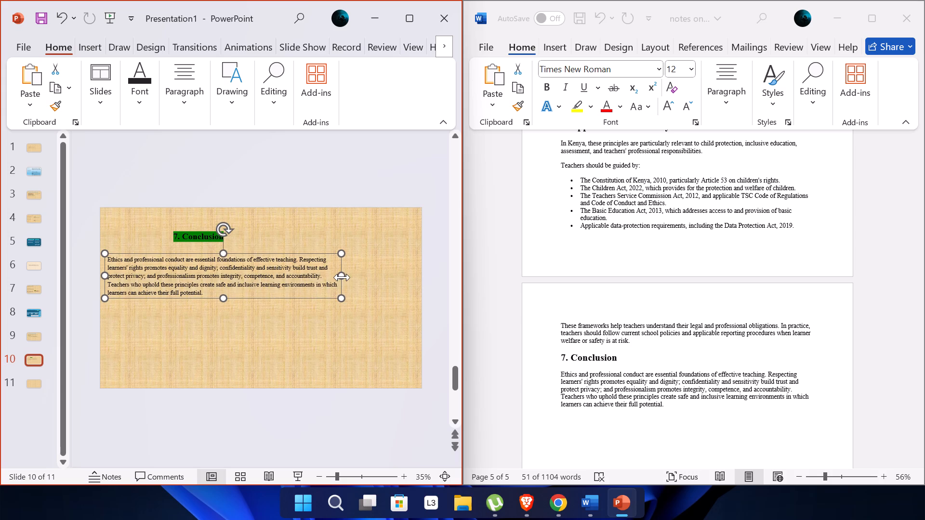
left_click_drag(342, 277, 399, 278)
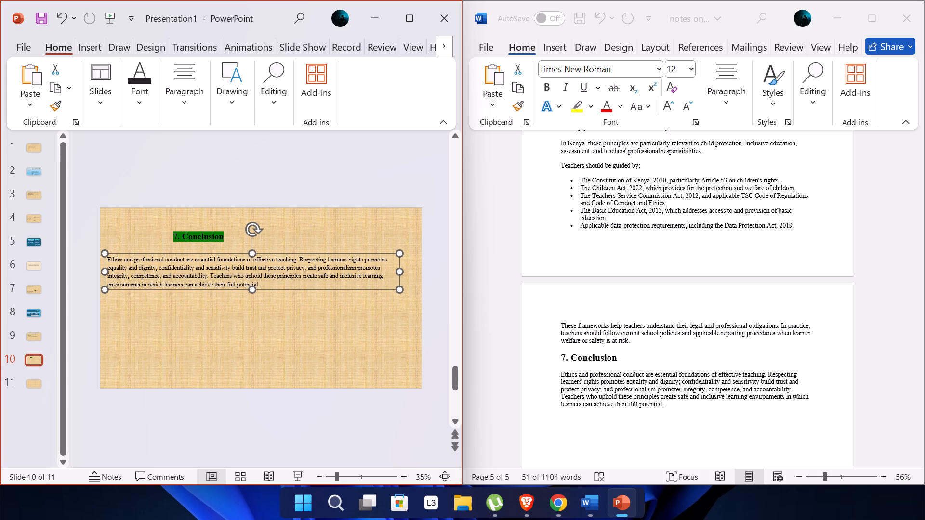
left_click(399, 278)
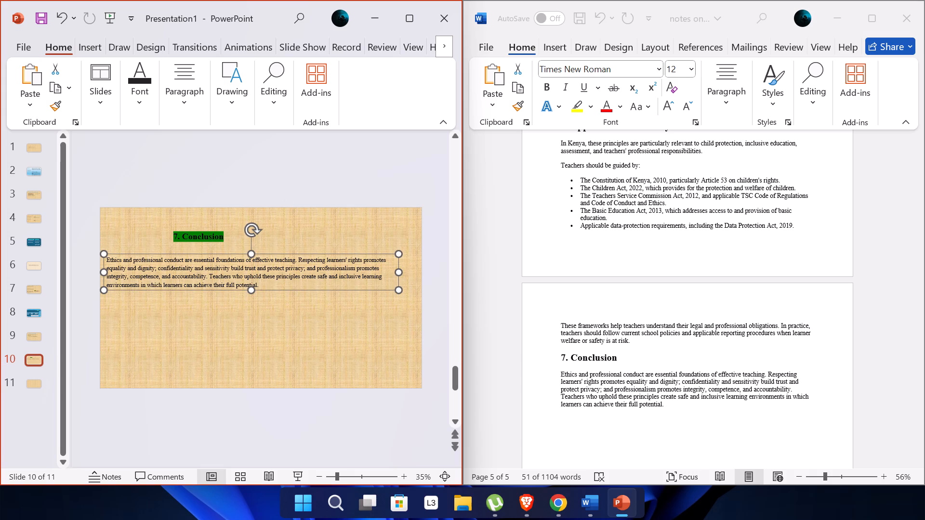
Set the font size of the whole conclusion paragraph on slide 10 to 19.
left_click(260, 284)
left_click_drag(260, 284, 128, 263)
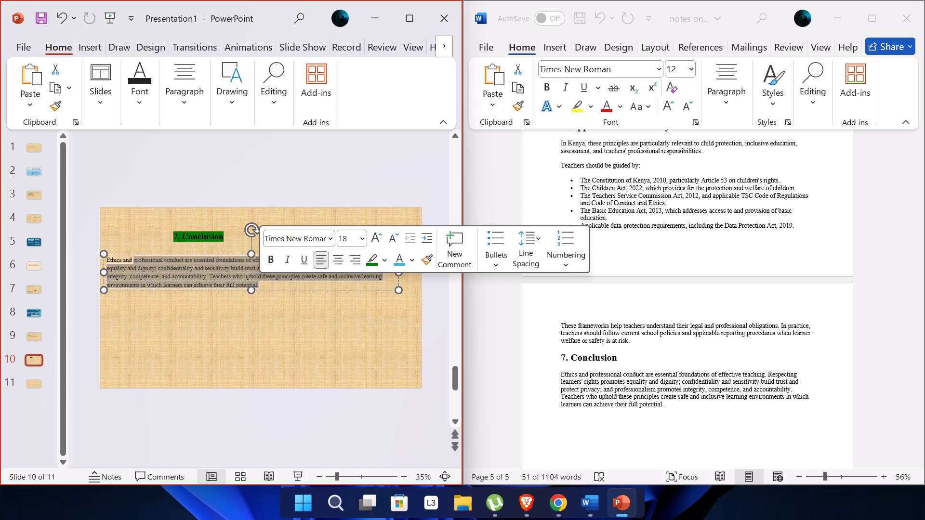
left_click_drag(128, 263, 102, 256)
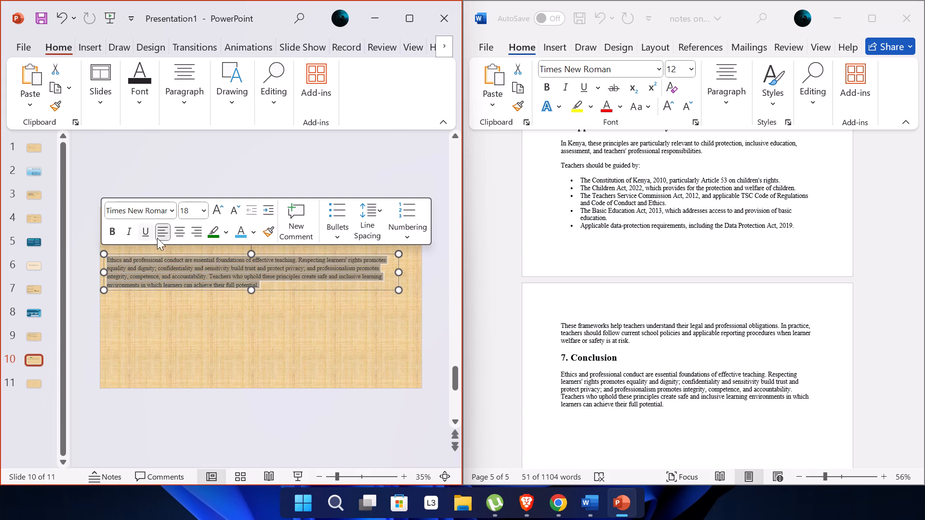
left_click(196, 210)
type("19")
key("Return")
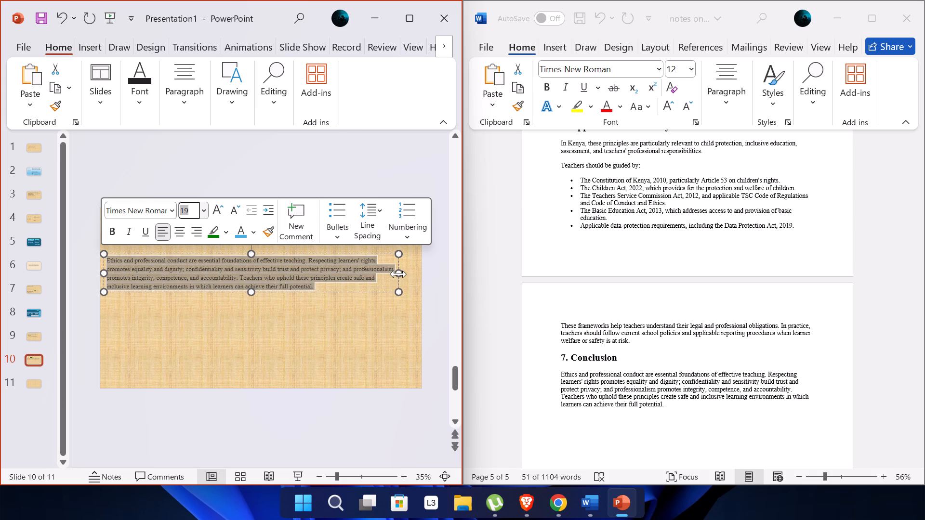
left_click_drag(276, 346, 244, 348)
Narrow the conclusion text box from its outer edge to about 70% of the slide's width, keeping its starting edge in place.
left_click(372, 281)
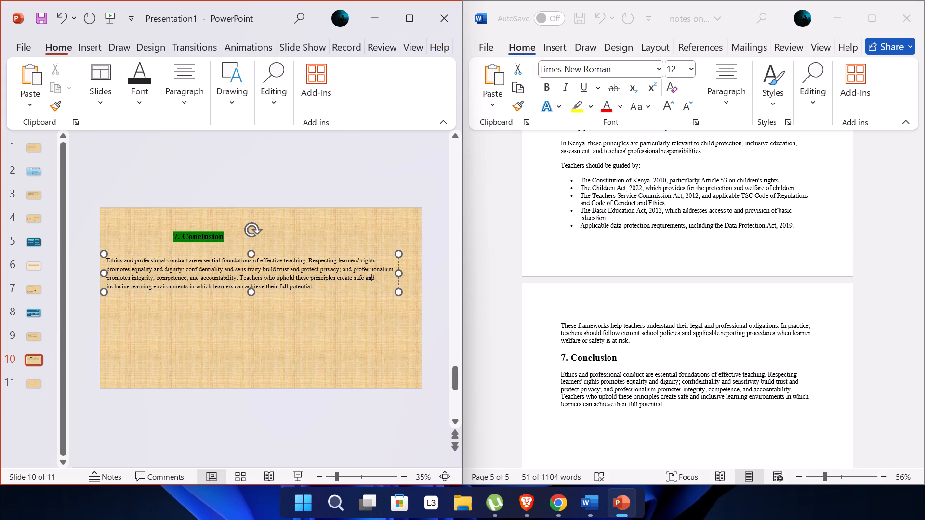
left_click_drag(397, 270, 391, 271)
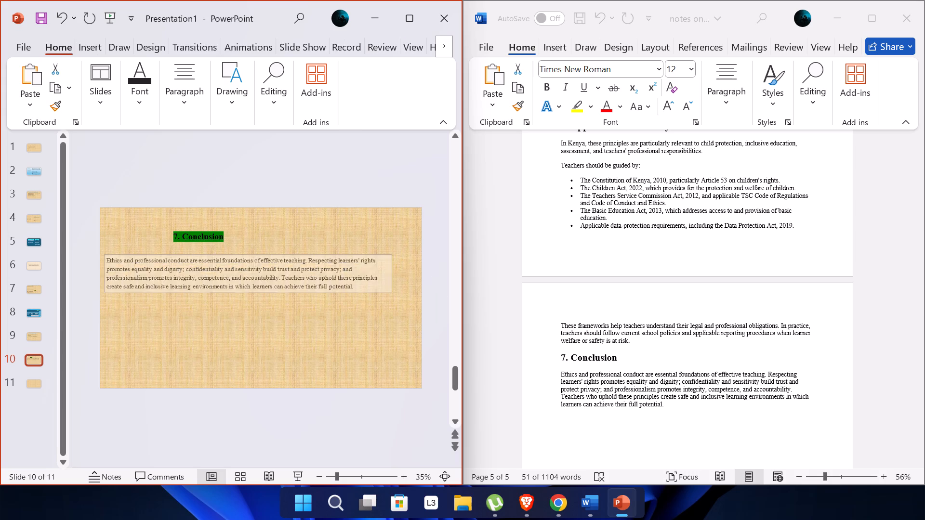
left_click_drag(391, 271, 356, 271)
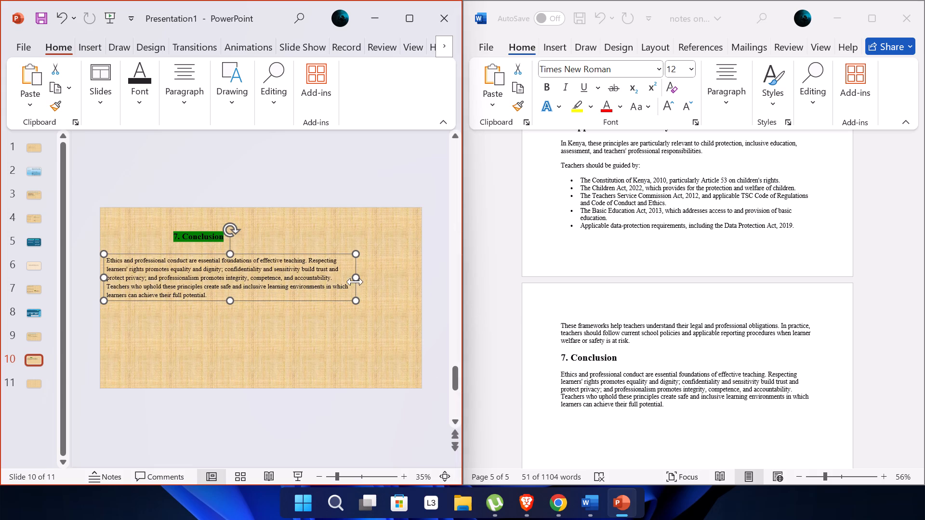
left_click_drag(359, 274, 335, 275)
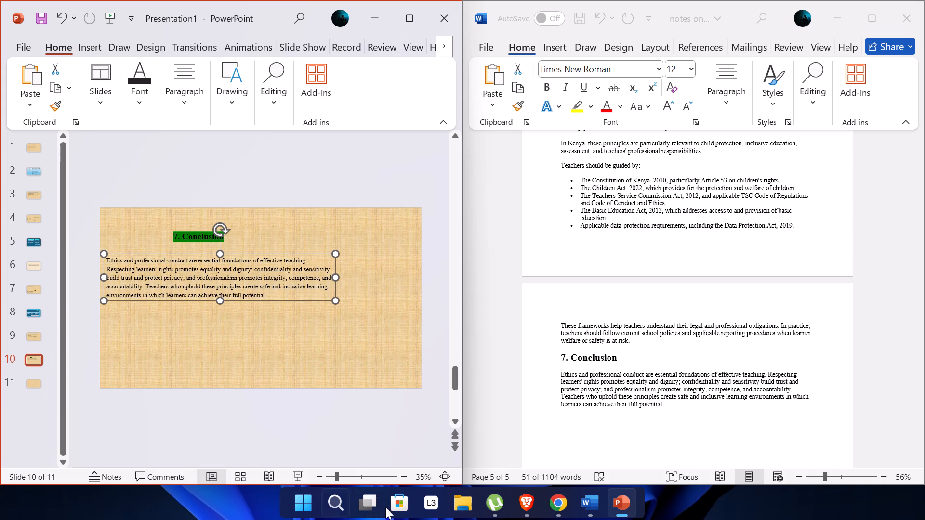
Preview slide 10 full screen, and review the slides in order from slide 1 back to slide 10.
left_click(304, 480)
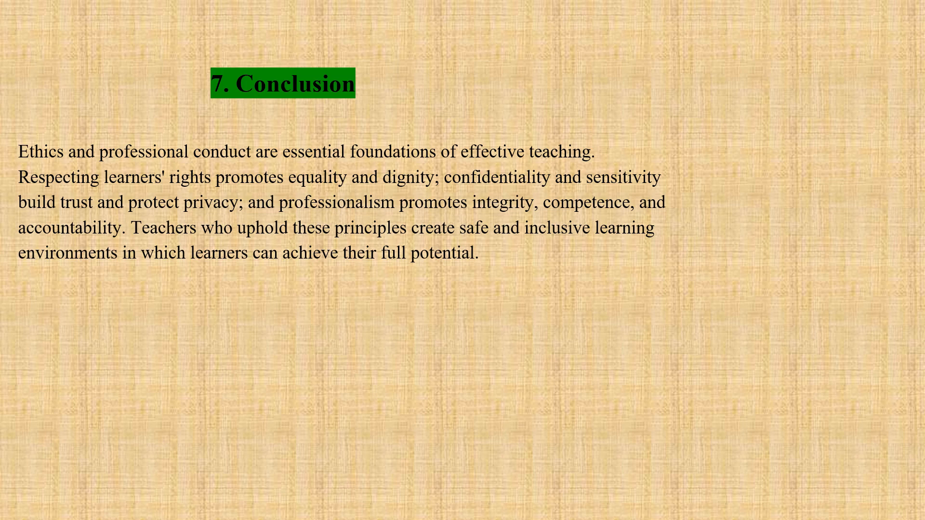
key("Escape")
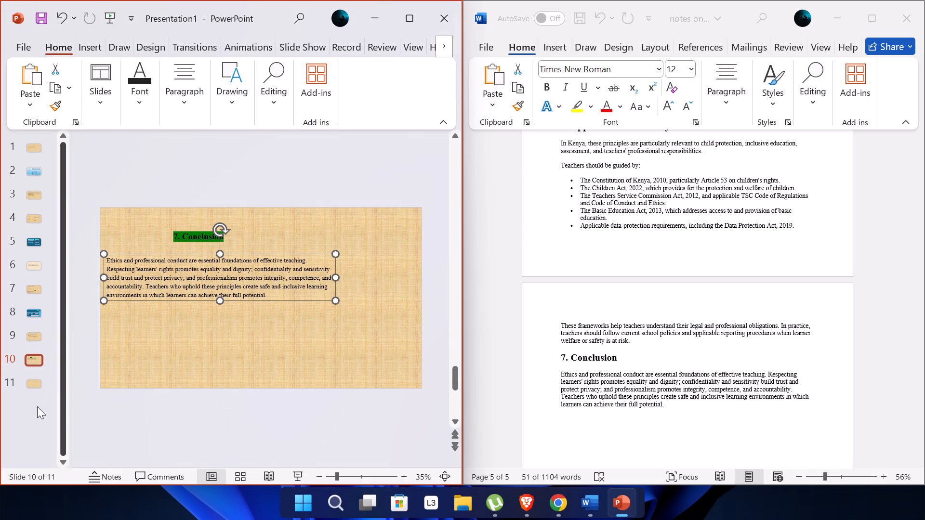
left_click(27, 151)
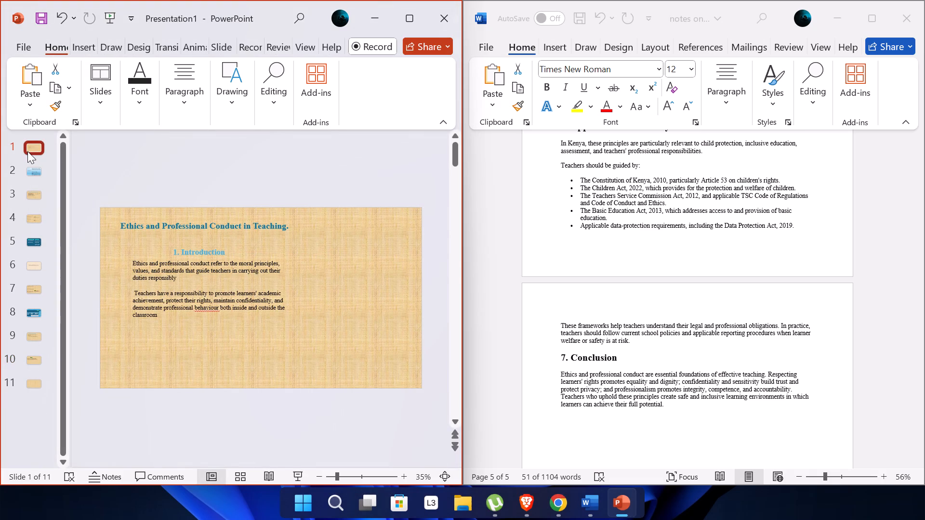
key("Right")
key("Right")
key("Down")
key("Down")
key("Down")
key("Down")
key("Down")
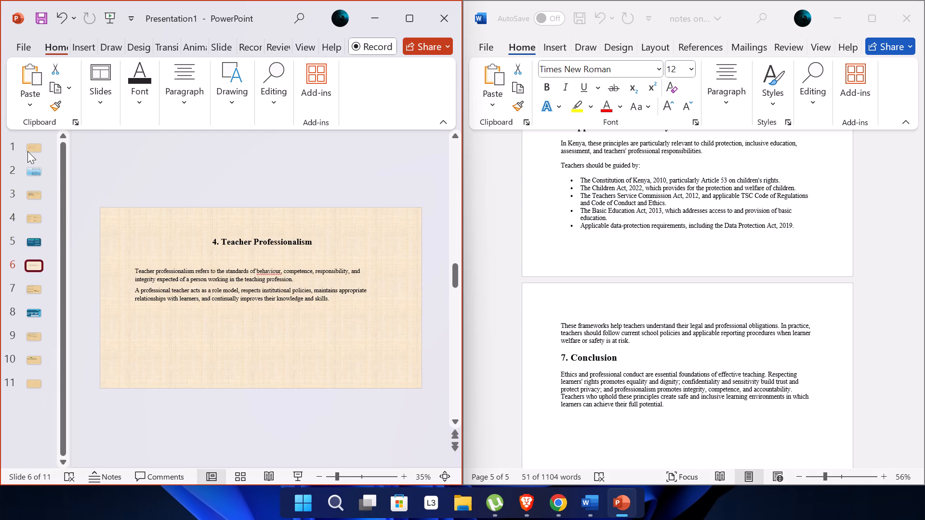
key("Down")
key("Down")
key("Down")
key("Down")
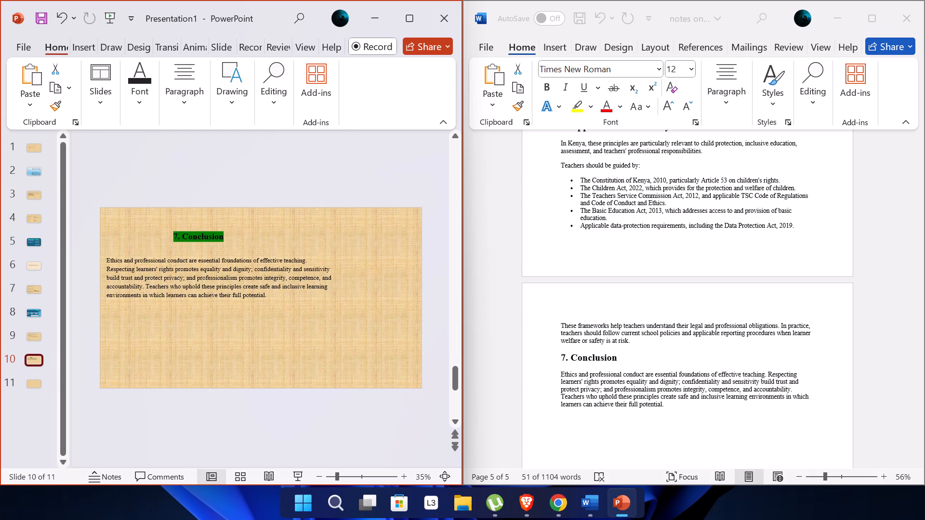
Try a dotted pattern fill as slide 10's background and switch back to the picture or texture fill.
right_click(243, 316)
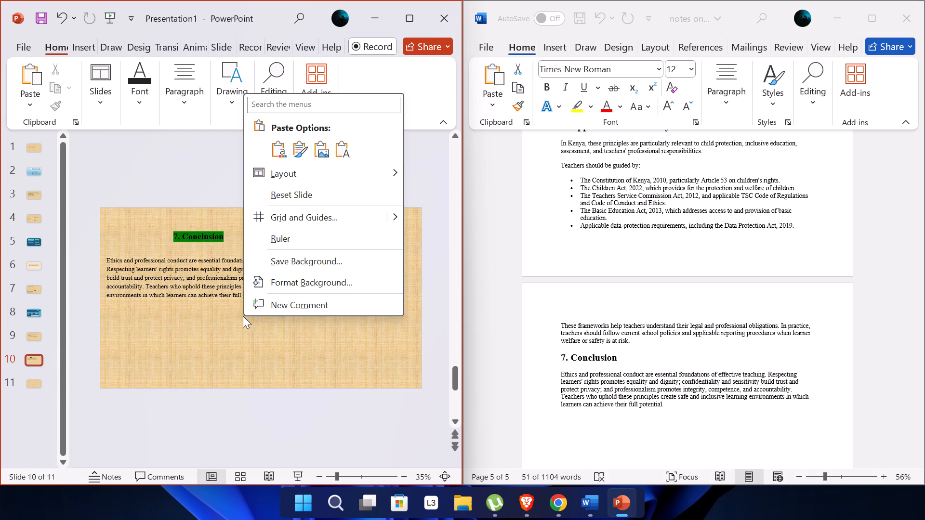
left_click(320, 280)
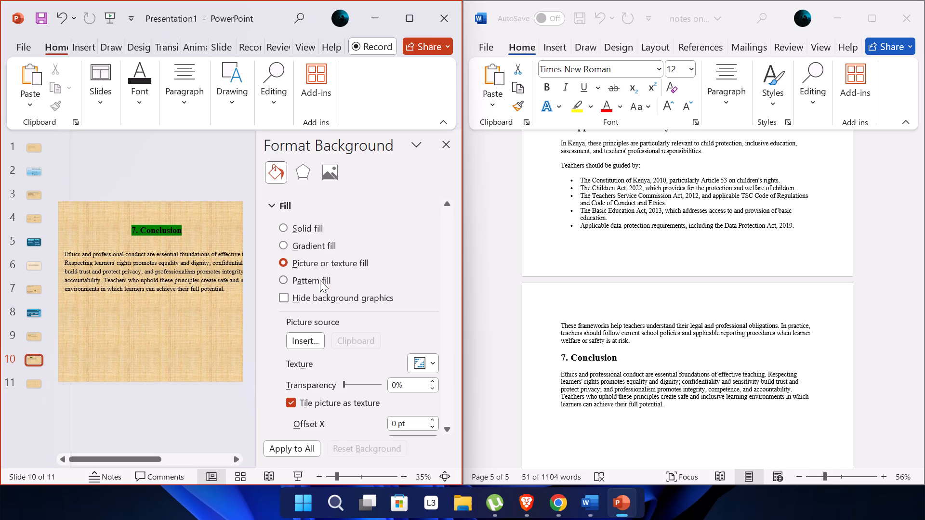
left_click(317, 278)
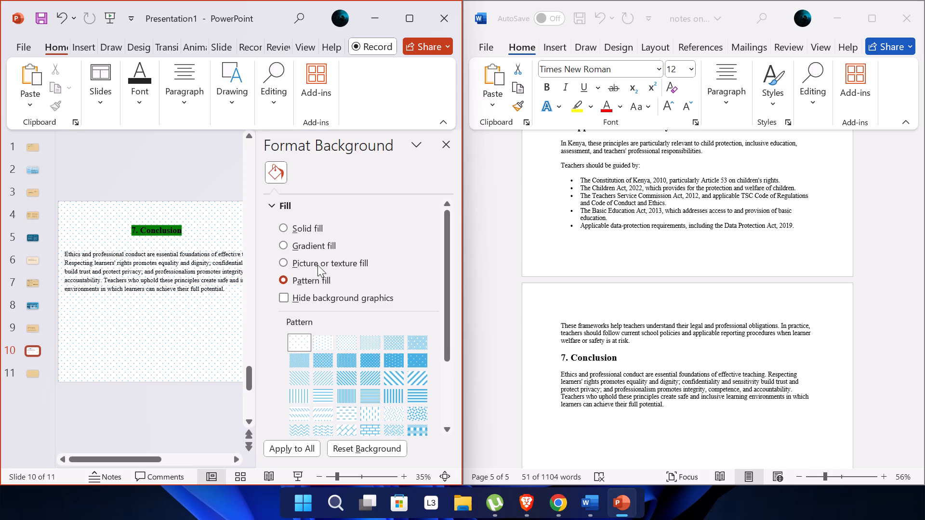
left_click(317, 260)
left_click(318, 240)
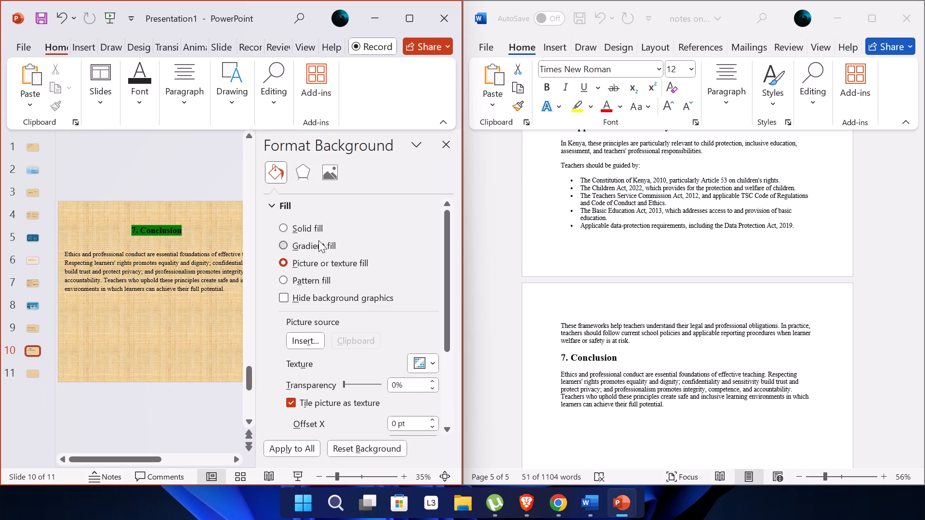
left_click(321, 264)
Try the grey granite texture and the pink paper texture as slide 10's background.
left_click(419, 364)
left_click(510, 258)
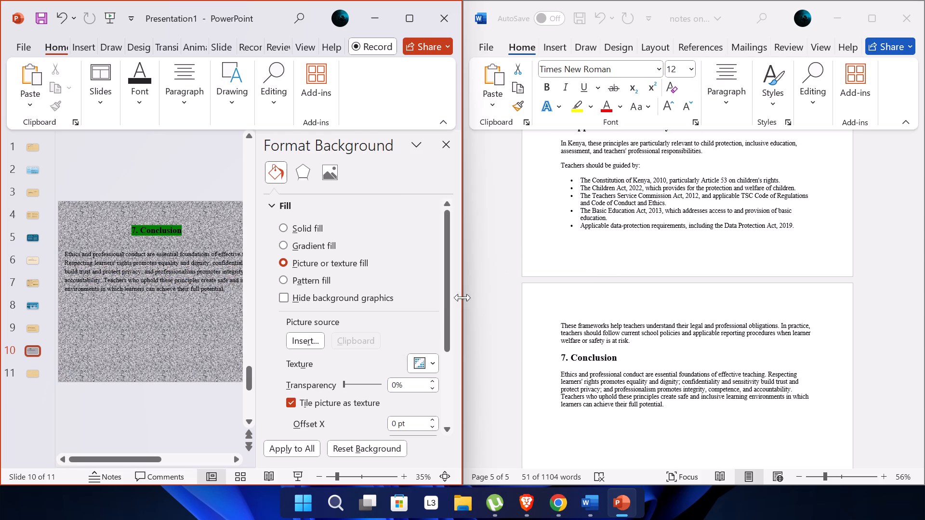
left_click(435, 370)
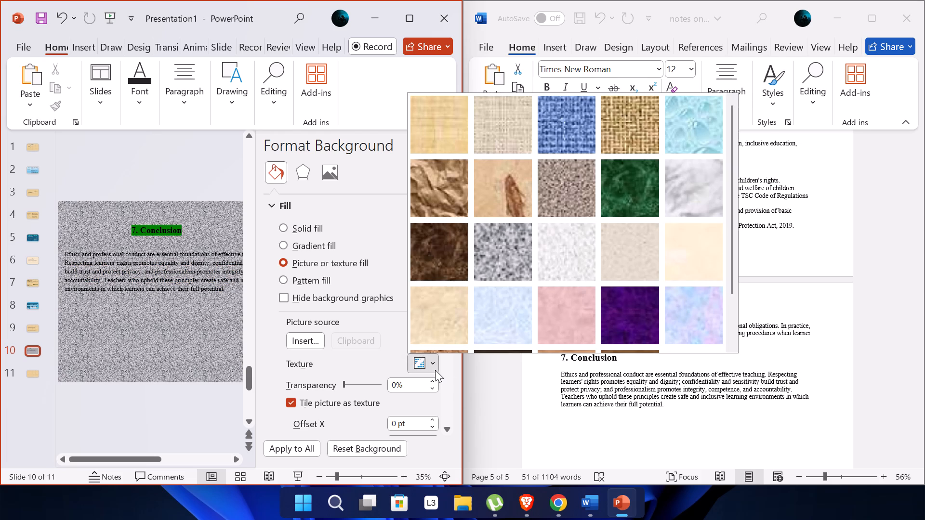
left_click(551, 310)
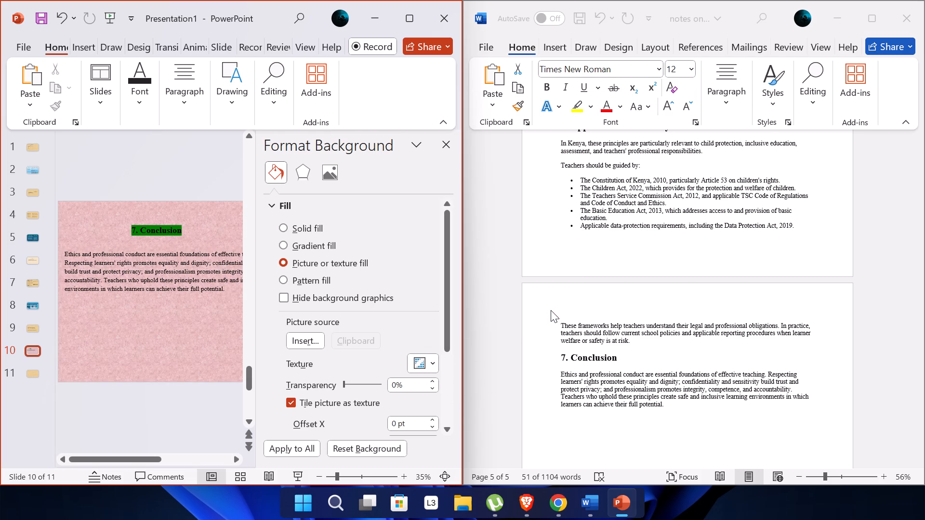
Fill slide 10's background with the dark green marble texture.
left_click(434, 362)
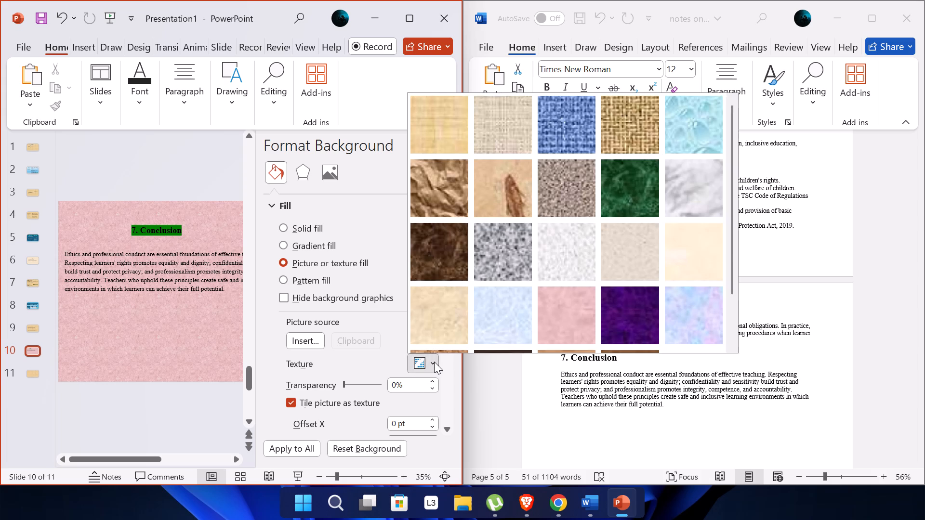
scroll(575, 255, "up", 1)
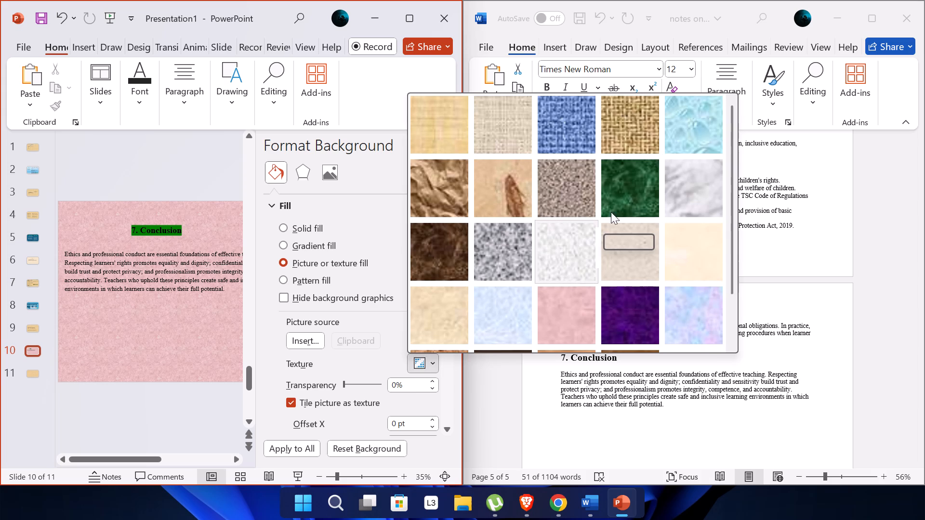
left_click(618, 203)
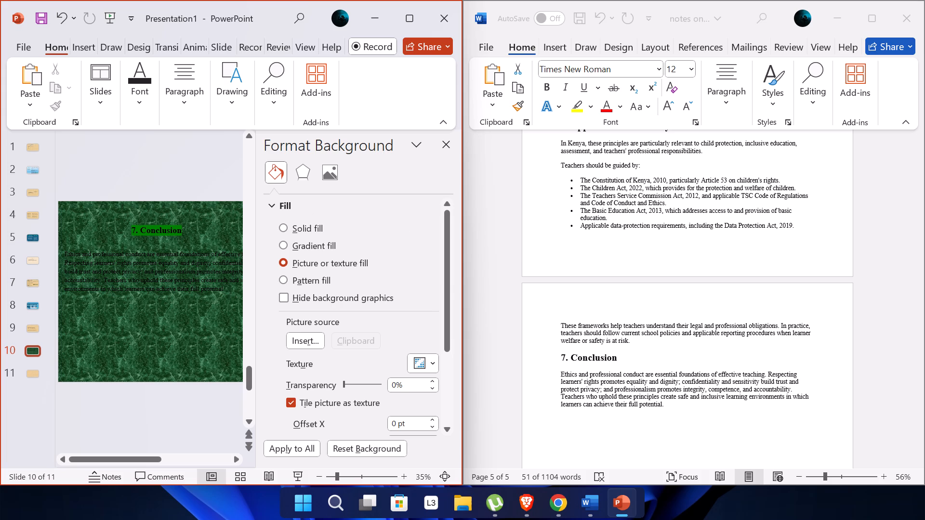
Go to slide 11, the slide with empty title and subtitle placeholders.
left_click(26, 377)
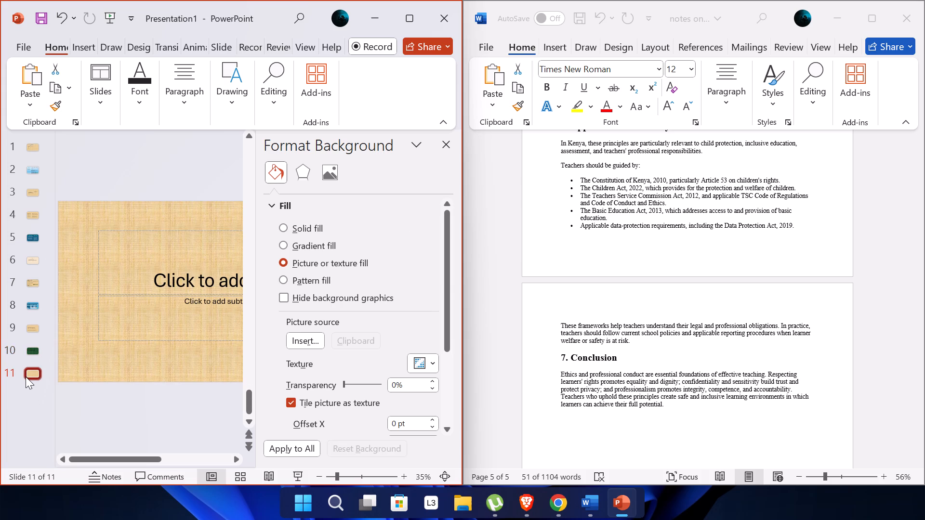
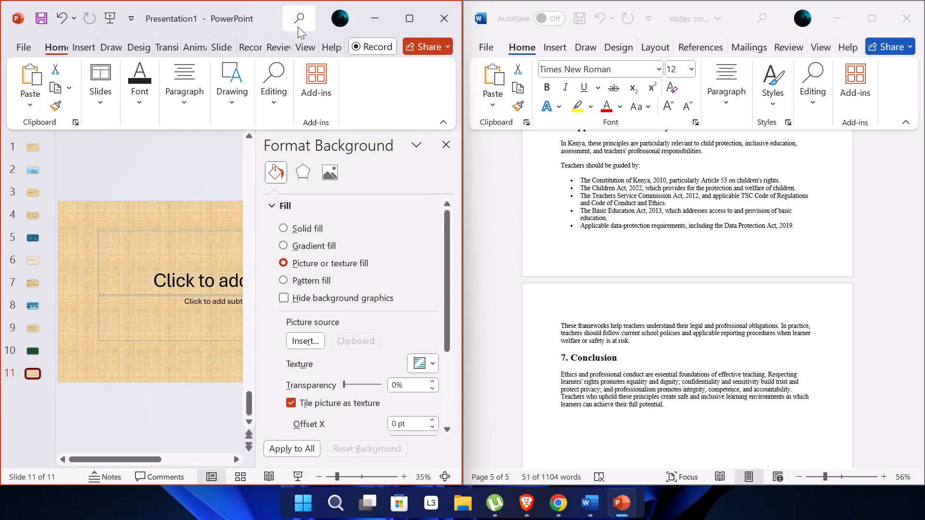
Close the background formatting options and maximize the presentation window.
left_click(447, 147)
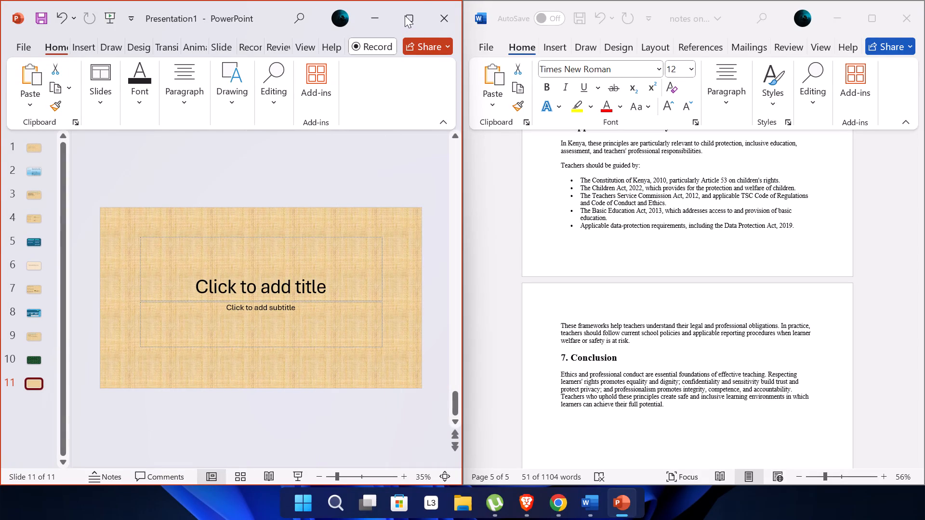
left_click(405, 14)
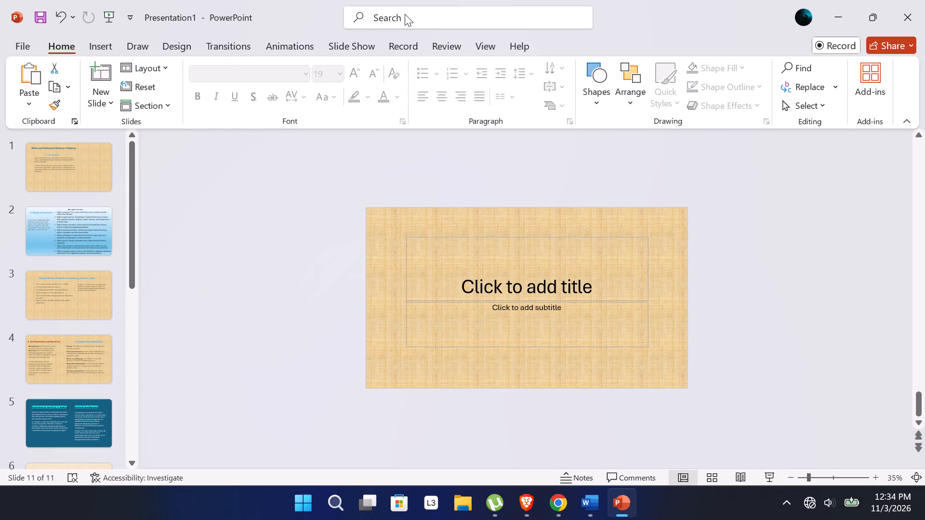
left_click(405, 14)
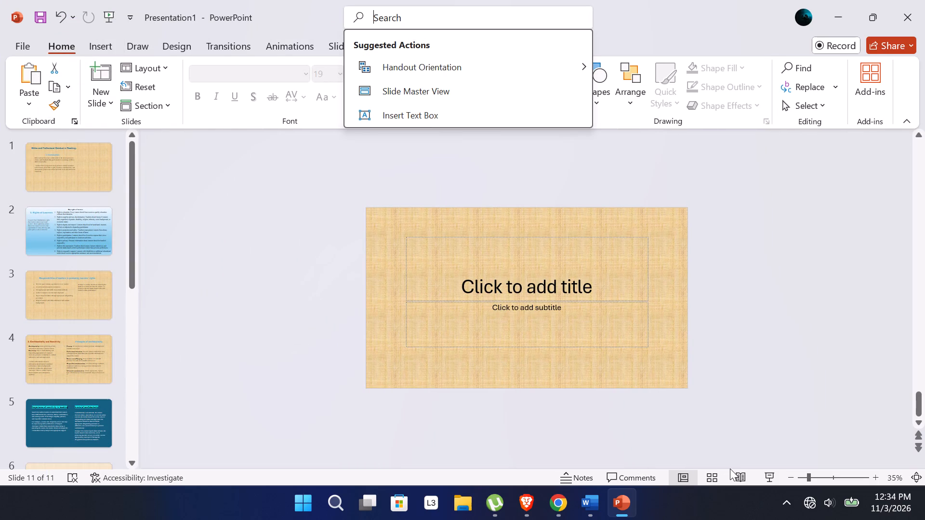
Preview the slide show from slide 11 through its end and exit back to editing.
left_click(761, 472)
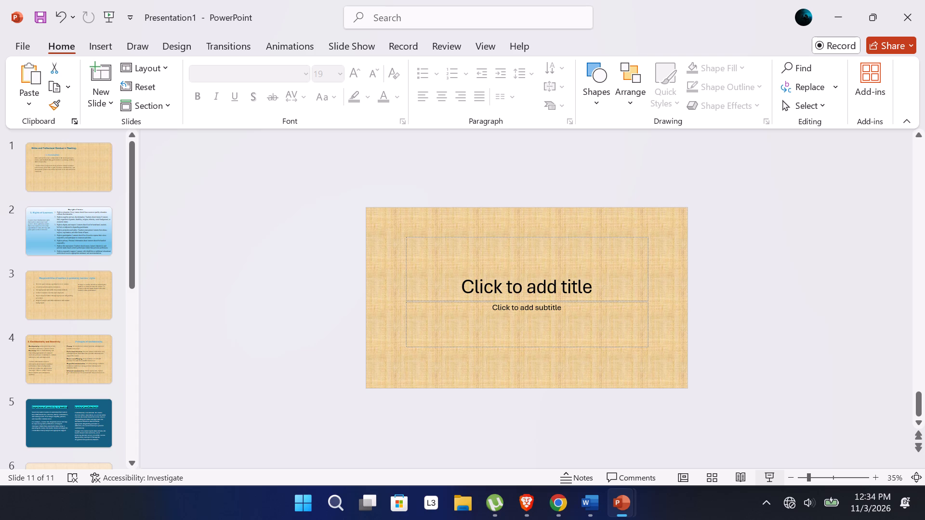
key("Right")
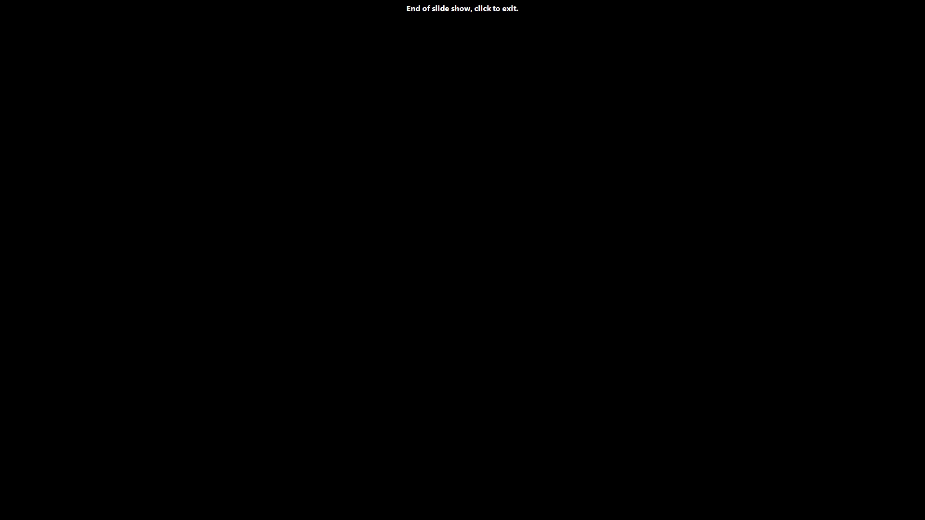
key("Right")
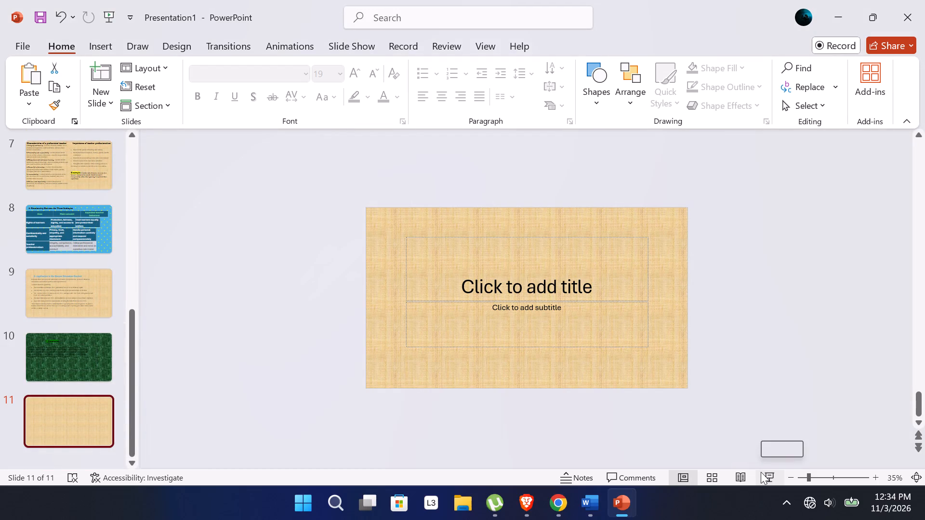
Delete the empty slide 11.
key("Delete")
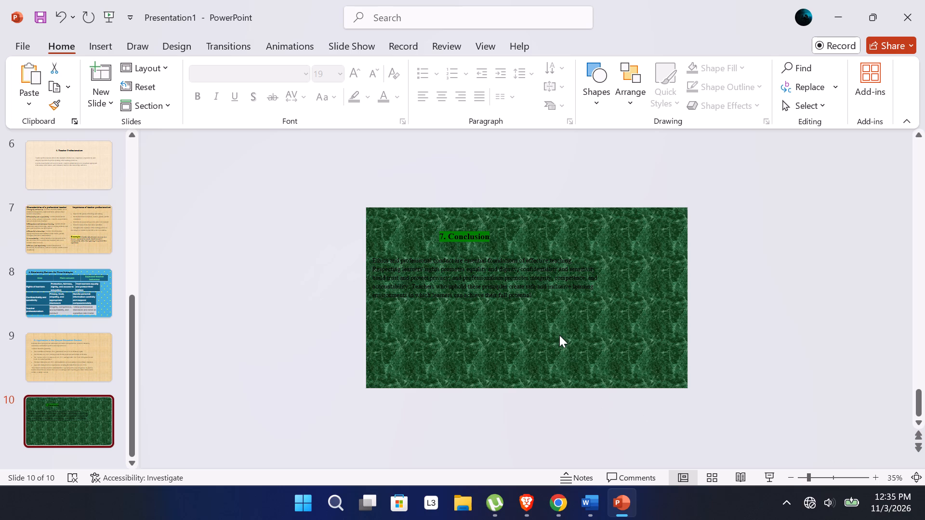
Change the background of slide 10, the conclusion, to a blue linear gradient fill.
right_click(561, 279)
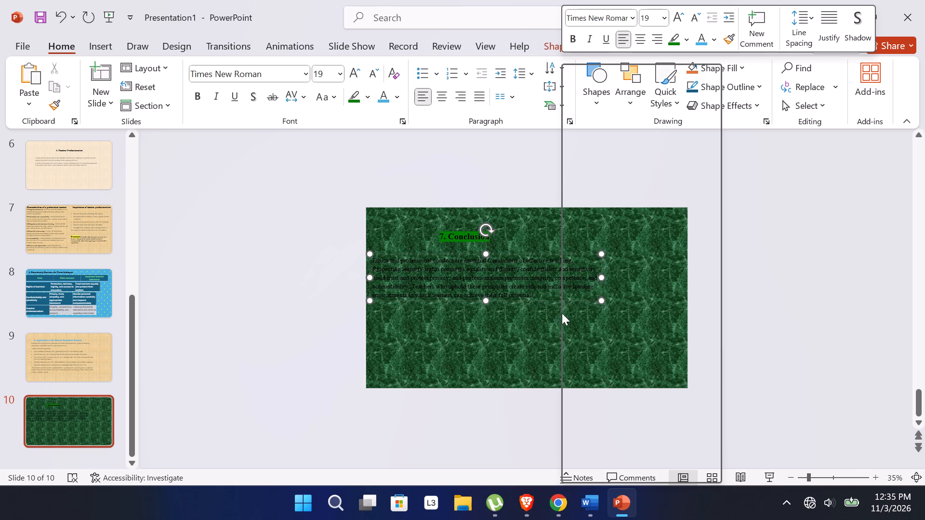
left_click(514, 351)
right_click(514, 351)
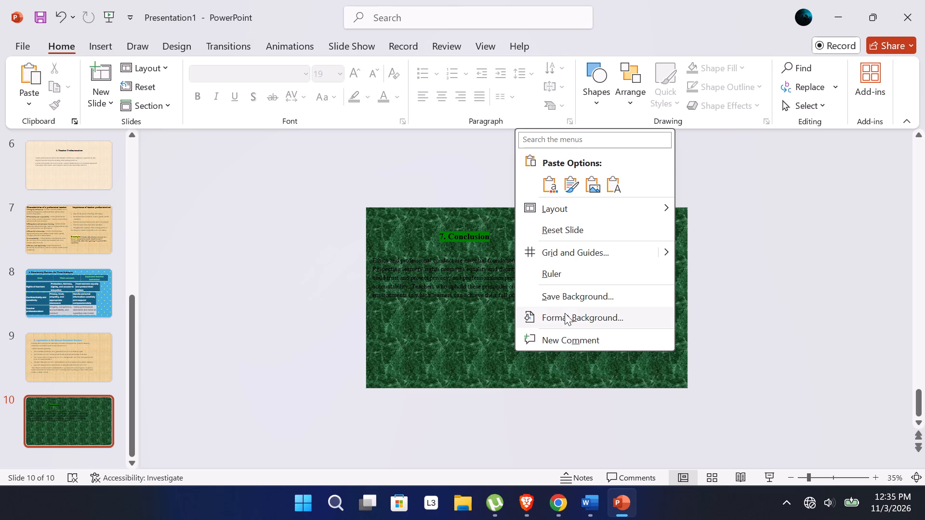
left_click(565, 313)
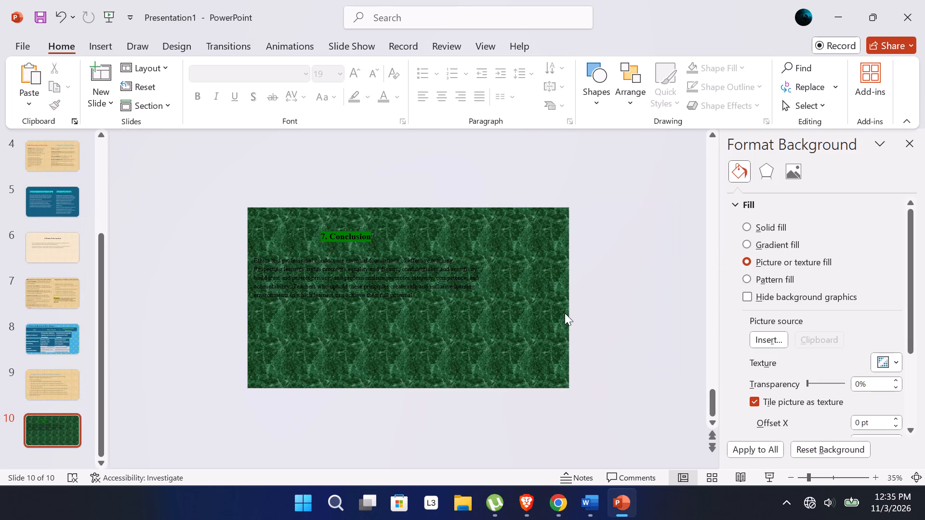
left_click(791, 241)
left_click(791, 241)
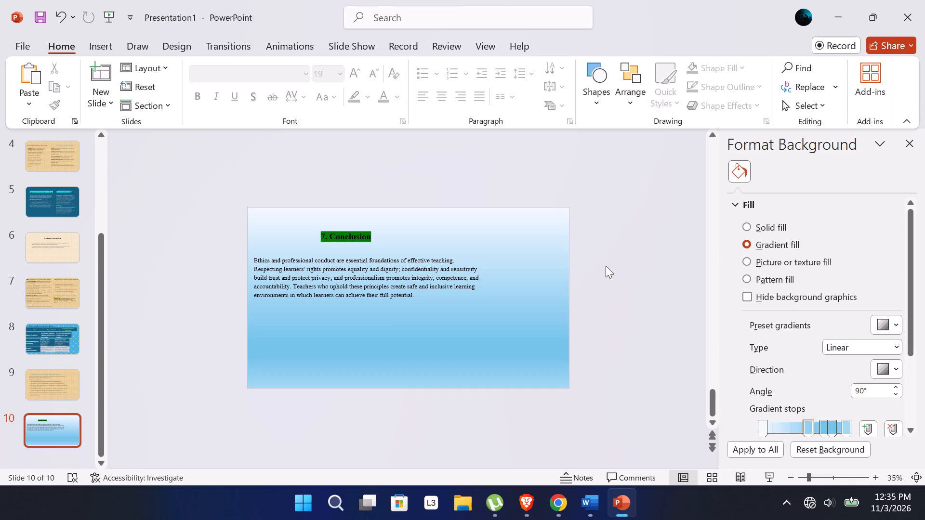
Go back to slide 1, the Ethics and Professional Conduct in Teaching introduction.
scroll(536, 276, "up", 1)
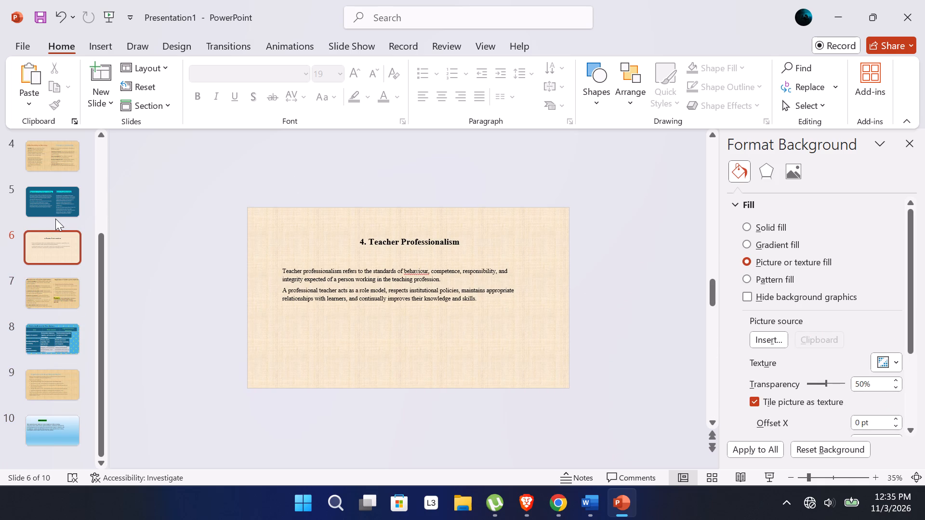
scroll(55, 219, "down", 1)
scroll(55, 219, "up", 1)
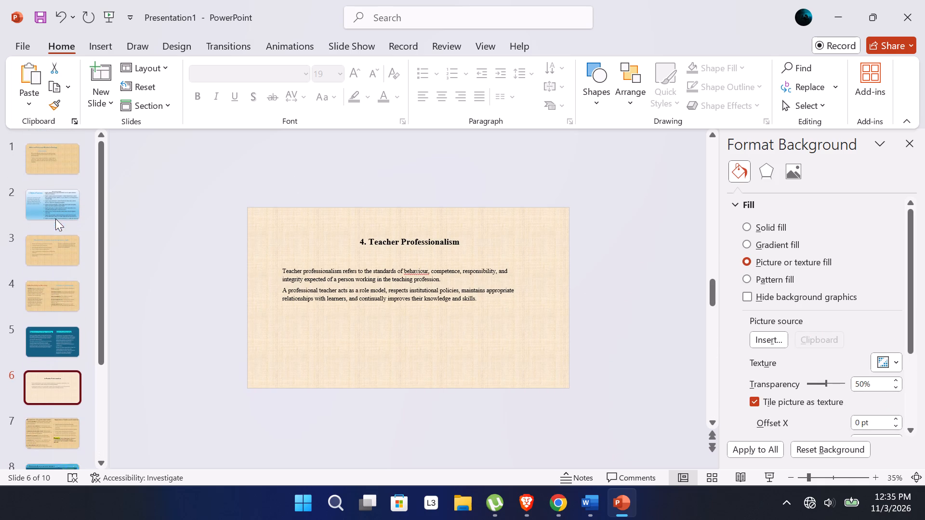
left_click(47, 155)
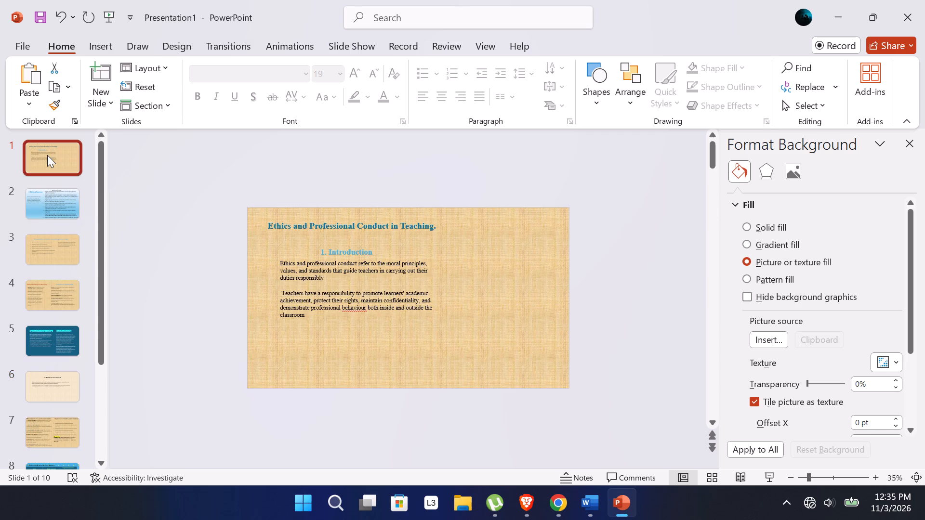